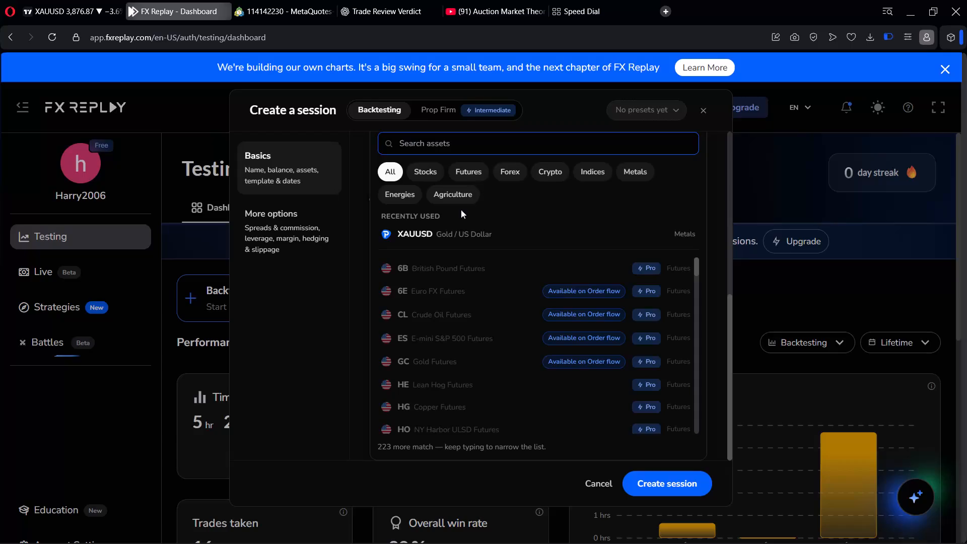
# Choose XAUUSD (Gold / US Dollar) as the asset for the new backtesting session.
pyautogui.click(463, 229)
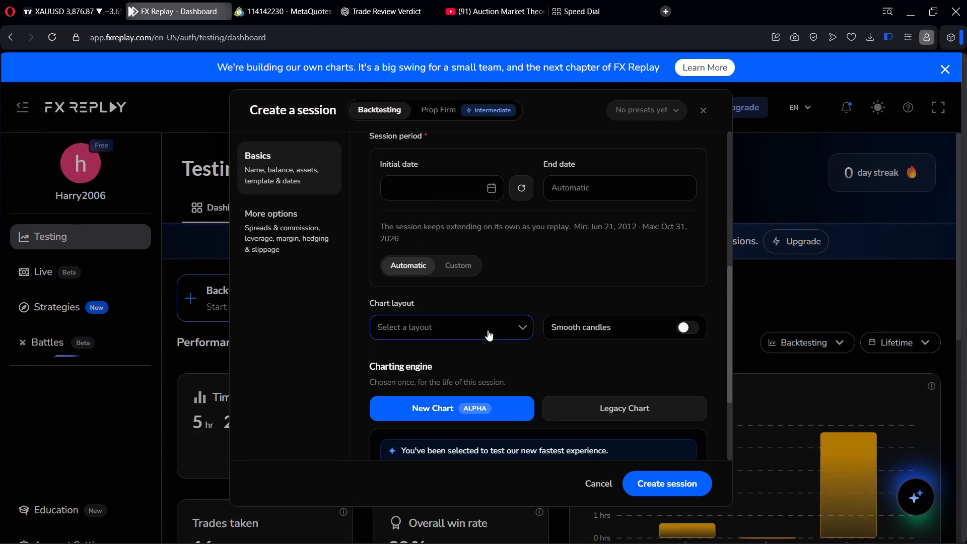
# Set the session period's initial date to March 1, 2026, keeping the time at 11:35.
pyautogui.click(496, 190)
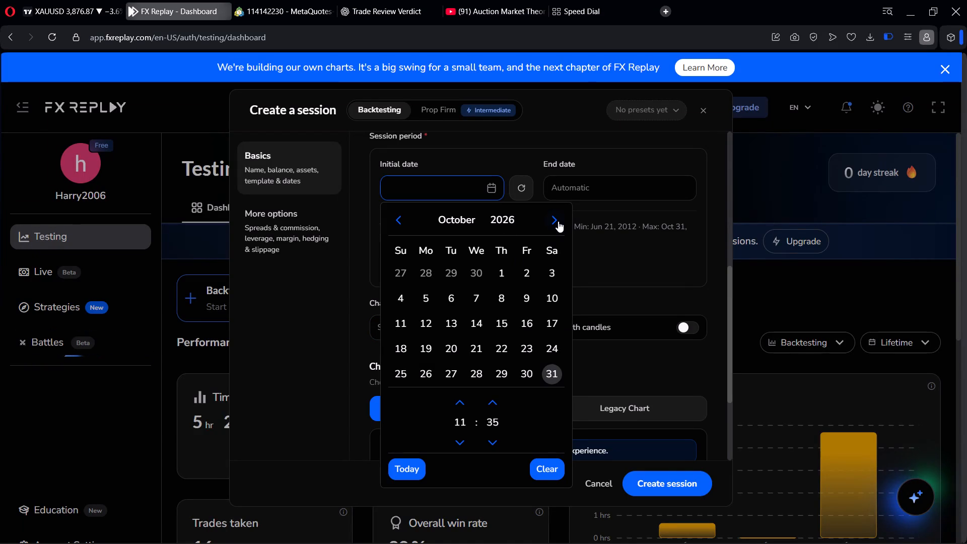
pyautogui.click(557, 221)
pyautogui.click(557, 221)
pyautogui.click(557, 221)
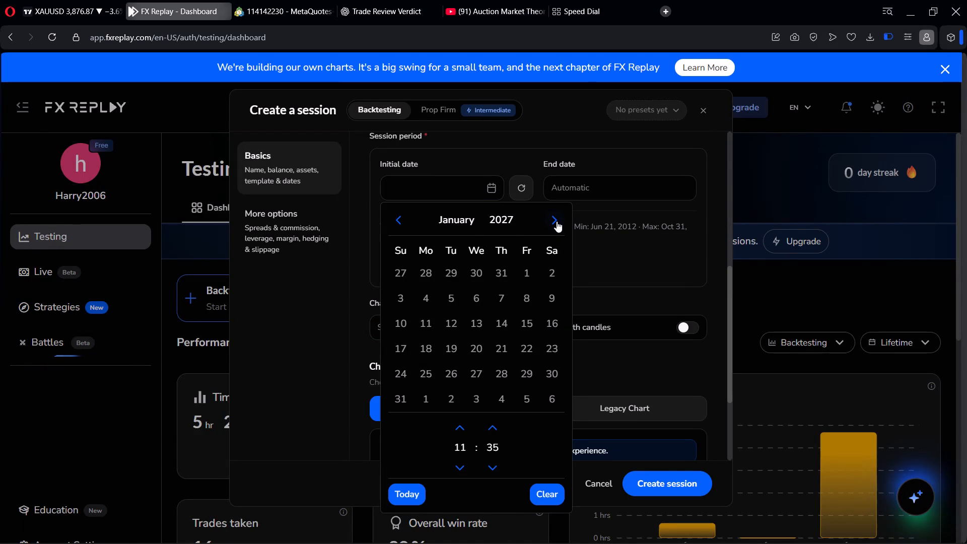
pyautogui.doubleClick(399, 220)
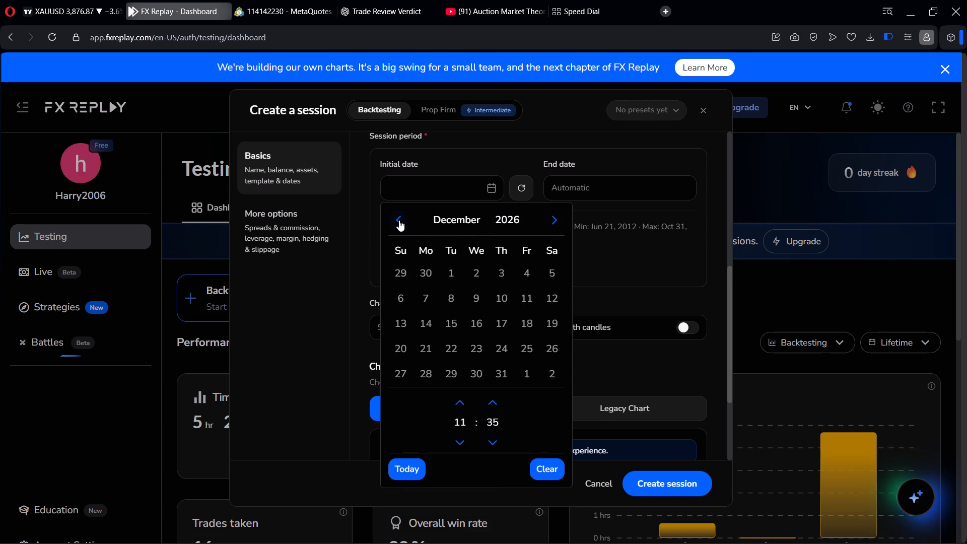
pyautogui.click(399, 220)
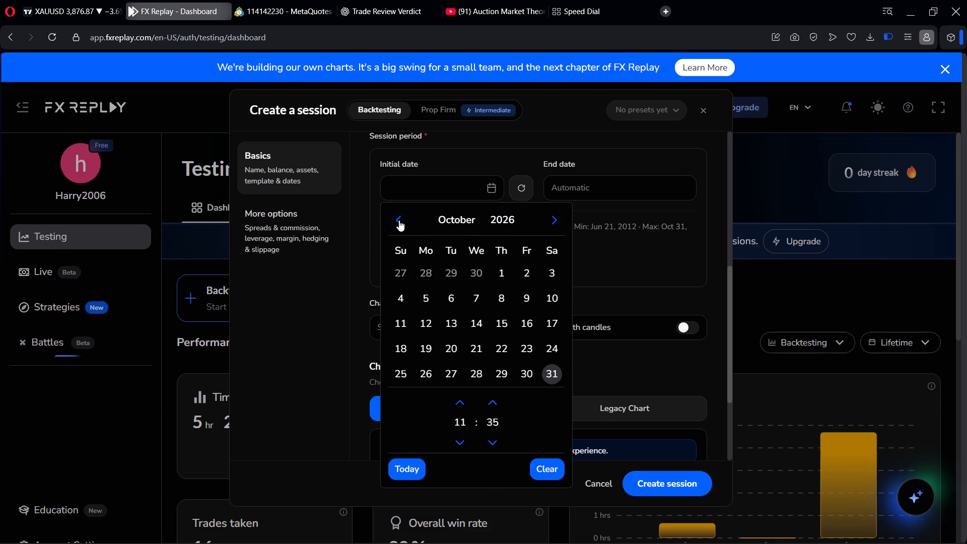
pyautogui.click(397, 221)
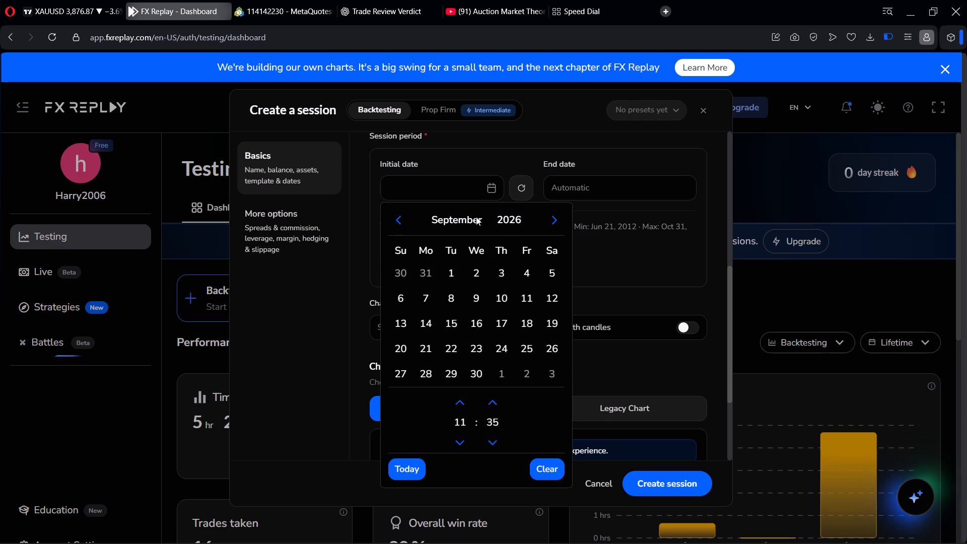
pyautogui.click(402, 220)
pyautogui.doubleClick(402, 220)
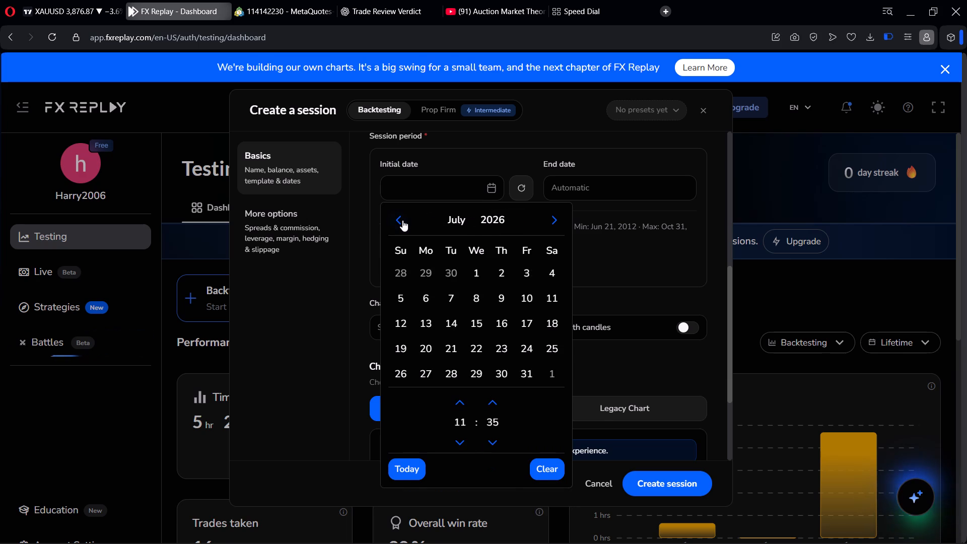
pyautogui.click(402, 220)
pyautogui.click(402, 220)
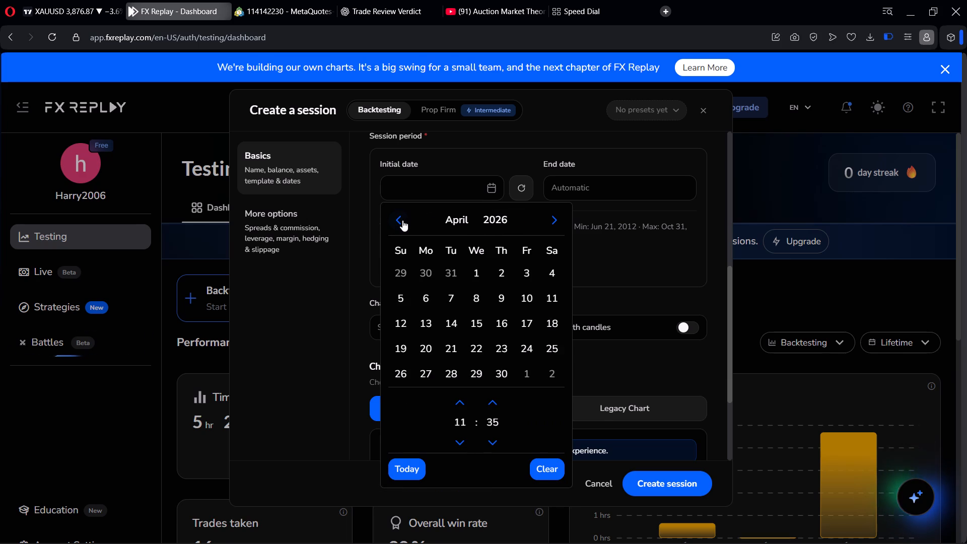
pyautogui.click(402, 220)
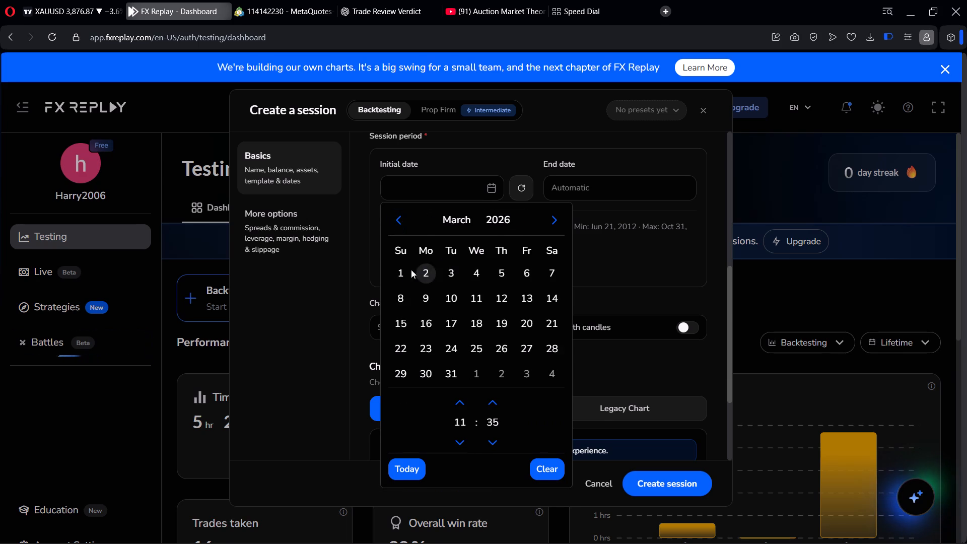
pyautogui.click(408, 269)
# Turn on smooth candles and create the backtesting session without selecting a chart layout.
pyautogui.scroll(-2, 535, 335)
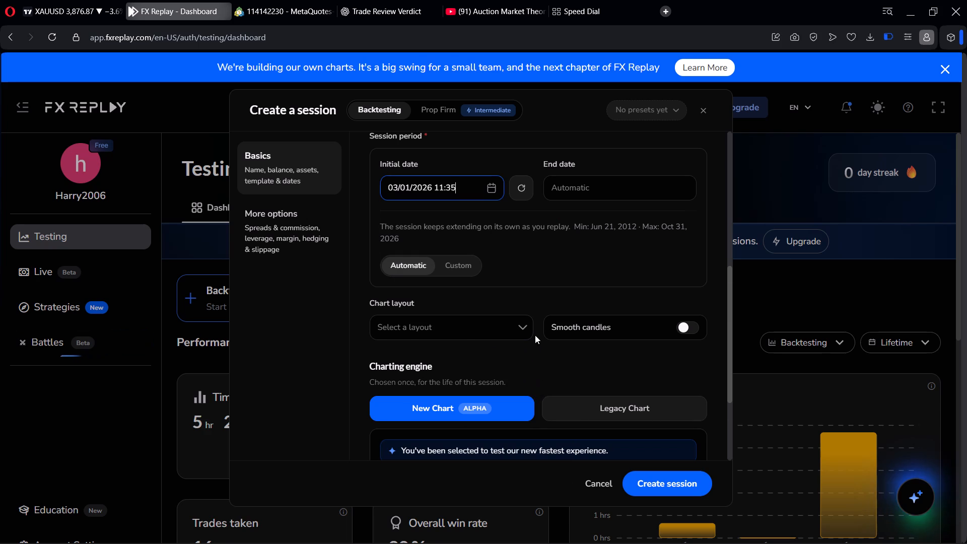
pyautogui.scroll(-1, 535, 335)
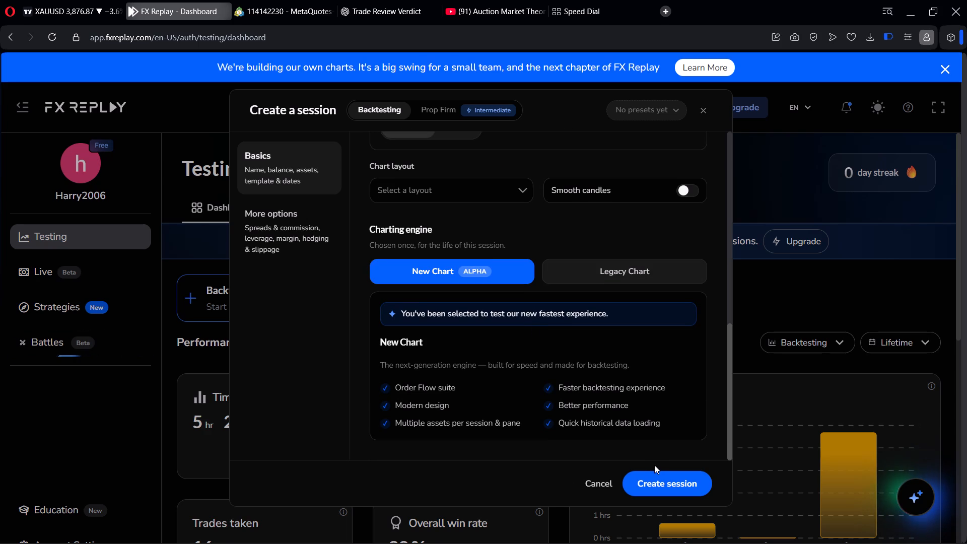
pyautogui.click(684, 192)
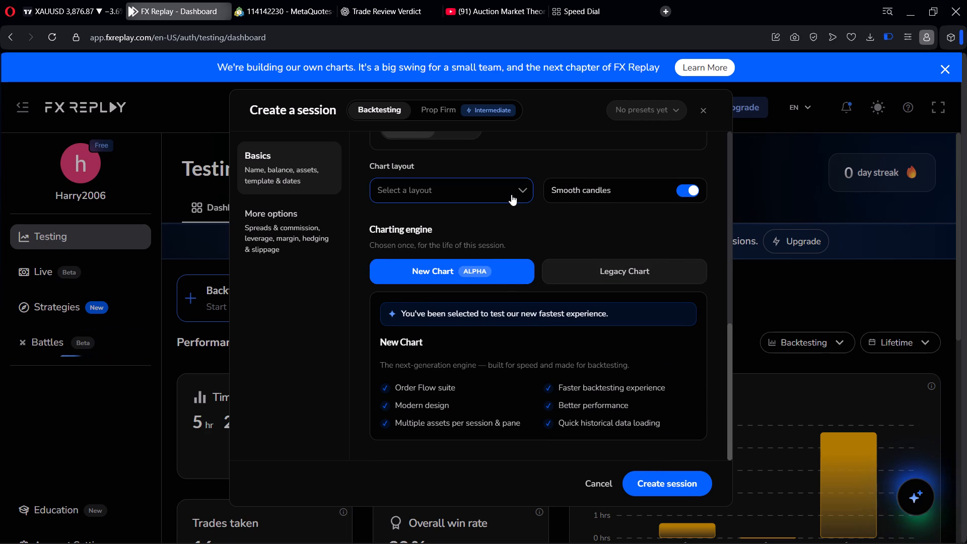
pyautogui.click(511, 194)
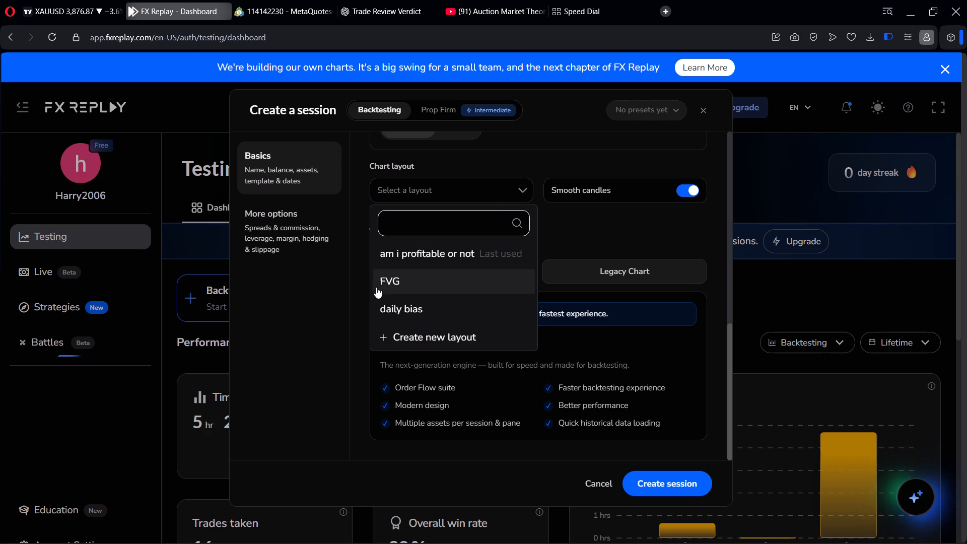
pyautogui.click(525, 190)
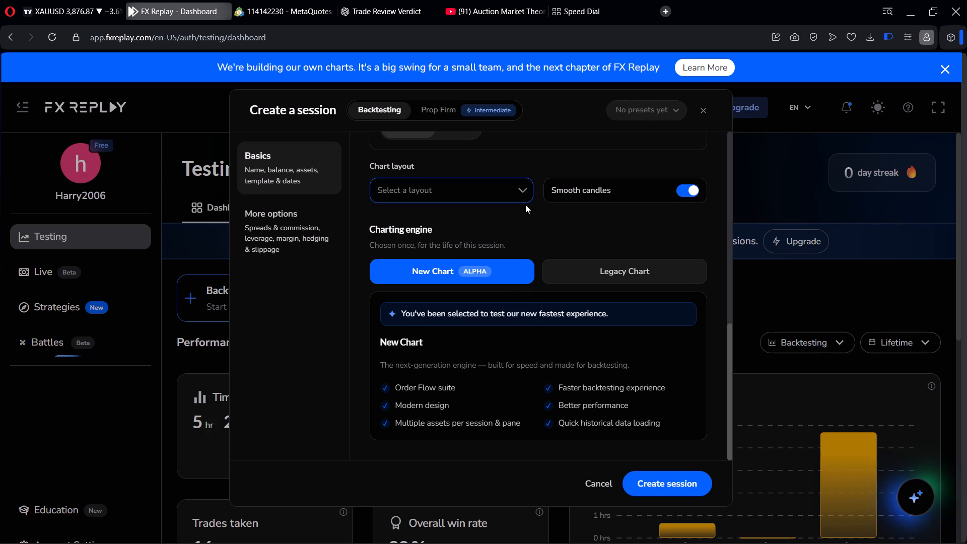
pyautogui.click(670, 477)
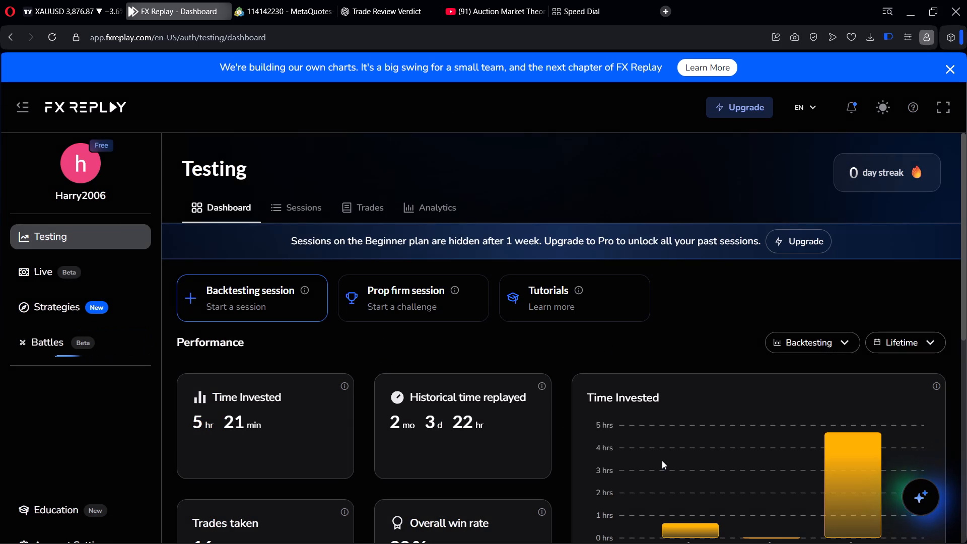
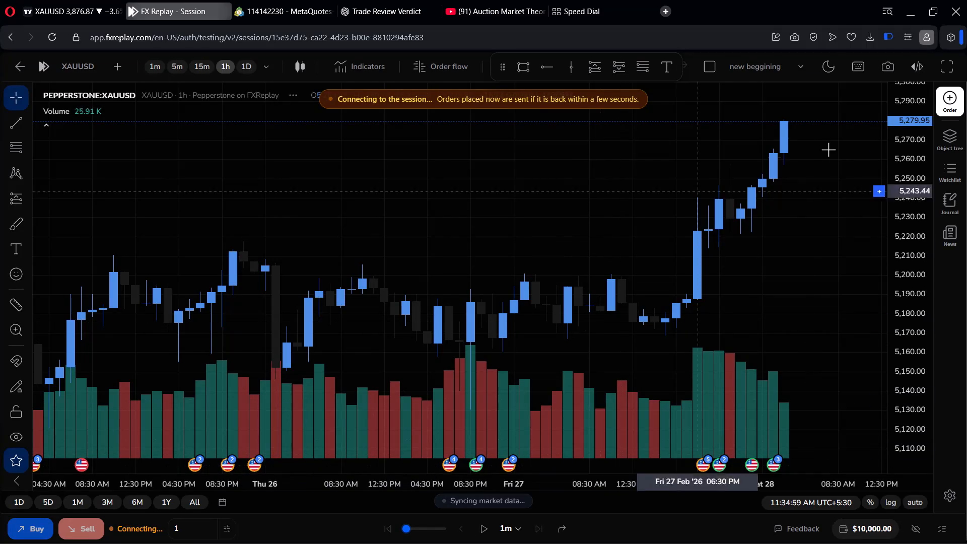
# Switch the platform to the light theme and apply the new theme to the chart as well.
pyautogui.click(835, 59)
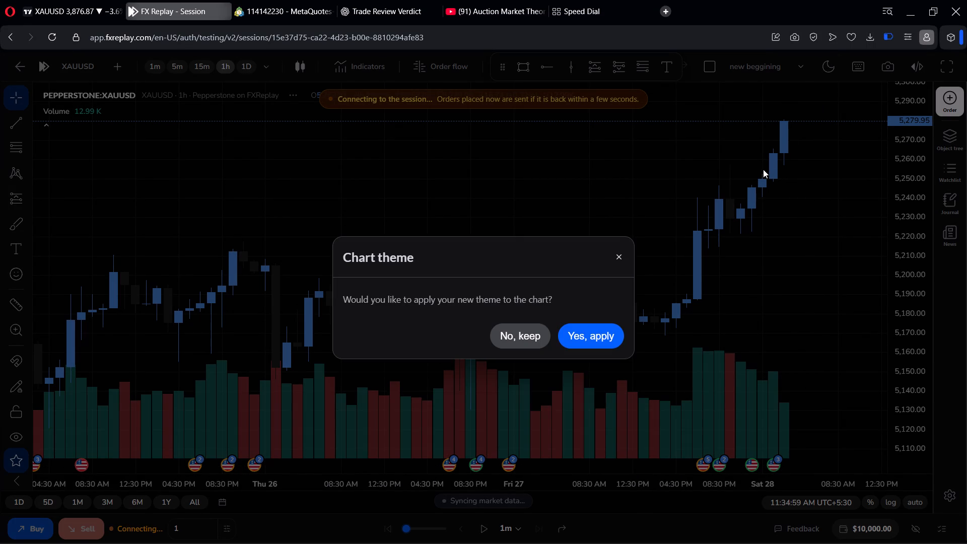
pyautogui.click(610, 332)
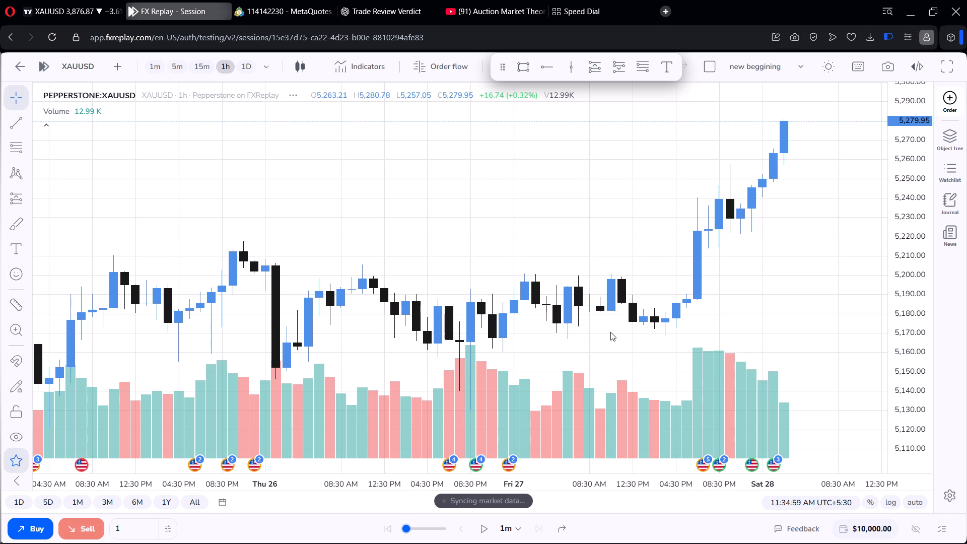
# Show the session chart in full screen.
pyautogui.scroll(-4, 622, 228)
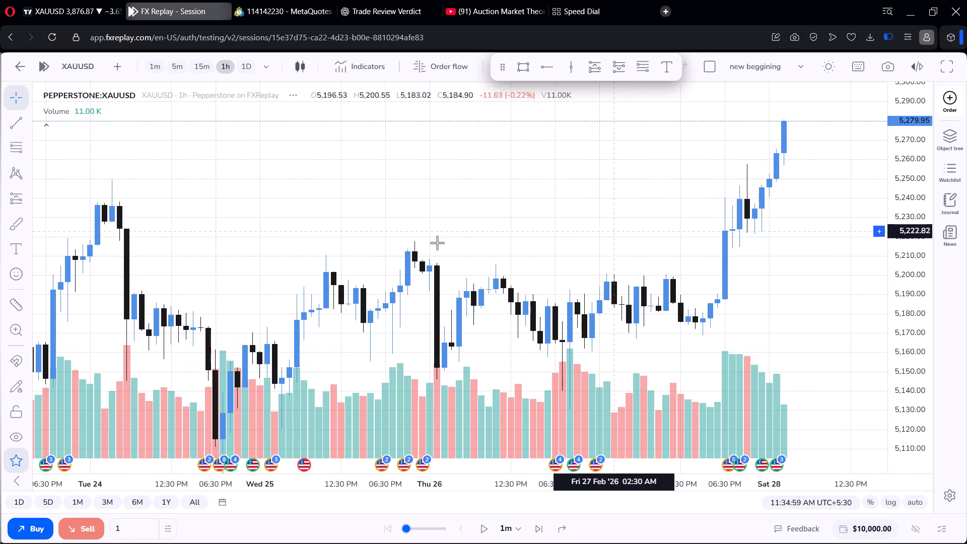
pyautogui.moveTo(512, 212); pyautogui.dragTo(528, 280)
pyautogui.scroll(1, 522, 245)
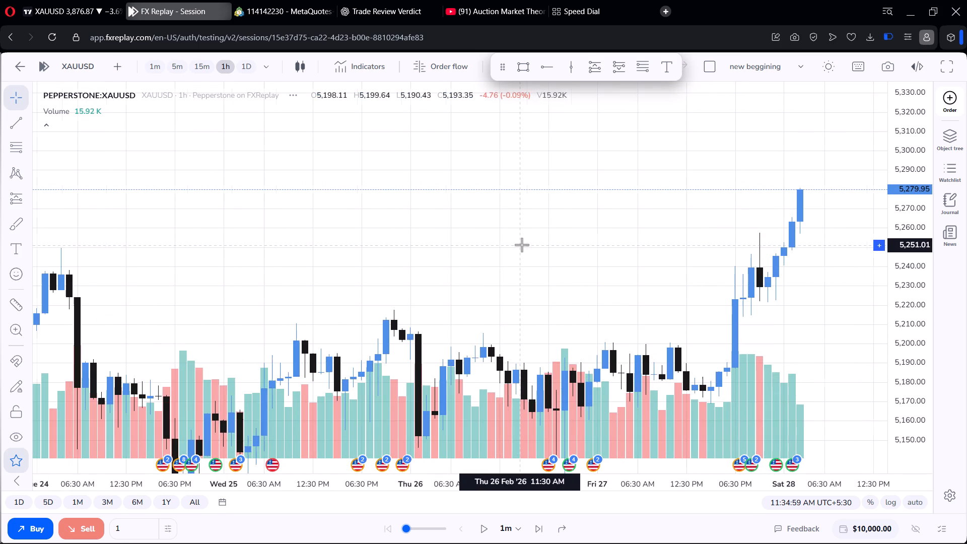
pyautogui.moveTo(516, 279); pyautogui.dragTo(531, 138)
pyautogui.scroll(-2, 537, 132)
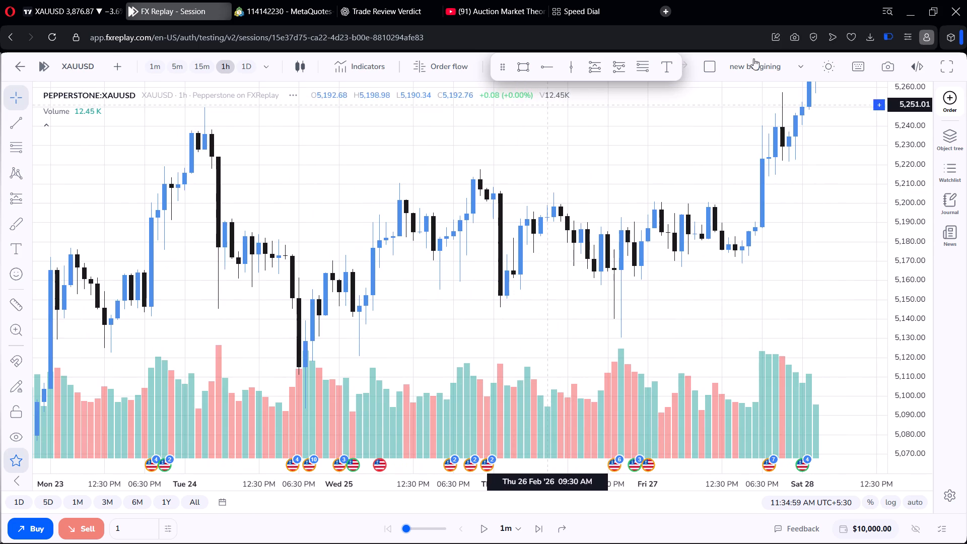
pyautogui.press('F11')
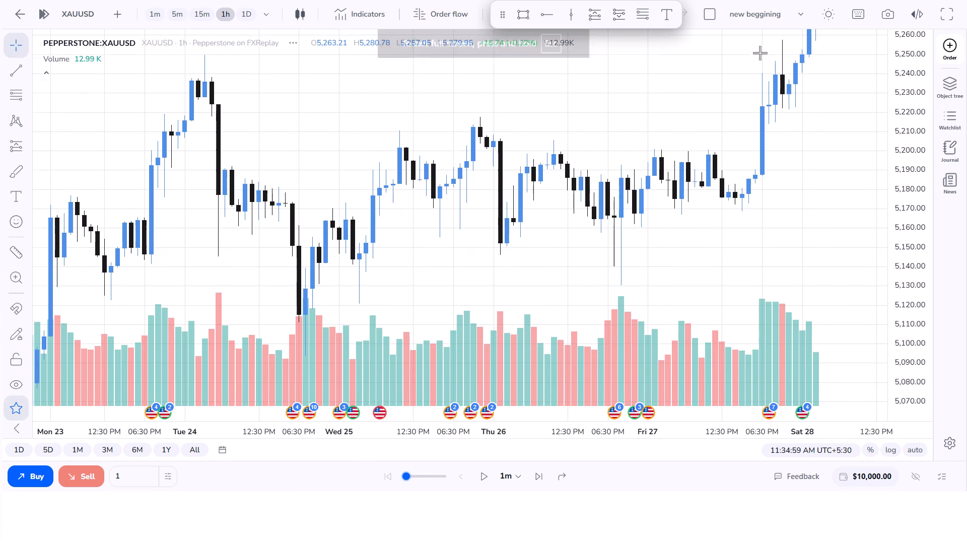
# Examine the hourly XAUUSD price action of the last two weeks of February 2026 before the session start.
pyautogui.scroll(-2, 692, 124)
pyautogui.moveTo(638, 127); pyautogui.dragTo(500, 196)
pyautogui.scroll(-3, 505, 188)
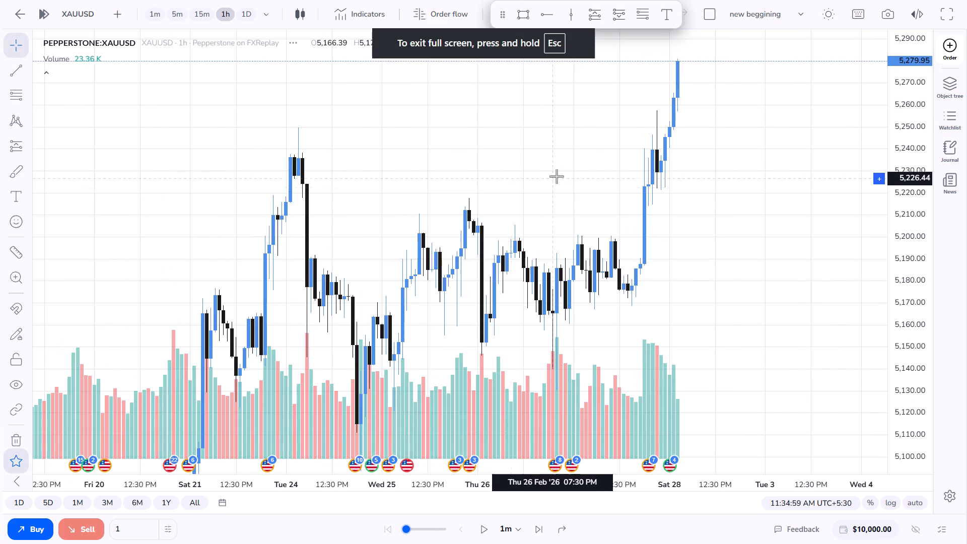
pyautogui.moveTo(554, 171); pyautogui.dragTo(546, 226)
pyautogui.moveTo(546, 217); pyautogui.dragTo(550, 235)
pyautogui.moveTo(554, 220); pyautogui.dragTo(554, 231)
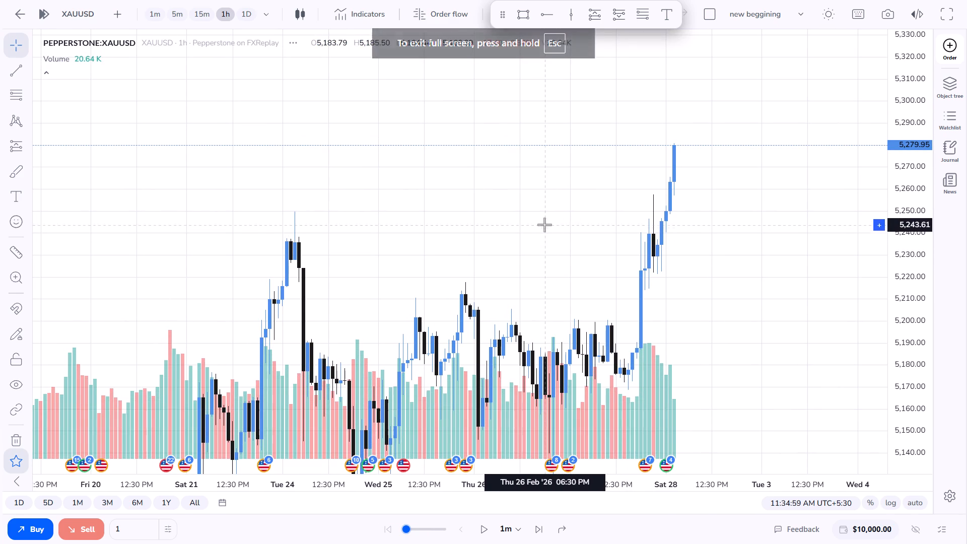
pyautogui.scroll(-1, 583, 206)
pyautogui.moveTo(591, 241); pyautogui.dragTo(516, 168)
pyautogui.scroll(2, 515, 177)
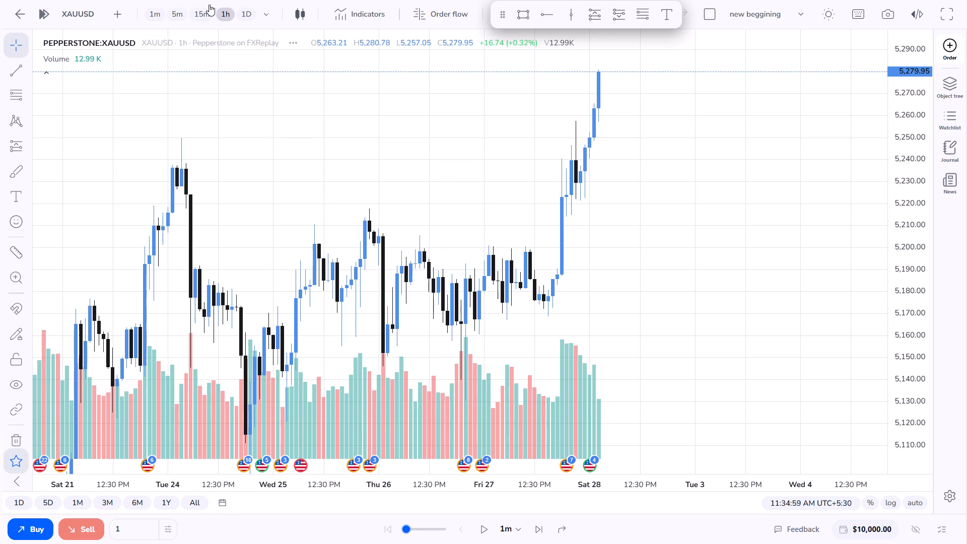
pyautogui.scroll(3, 636, 138)
pyautogui.scroll(-4, 635, 138)
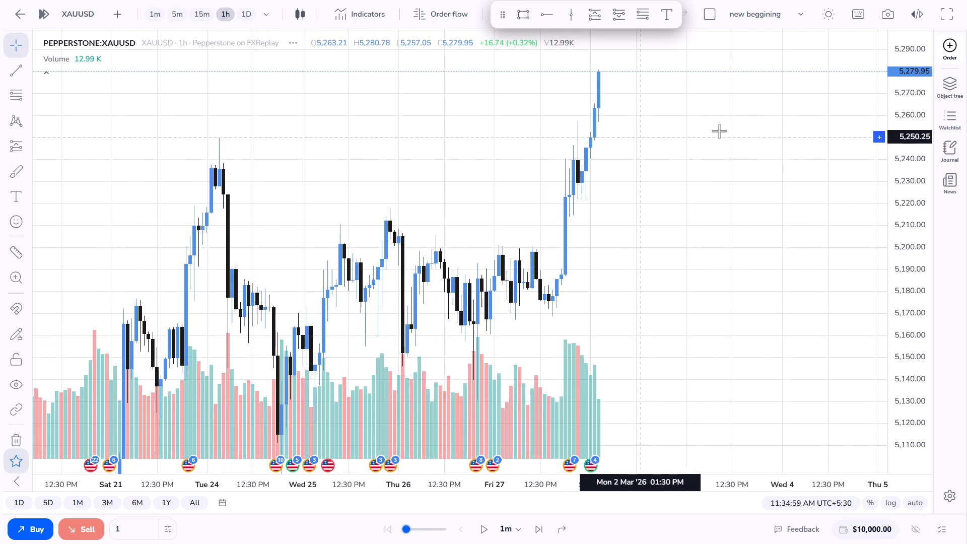
pyautogui.scroll(-5, 912, 123)
pyautogui.scroll(-4, 492, 143)
pyautogui.moveTo(465, 193); pyautogui.dragTo(424, 153)
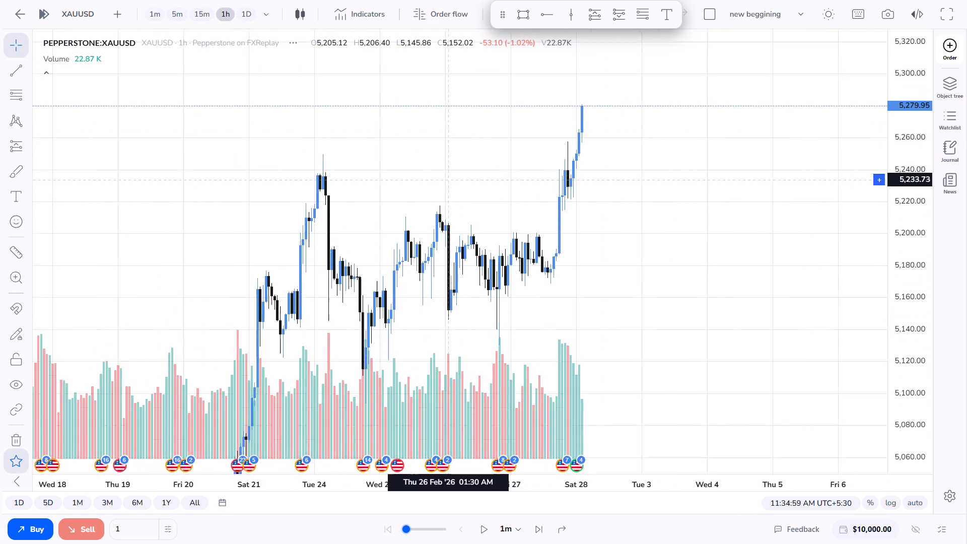
pyautogui.moveTo(424, 153); pyautogui.dragTo(403, 126)
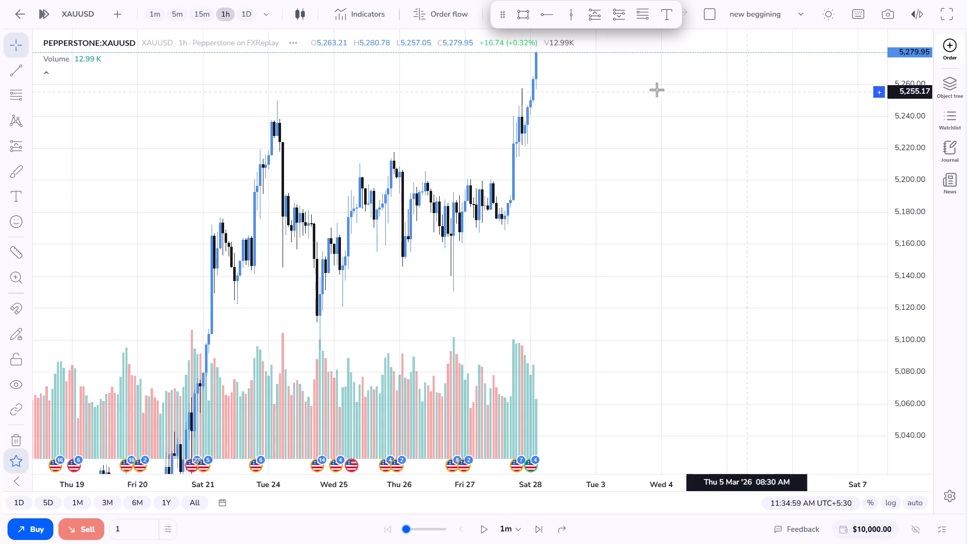
pyautogui.moveTo(607, 109); pyautogui.dragTo(610, 154)
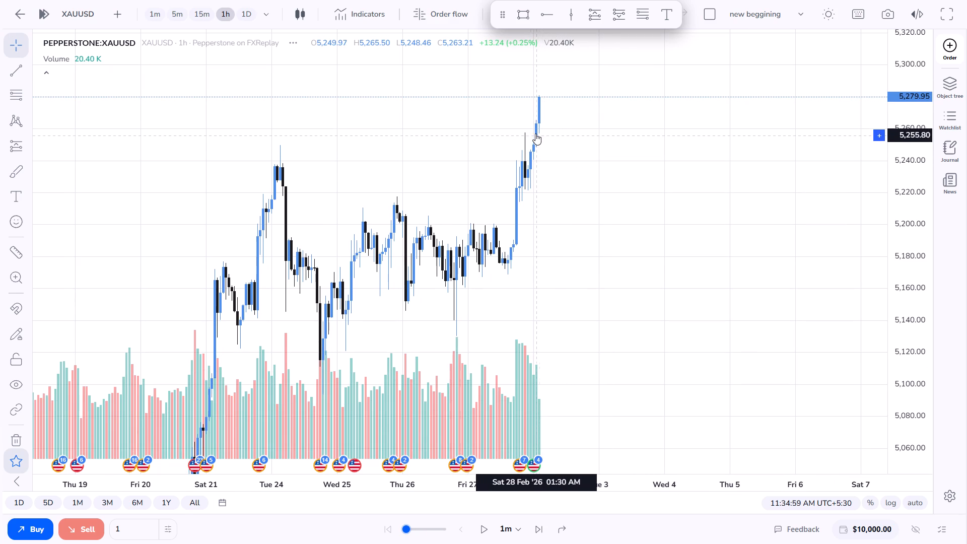
pyautogui.scroll(-4, 535, 132)
pyautogui.scroll(4, 540, 134)
pyautogui.scroll(-1, 540, 134)
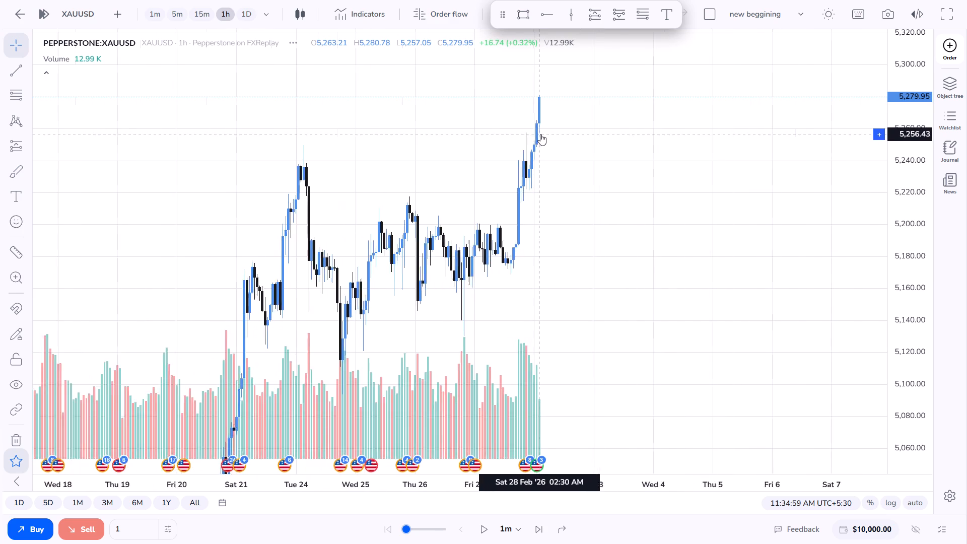
pyautogui.scroll(-1, 540, 134)
pyautogui.scroll(-11, 914, 97)
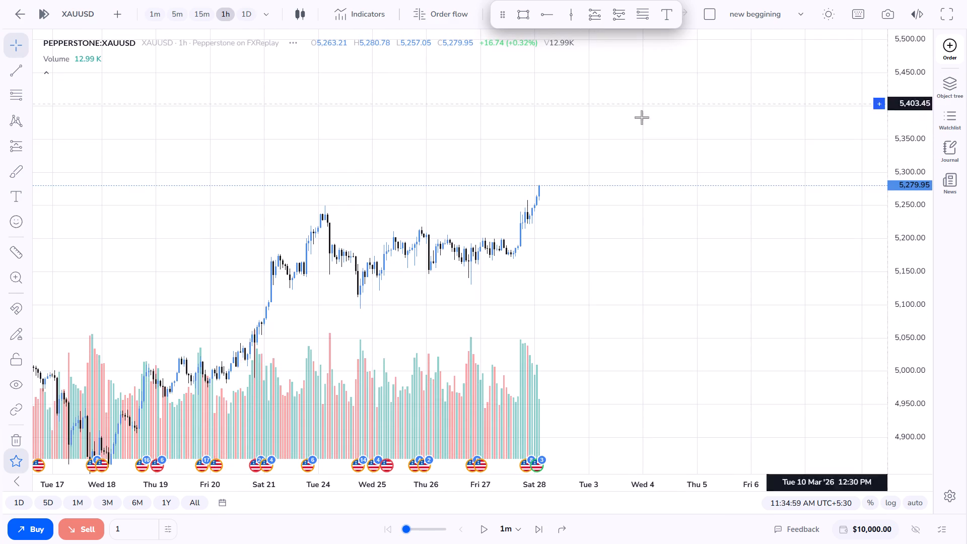
pyautogui.scroll(6, 566, 137)
pyautogui.scroll(-7, 573, 135)
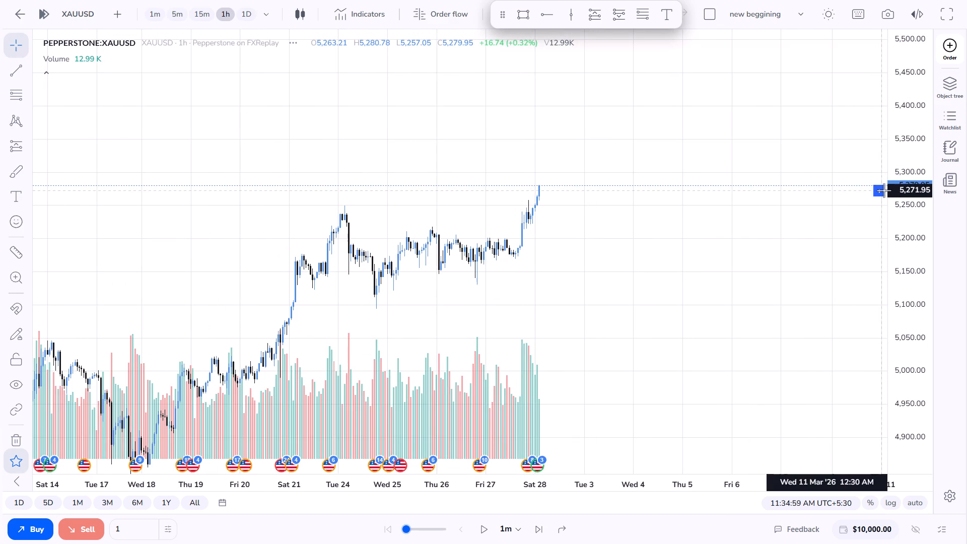
pyautogui.scroll(6, 906, 195)
# Switch the XAUUSD chart to the daily timeframe.
pyautogui.click(247, 20)
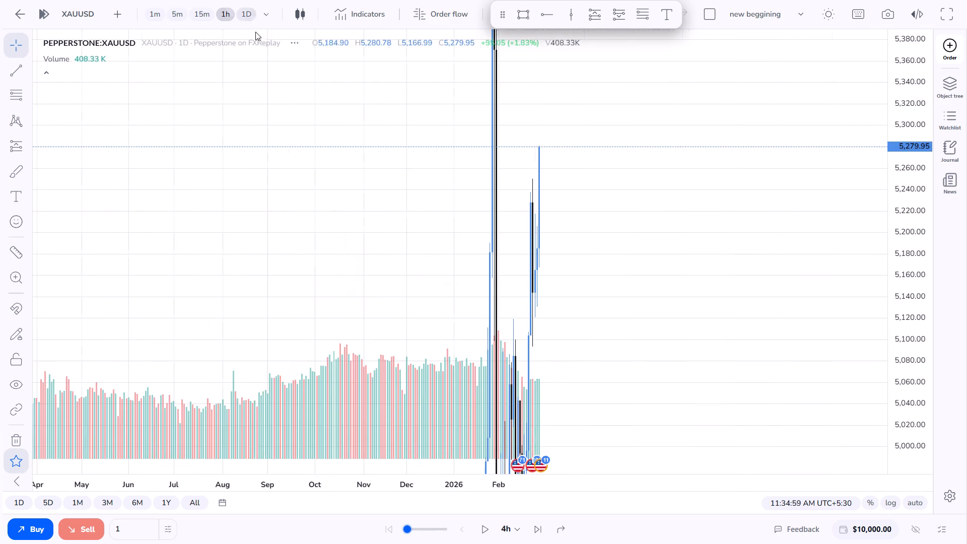
# Examine the daily XAUUSD trend from mid-2025 through the late February 2026 candles, with the price scale compressed to fit the swings.
pyautogui.scroll(5, 525, 167)
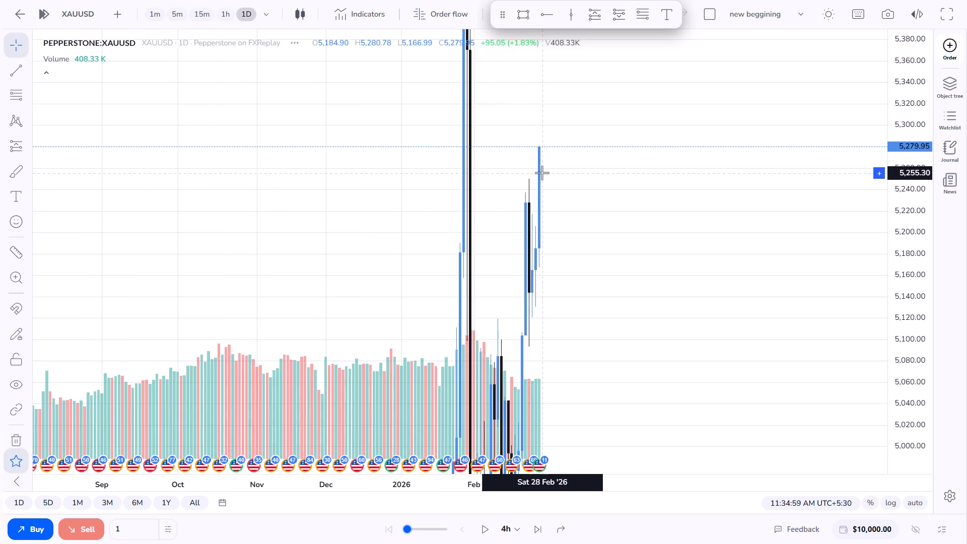
pyautogui.scroll(5, 537, 177)
pyautogui.scroll(-6, 538, 176)
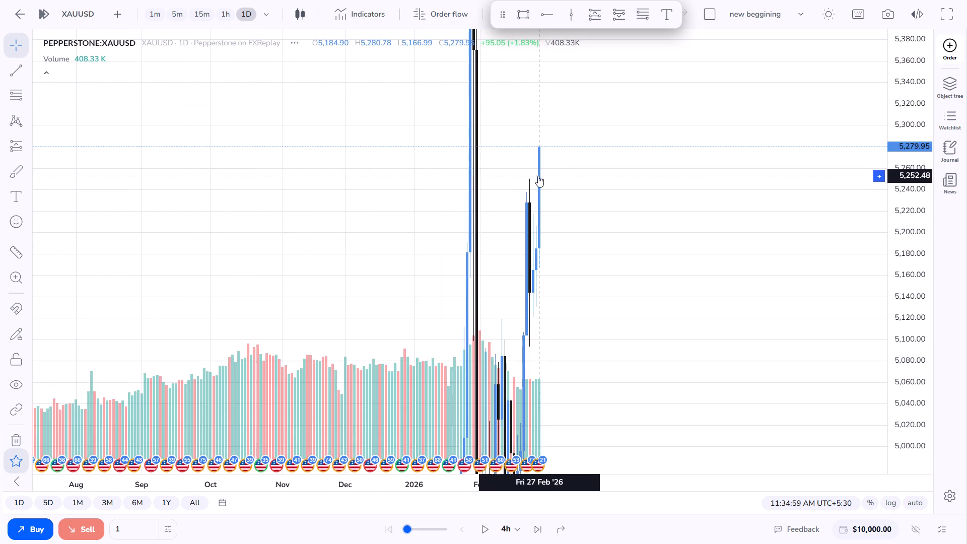
pyautogui.scroll(-18, 914, 105)
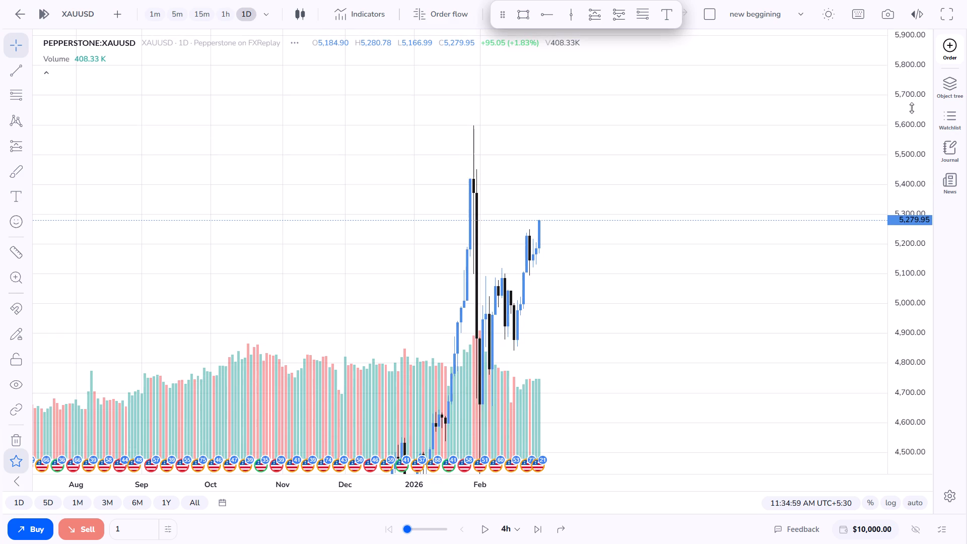
pyautogui.scroll(-7, 911, 106)
pyautogui.scroll(-4, 531, 179)
pyautogui.scroll(-1, 387, 215)
pyautogui.scroll(5, 388, 209)
pyautogui.moveTo(439, 246); pyautogui.dragTo(547, 7)
pyautogui.scroll(-2, 440, 164)
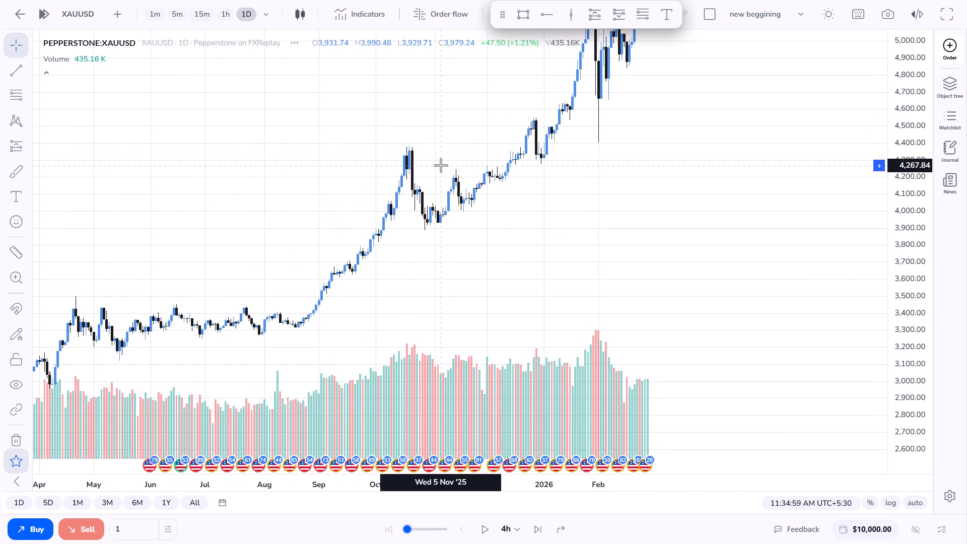
pyautogui.scroll(2, 447, 159)
pyautogui.moveTo(471, 126); pyautogui.dragTo(443, 175)
pyautogui.moveTo(556, 125); pyautogui.dragTo(450, 202)
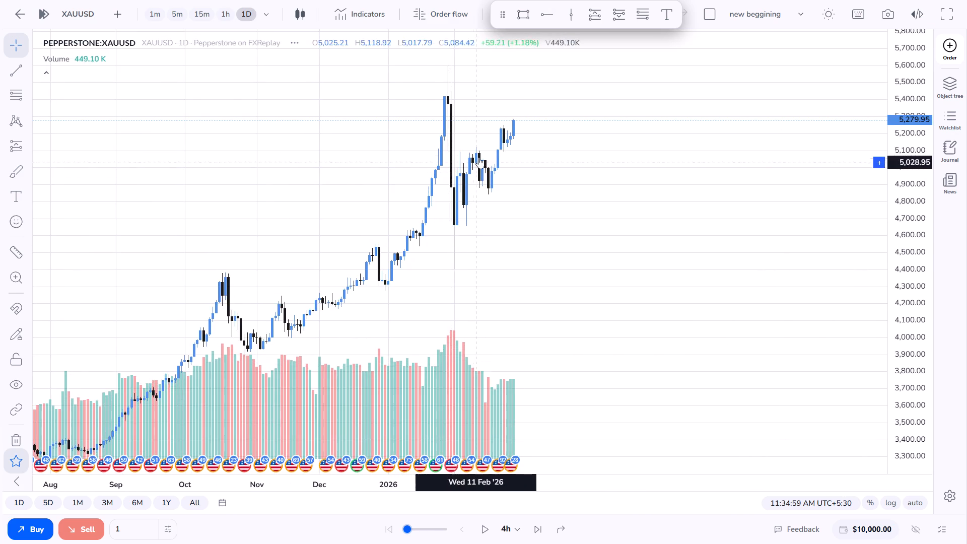
pyautogui.scroll(4, 477, 152)
pyautogui.moveTo(443, 122); pyautogui.dragTo(432, 158)
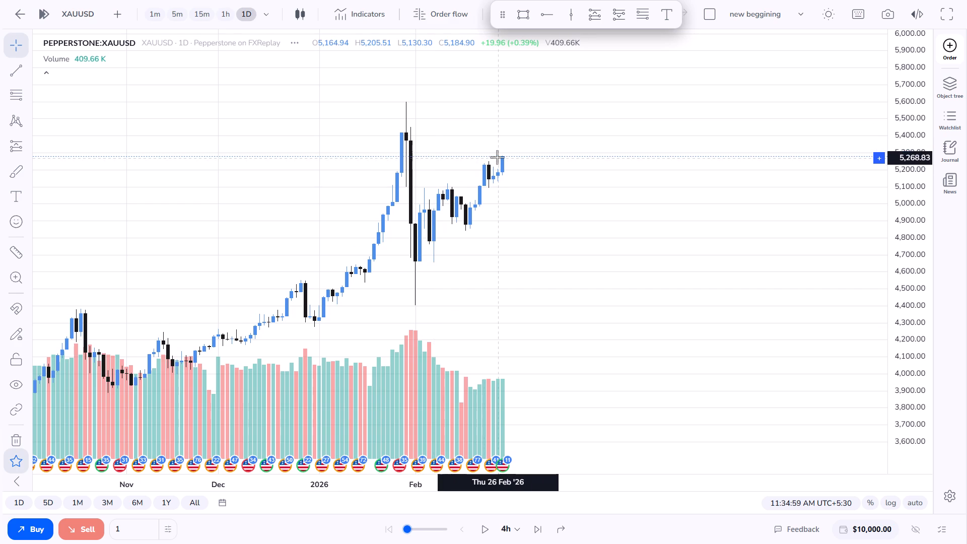
pyautogui.scroll(3, 498, 156)
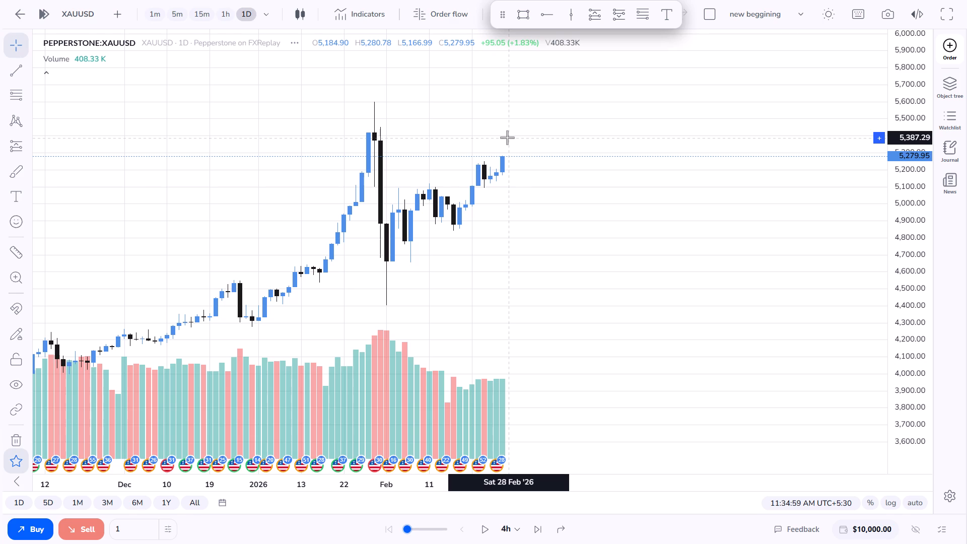
pyautogui.scroll(-10, 507, 138)
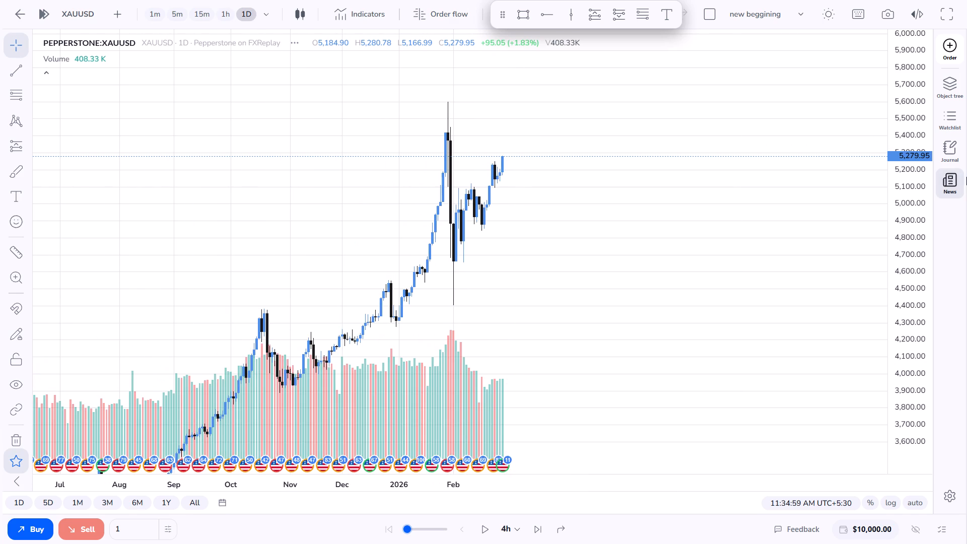
pyautogui.moveTo(815, 165); pyautogui.dragTo(815, 172)
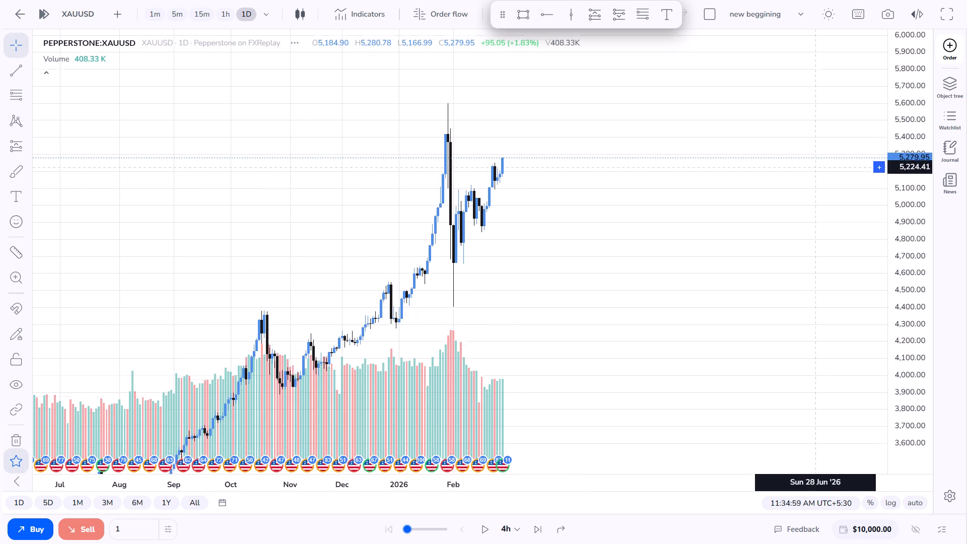
pyautogui.moveTo(815, 172); pyautogui.dragTo(809, 271)
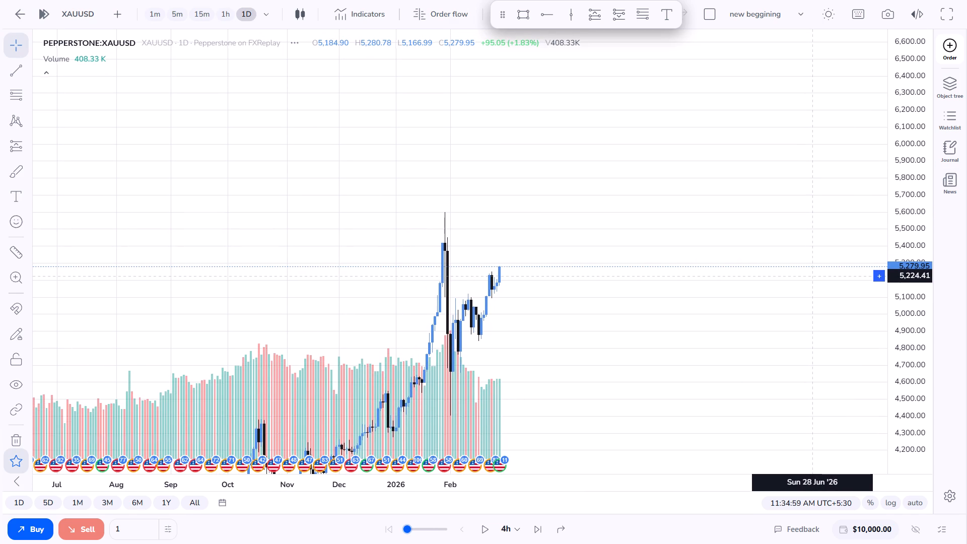
pyautogui.moveTo(809, 271); pyautogui.dragTo(797, 88)
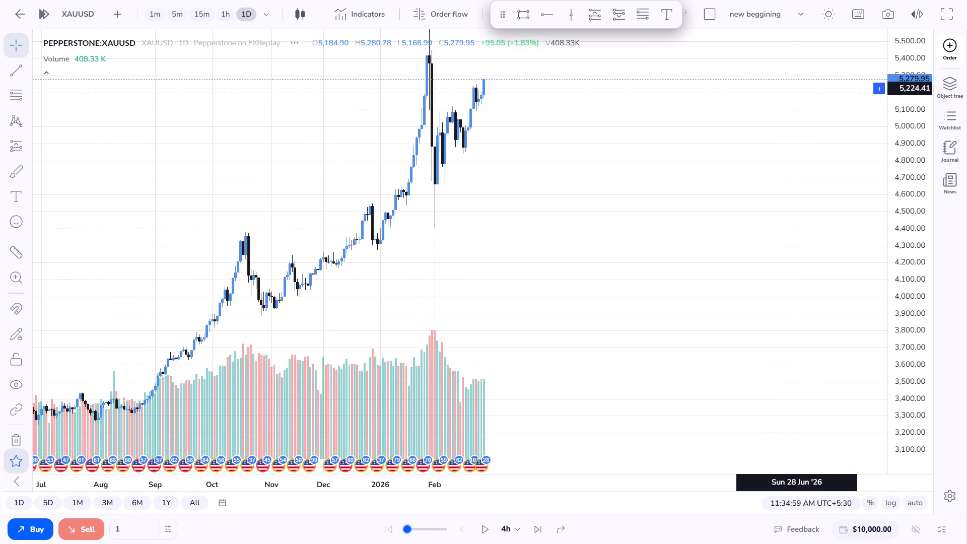
pyautogui.moveTo(797, 88); pyautogui.dragTo(836, 154)
pyautogui.scroll(4, 492, 145)
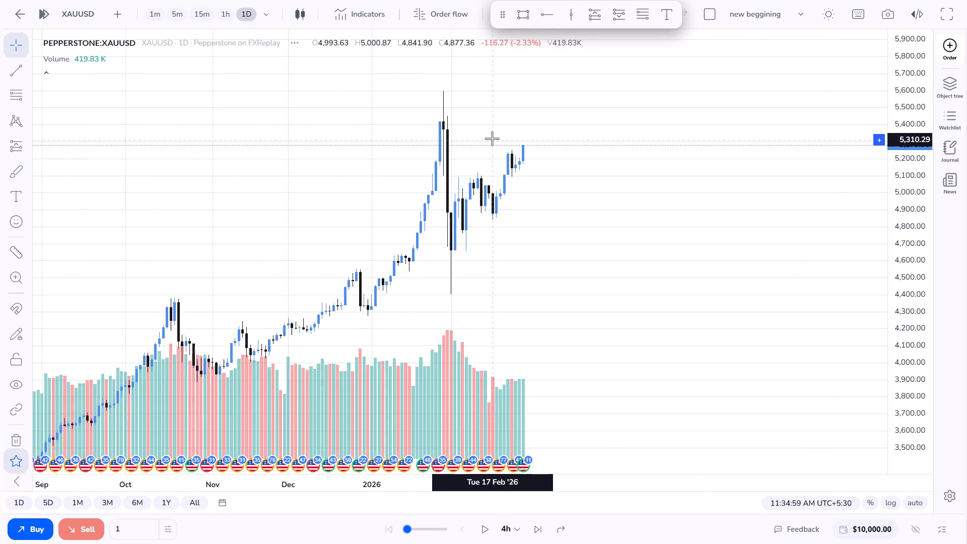
# Review the daily XAUUSD history back to spring 2024, and return to the most recent candles of January and February 2026.
pyautogui.scroll(-7, 492, 139)
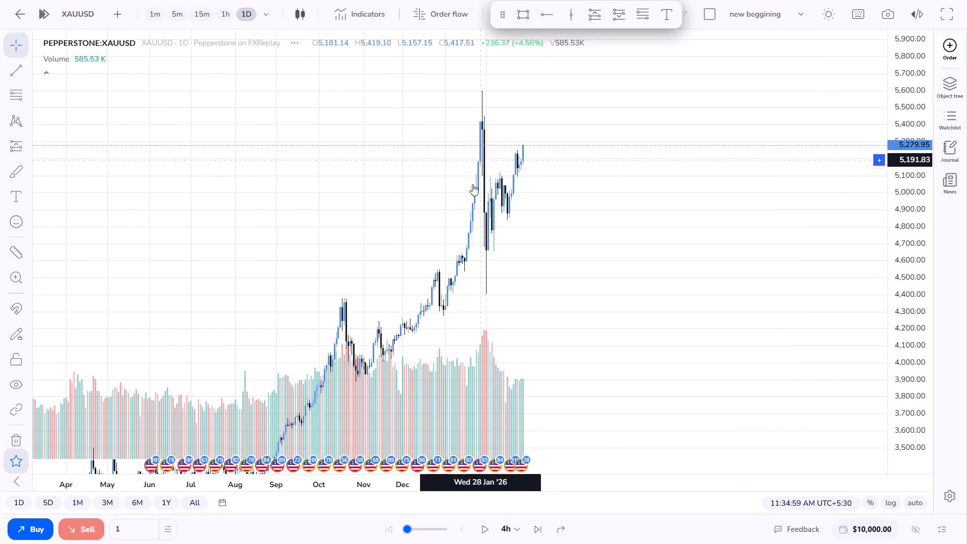
pyautogui.moveTo(405, 214); pyautogui.dragTo(966, 0)
pyautogui.moveTo(701, 232); pyautogui.dragTo(871, 55)
pyautogui.moveTo(648, 156); pyautogui.dragTo(686, 172)
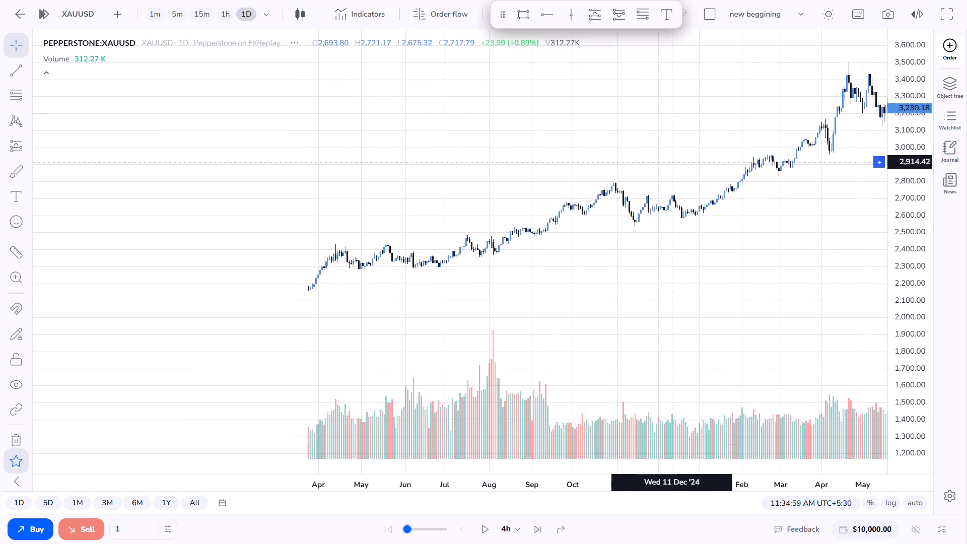
pyautogui.moveTo(686, 172); pyautogui.dragTo(332, 162)
pyautogui.moveTo(711, 137); pyautogui.dragTo(626, 218)
pyautogui.moveTo(704, 130); pyautogui.dragTo(655, 245)
pyautogui.moveTo(751, 136); pyautogui.dragTo(662, 199)
pyautogui.moveTo(743, 74); pyautogui.dragTo(685, 163)
pyautogui.scroll(5, 681, 151)
pyautogui.moveTo(669, 133); pyautogui.dragTo(588, 168)
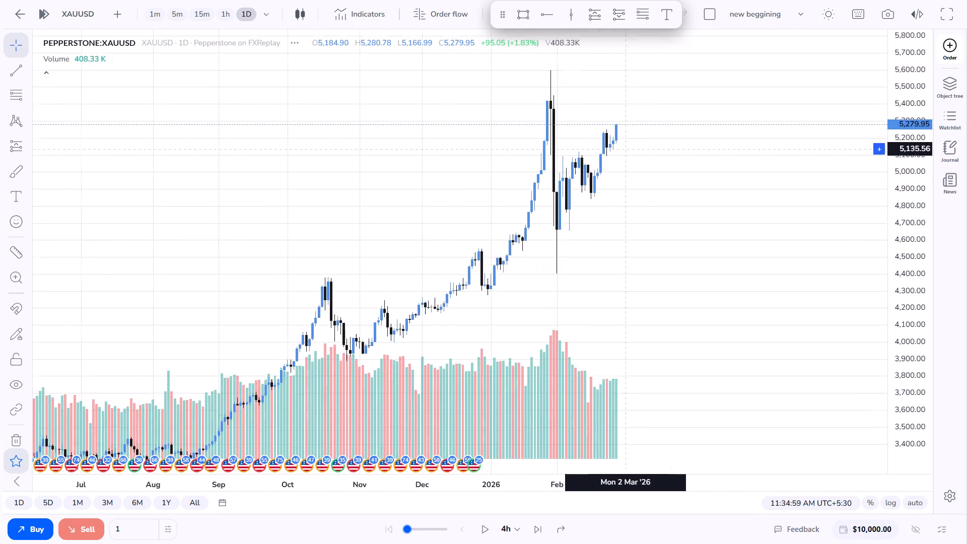
pyautogui.moveTo(588, 168); pyautogui.dragTo(542, 215)
pyautogui.scroll(4, 577, 197)
pyautogui.scroll(2, 610, 168)
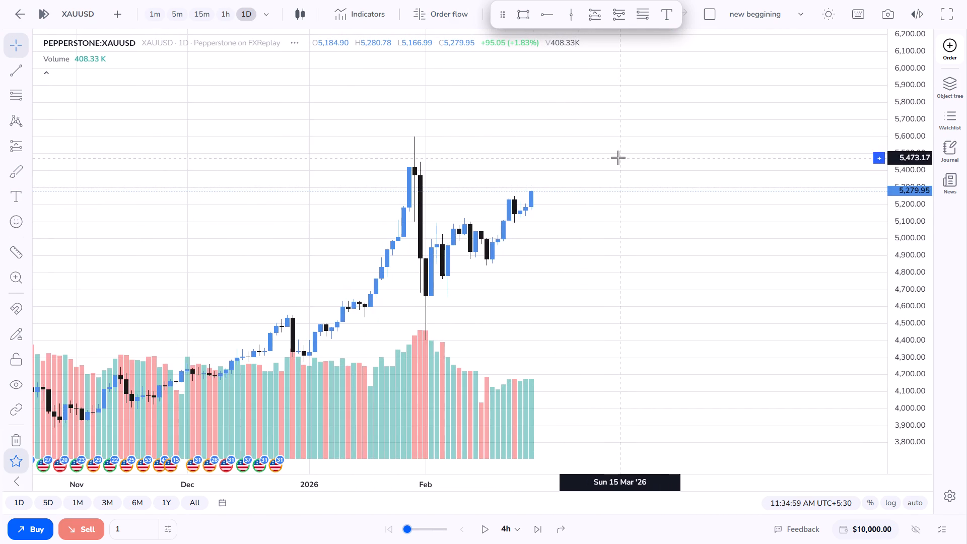
pyautogui.scroll(3, 618, 159)
pyautogui.scroll(-7, 618, 159)
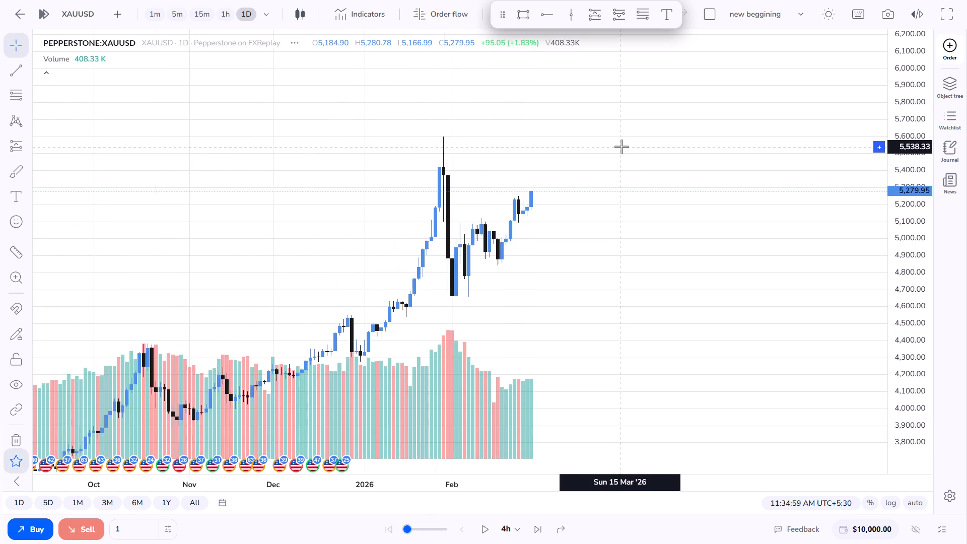
pyautogui.moveTo(549, 165); pyautogui.dragTo(551, 223)
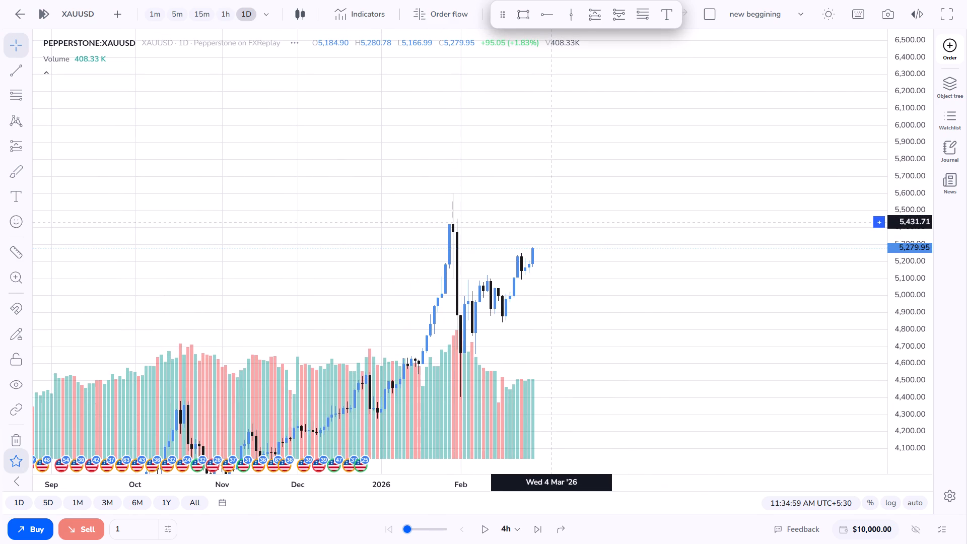
# Examine the daily XAUUSD swings from autumn 2025 through the late January 2026 spike and the February recovery.
pyautogui.moveTo(551, 223); pyautogui.dragTo(548, 219)
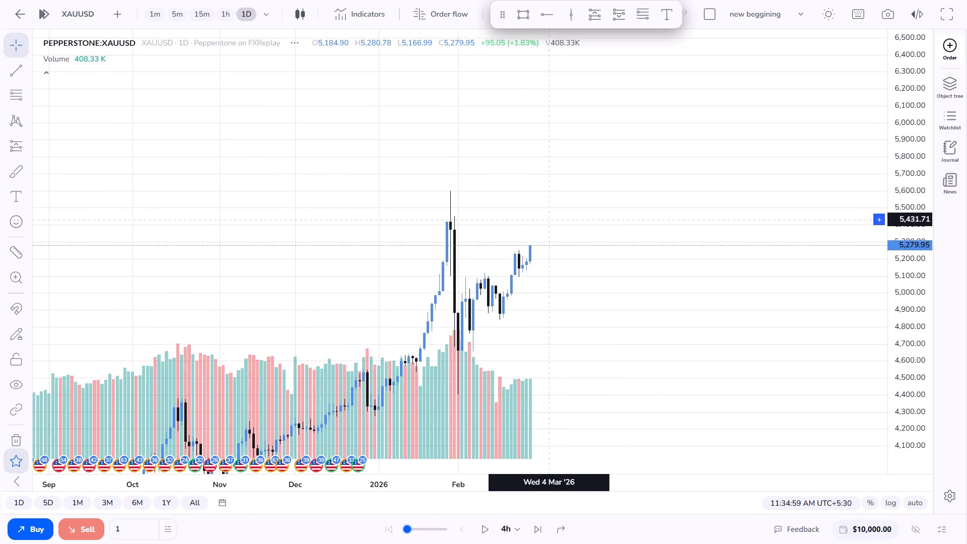
pyautogui.moveTo(548, 219); pyautogui.dragTo(545, 207)
pyautogui.scroll(-5, 545, 205)
pyautogui.scroll(4, 547, 202)
pyautogui.moveTo(581, 176); pyautogui.dragTo(665, 104)
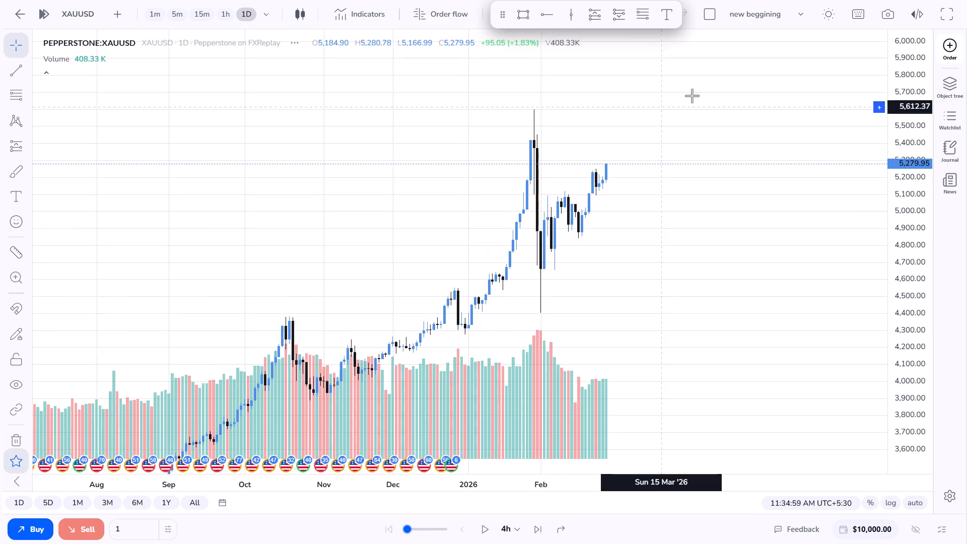
pyautogui.scroll(7, 893, 186)
pyautogui.scroll(7, 633, 189)
pyautogui.scroll(-6, 637, 188)
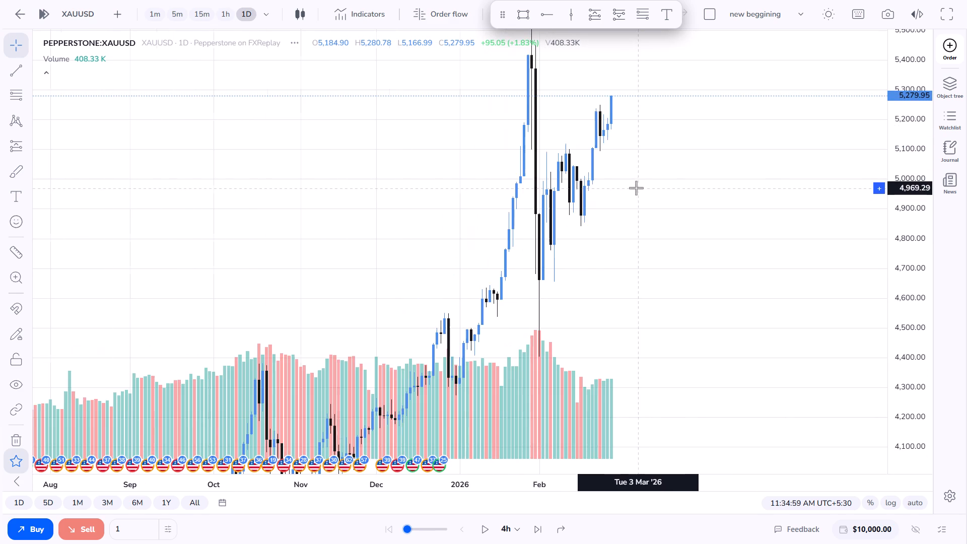
pyautogui.moveTo(588, 127); pyautogui.dragTo(592, 84)
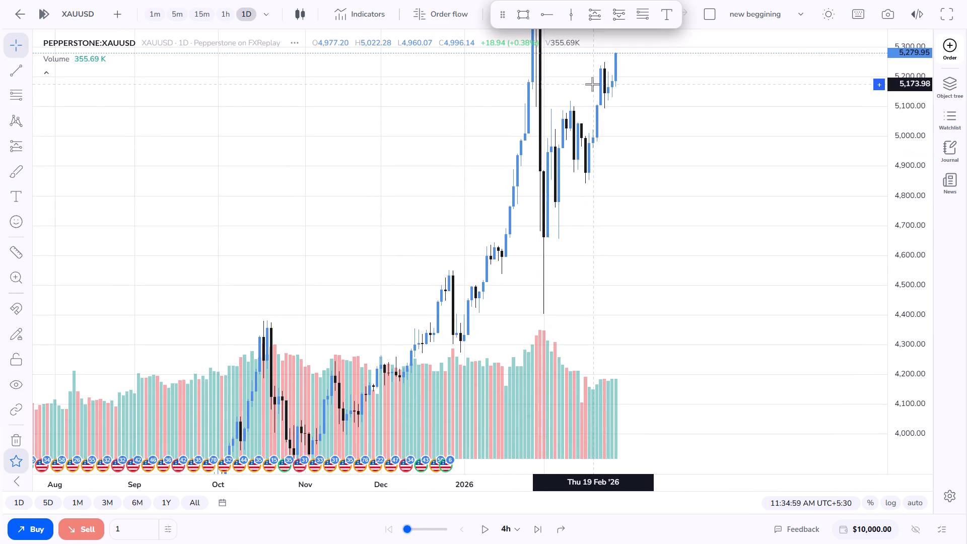
pyautogui.scroll(6, 592, 88)
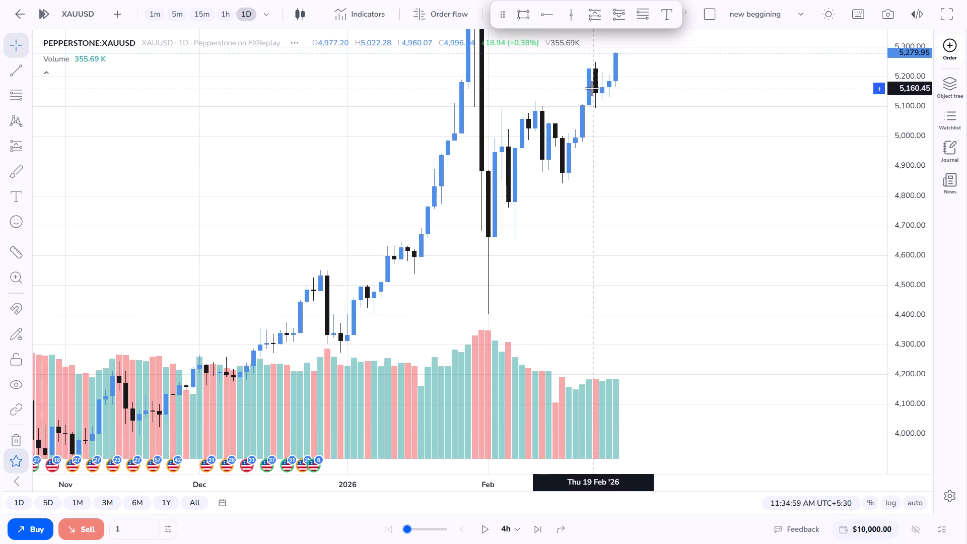
pyautogui.moveTo(566, 90); pyautogui.dragTo(513, 124)
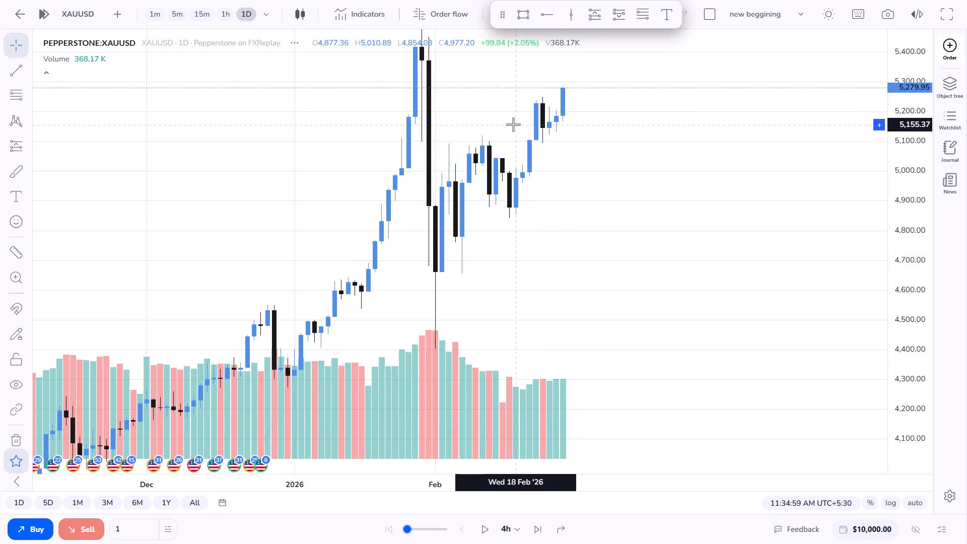
pyautogui.moveTo(553, 84); pyautogui.dragTo(554, 86)
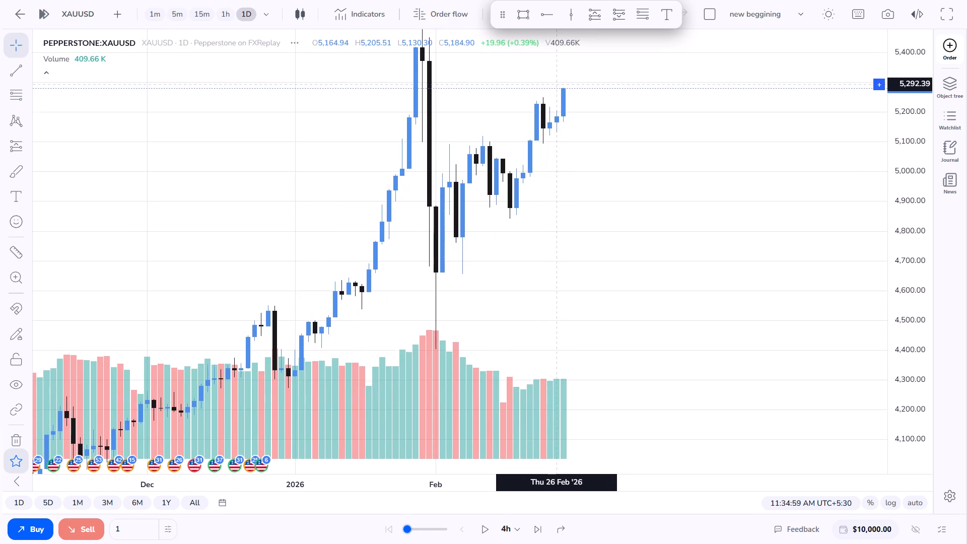
pyautogui.moveTo(554, 86); pyautogui.dragTo(559, 107)
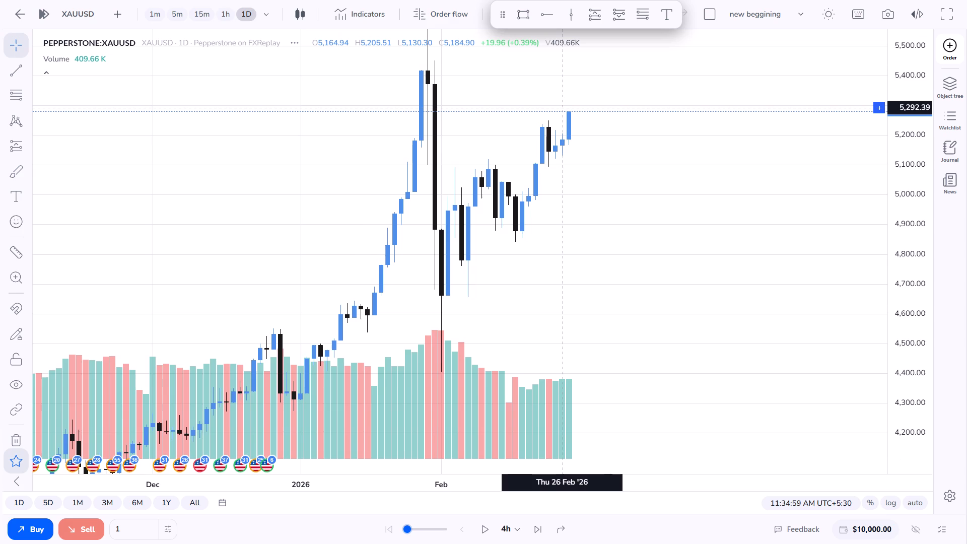
pyautogui.moveTo(559, 107); pyautogui.dragTo(556, 160)
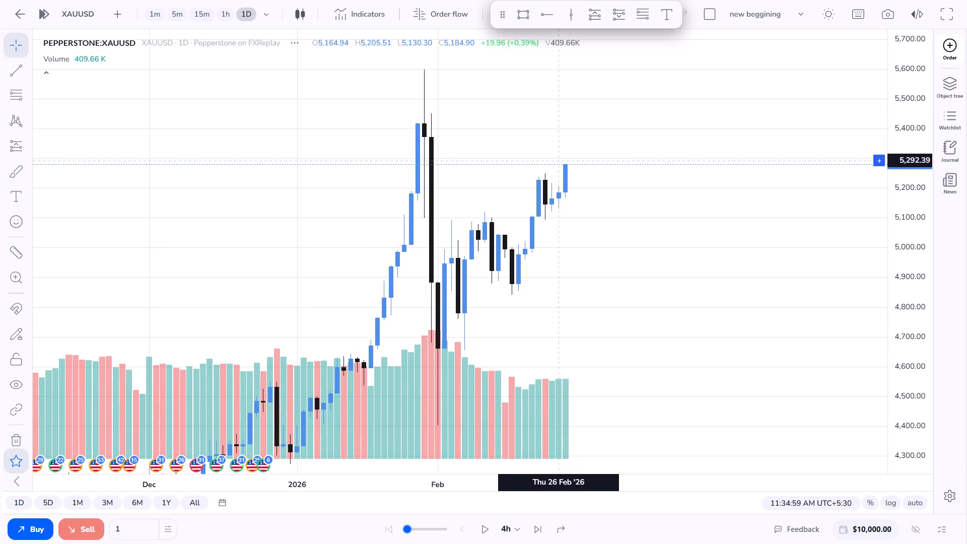
pyautogui.moveTo(556, 160); pyautogui.dragTo(711, 51)
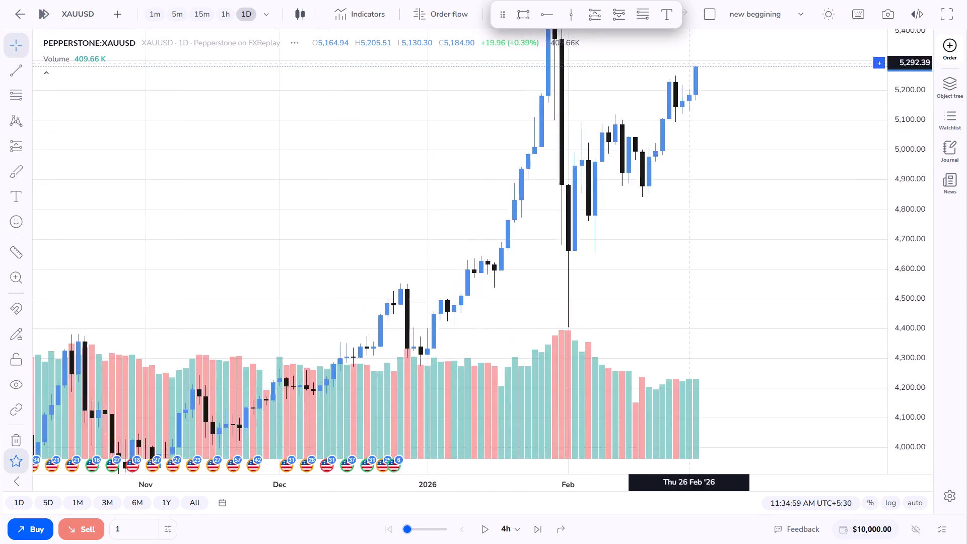
pyautogui.moveTo(711, 51); pyautogui.dragTo(729, 38)
pyautogui.scroll(-5, 730, 38)
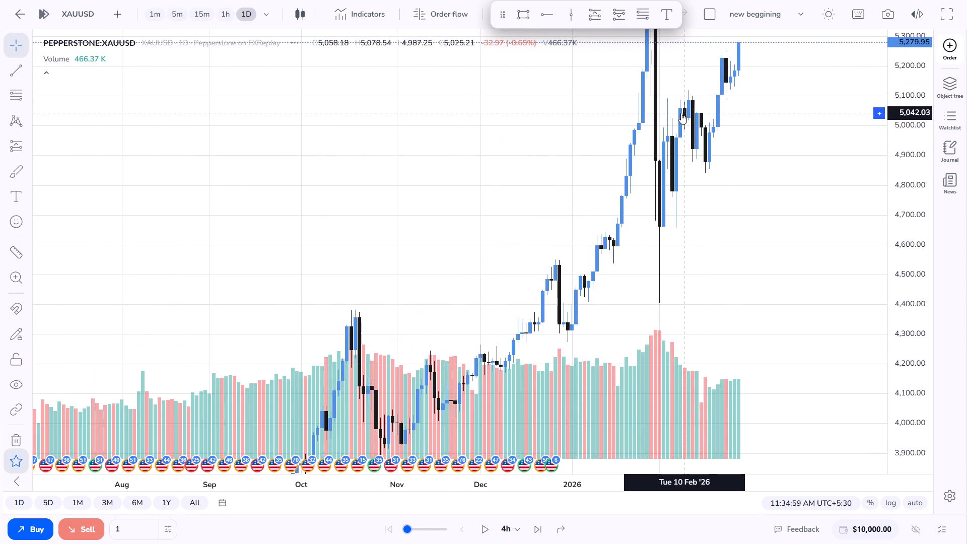
pyautogui.scroll(-5, 681, 113)
pyautogui.scroll(4, 680, 113)
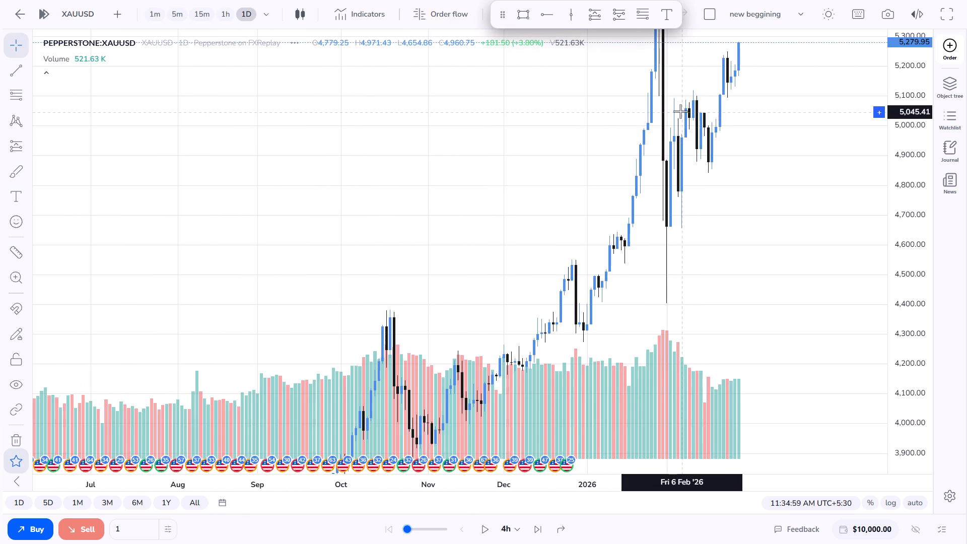
# Draw a horizontal ray from the October 2025 swing high at about 4,385 on the daily chart.
pyautogui.moveTo(551, 168); pyautogui.dragTo(575, 62)
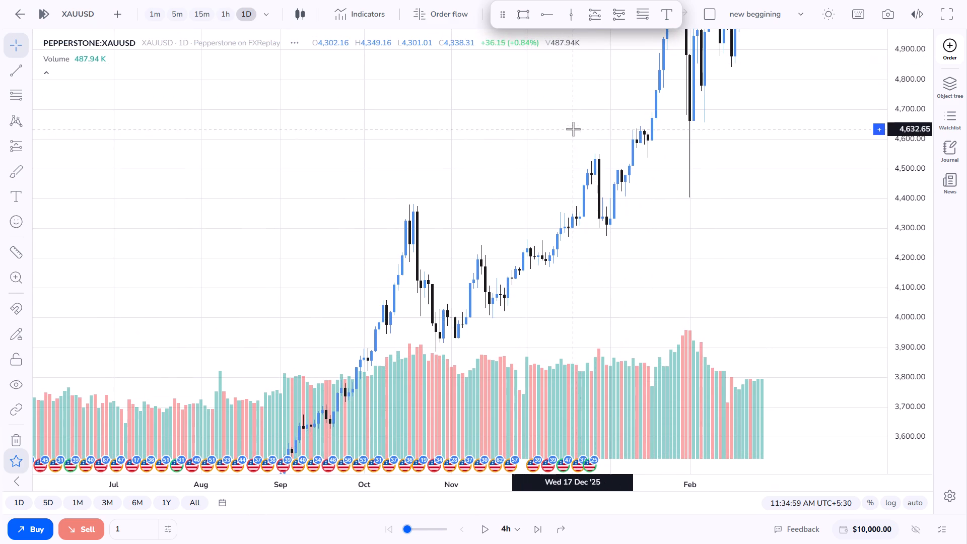
pyautogui.click(552, 12)
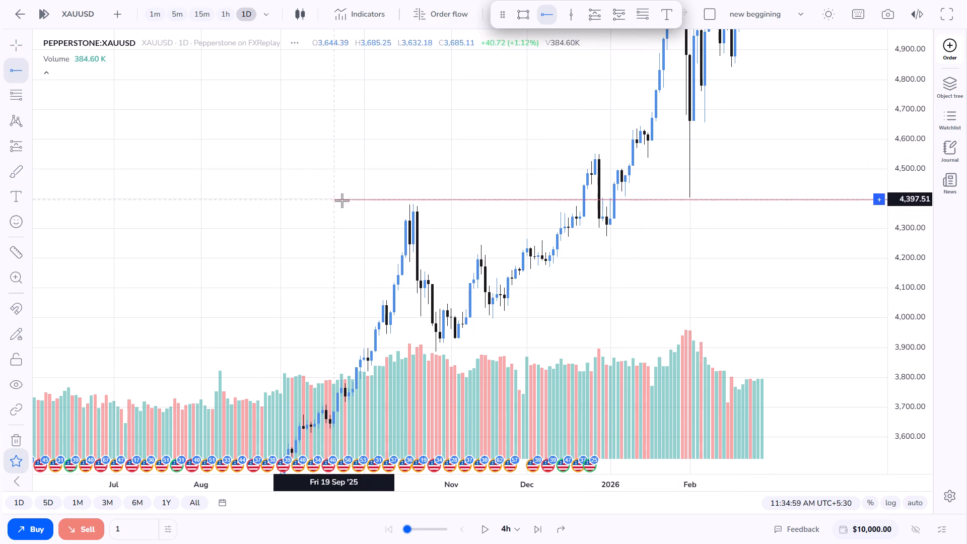
pyautogui.click(407, 202)
pyautogui.click(483, 260)
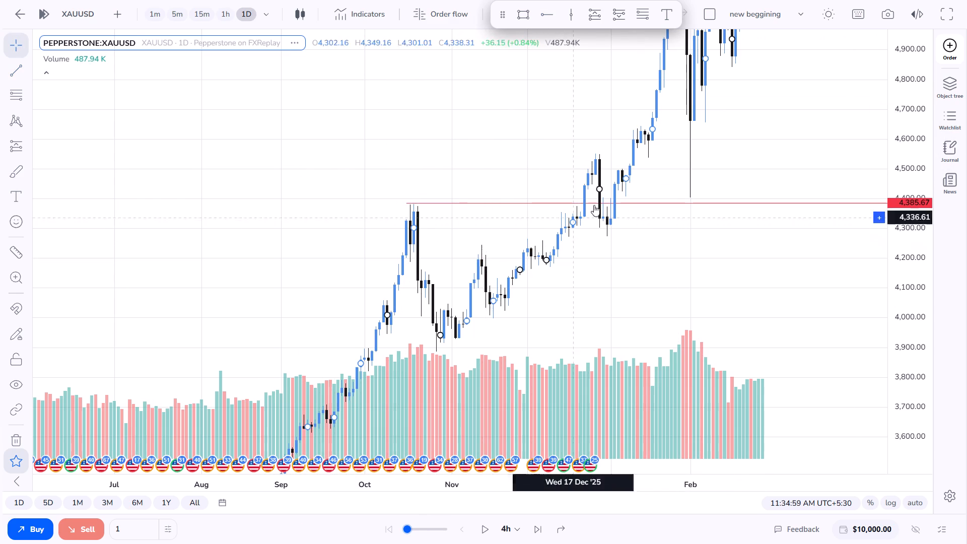
# Change the October-high ray's line colour from red to black.
pyautogui.click(582, 201)
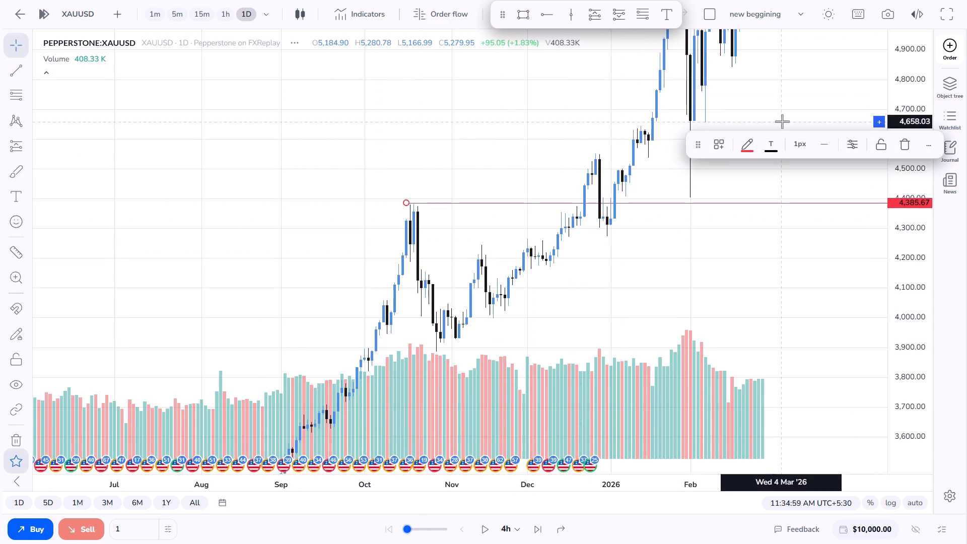
pyautogui.click(753, 147)
pyautogui.click(807, 169)
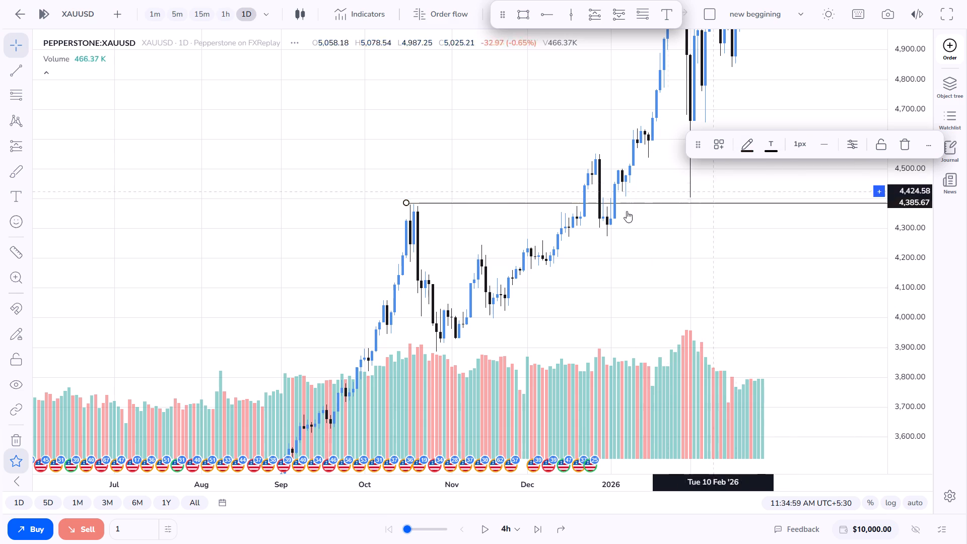
pyautogui.click(556, 202)
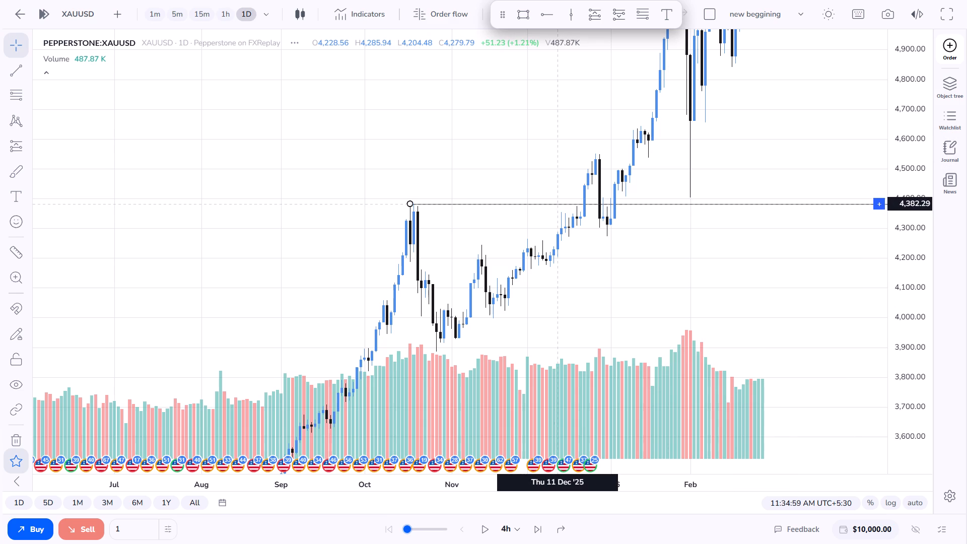
pyautogui.click(555, 230)
# Examine the daily price structure from early 2025 through February 2026 around the October-high ray.
pyautogui.scroll(1, 554, 226)
pyautogui.scroll(-6, 554, 226)
pyautogui.rightClick(552, 225)
pyautogui.moveTo(468, 282); pyautogui.dragTo(460, 276)
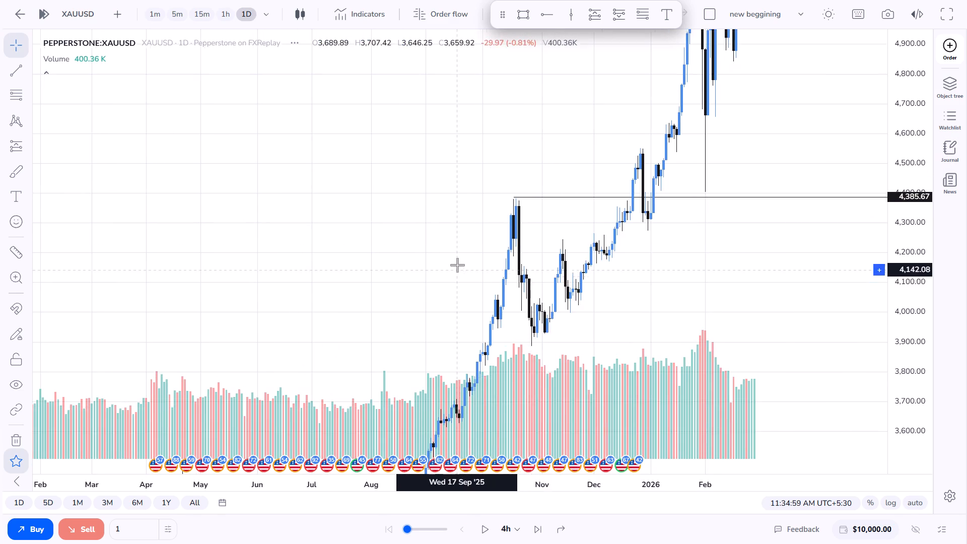
pyautogui.moveTo(455, 257); pyautogui.dragTo(419, 44)
pyautogui.moveTo(370, 162); pyautogui.dragTo(413, 210)
pyautogui.scroll(-6, 440, 203)
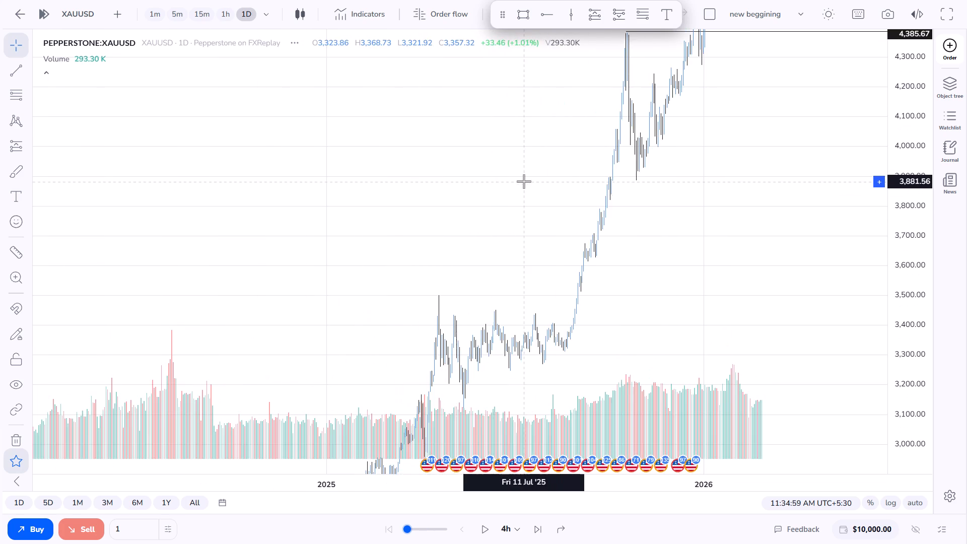
pyautogui.scroll(9, 524, 181)
pyautogui.moveTo(522, 163); pyautogui.dragTo(457, 274)
pyautogui.moveTo(505, 216); pyautogui.dragTo(511, 251)
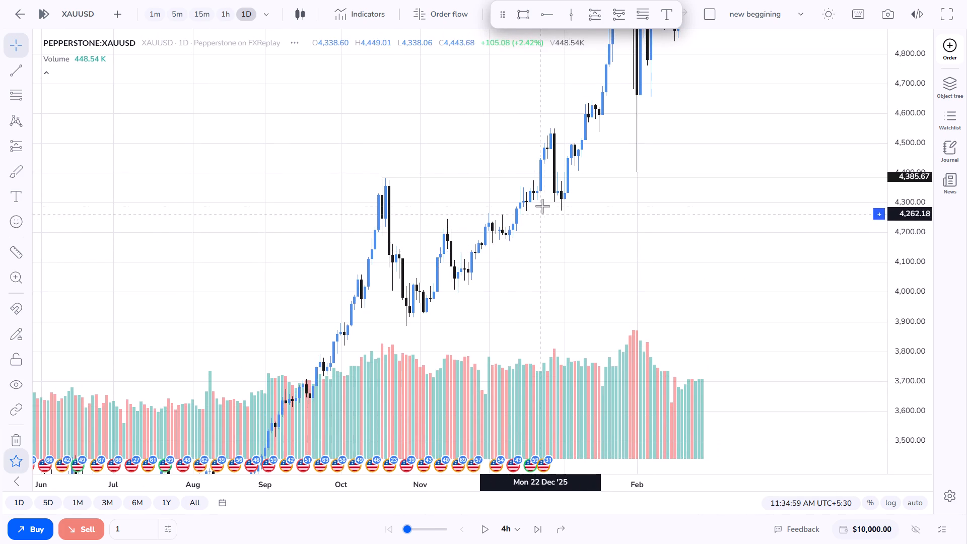
pyautogui.moveTo(542, 206); pyautogui.dragTo(533, 263)
pyautogui.moveTo(540, 155); pyautogui.dragTo(470, 245)
pyautogui.moveTo(498, 191); pyautogui.dragTo(499, 249)
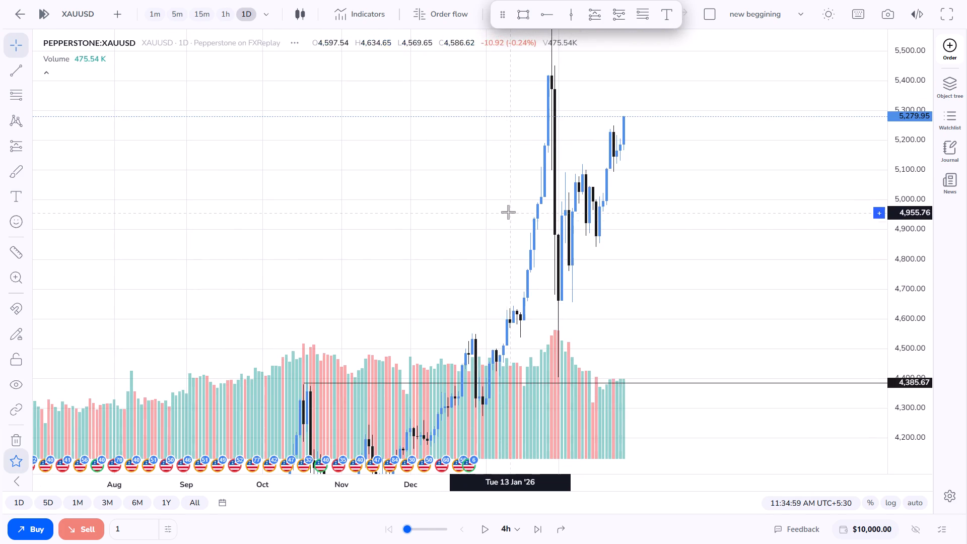
pyautogui.moveTo(508, 211); pyautogui.dragTo(512, 274)
pyautogui.moveTo(506, 254); pyautogui.dragTo(489, 128)
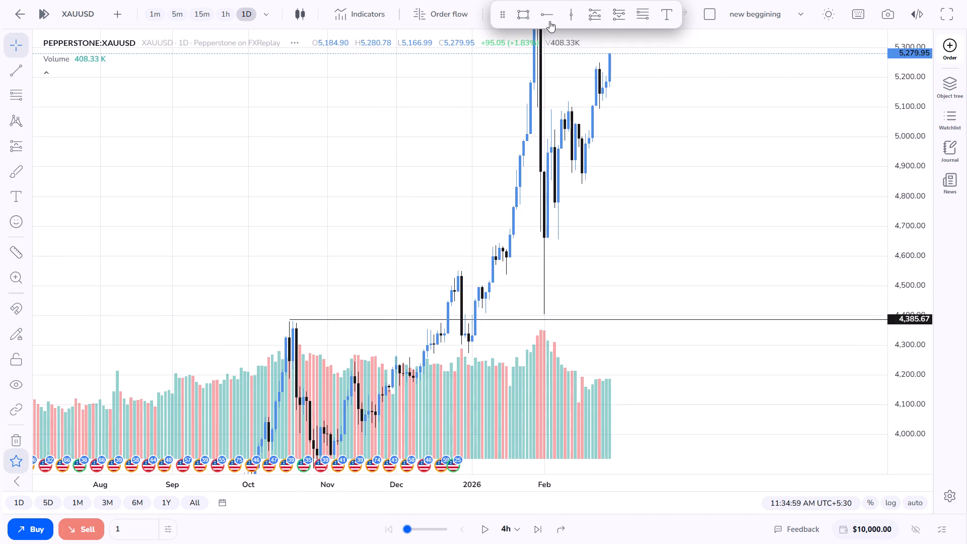
# Draw a horizontal ray from the late December 2025 swing high at about 4,548.
pyautogui.click(549, 19)
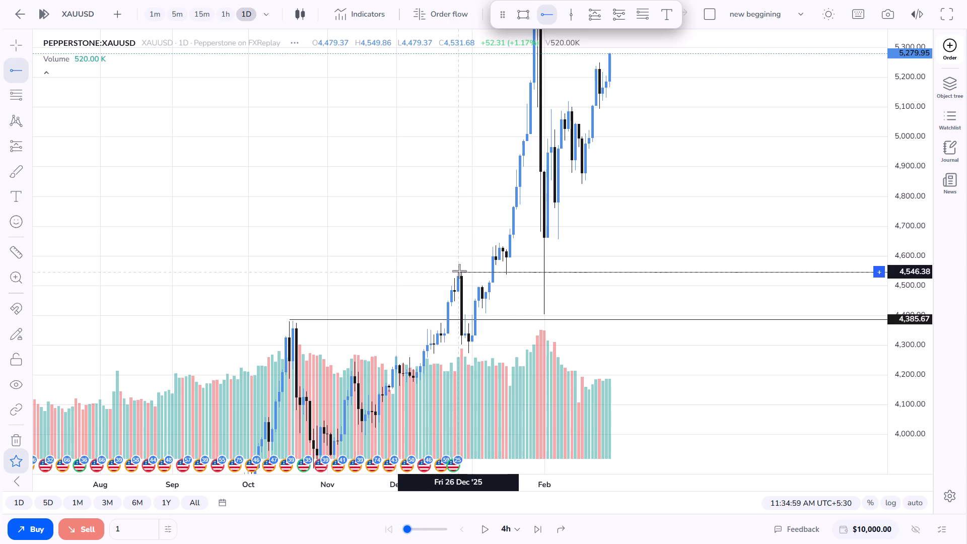
pyautogui.click(460, 271)
pyautogui.click(384, 242)
# Draw a horizontal ray from the late January 2026 peak and align it with the wick's tip at about 5,597.
pyautogui.scroll(-4, 389, 238)
pyautogui.moveTo(407, 250); pyautogui.dragTo(384, 165)
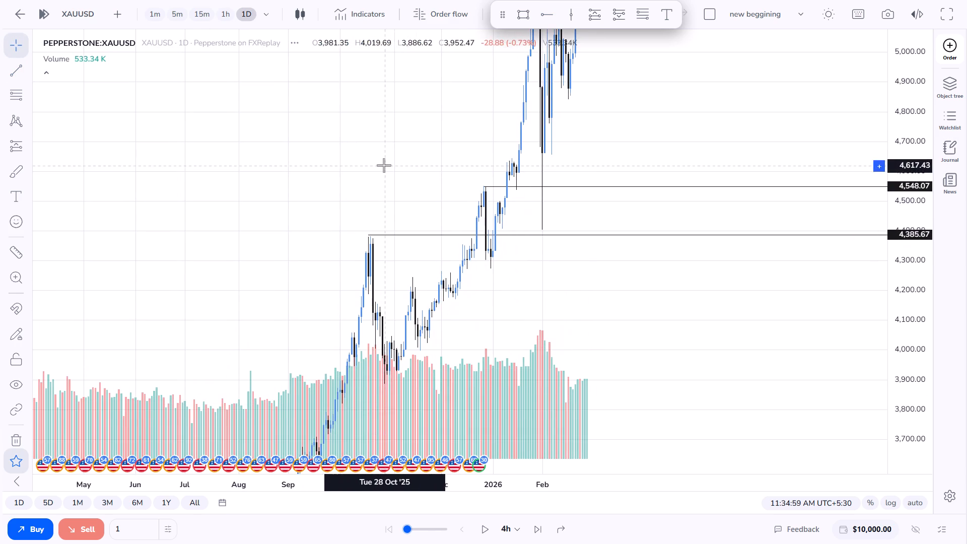
pyautogui.moveTo(416, 207); pyautogui.dragTo(405, 297)
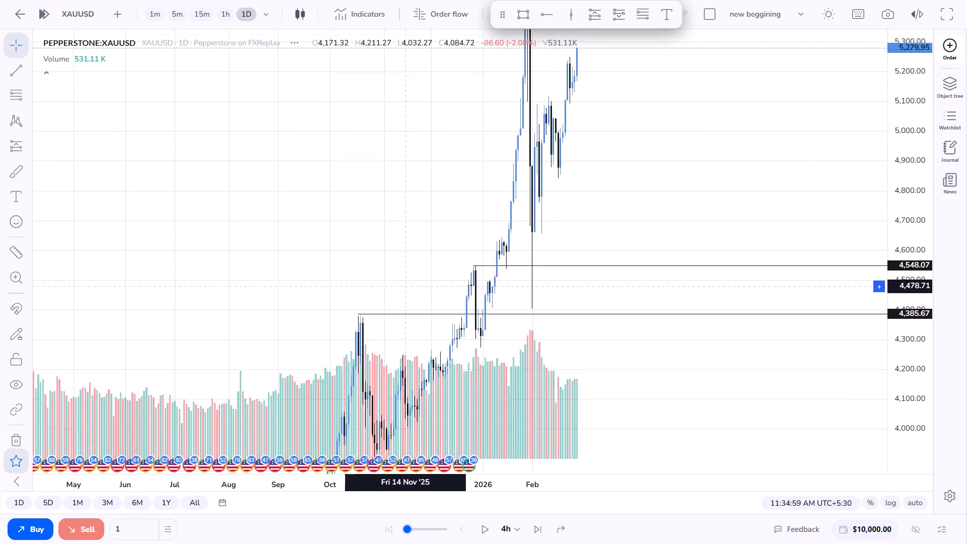
pyautogui.moveTo(405, 297); pyautogui.dragTo(382, 336)
pyautogui.scroll(4, 401, 293)
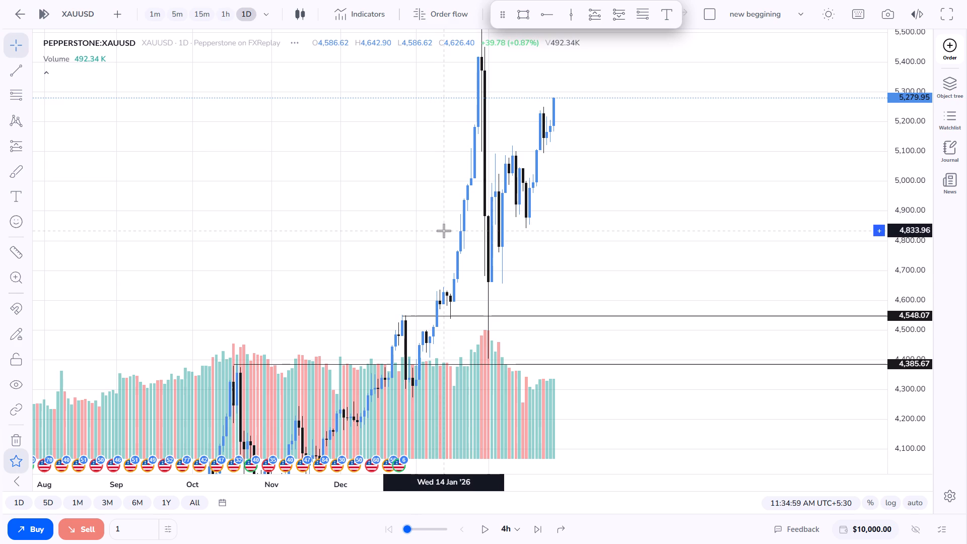
pyautogui.moveTo(441, 226); pyautogui.dragTo(417, 307)
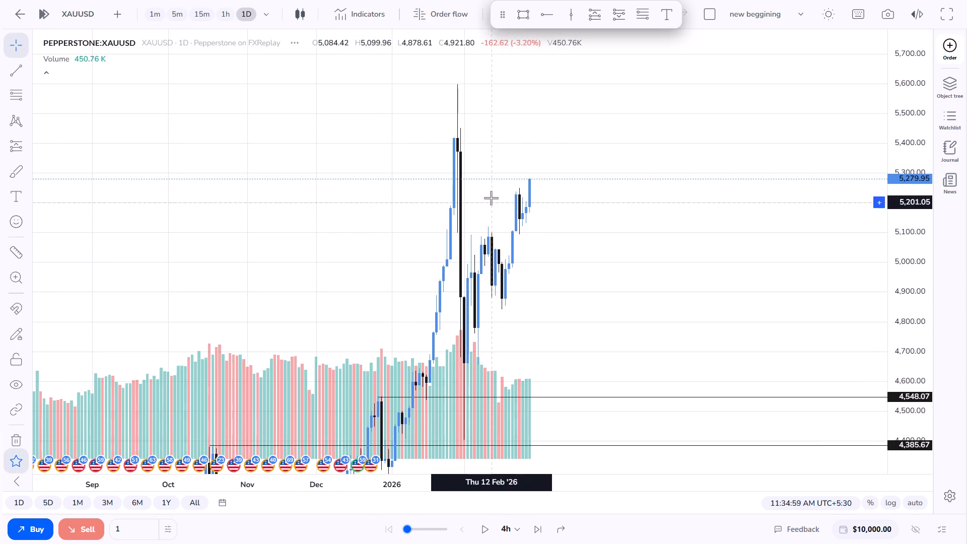
pyautogui.scroll(2, 491, 194)
pyautogui.click(547, 18)
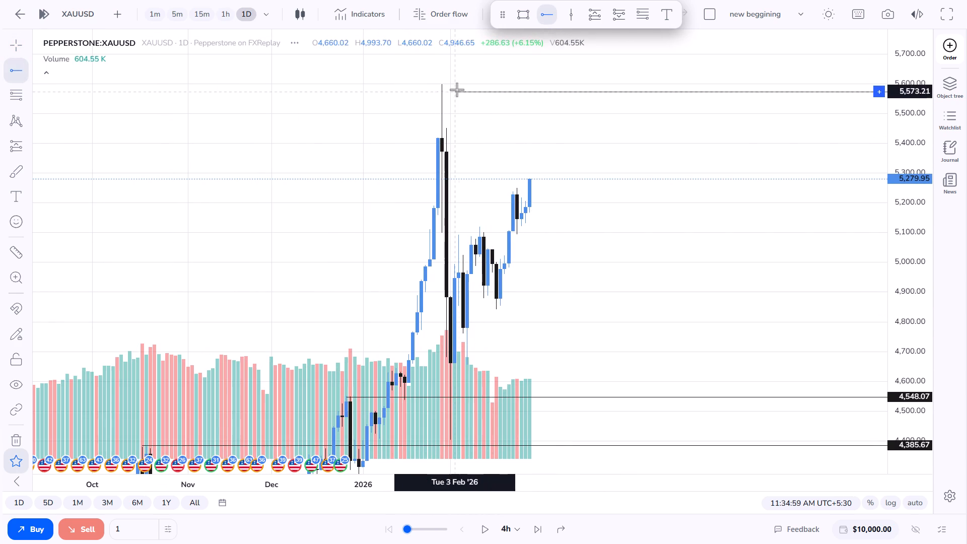
pyautogui.click(439, 83)
pyautogui.click(483, 145)
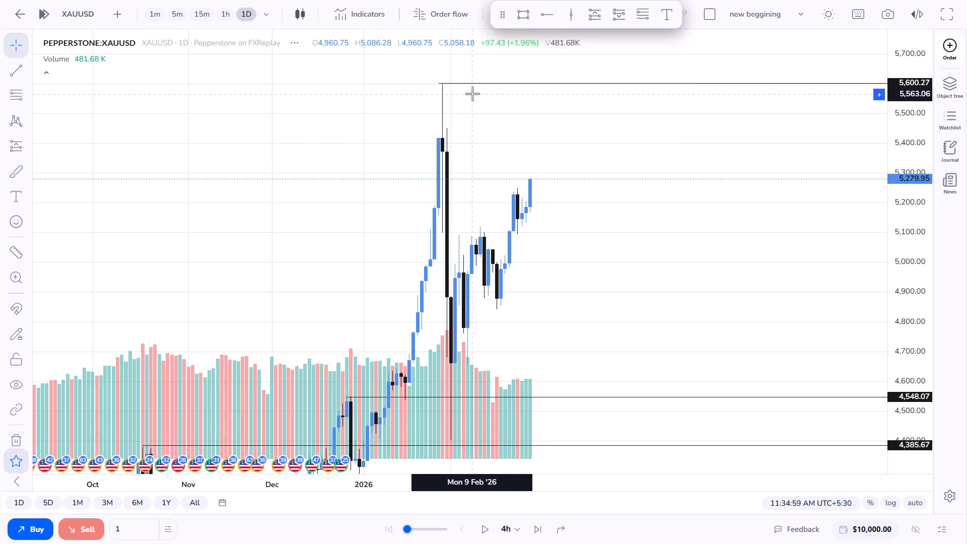
pyautogui.click(476, 83)
pyautogui.click(481, 146)
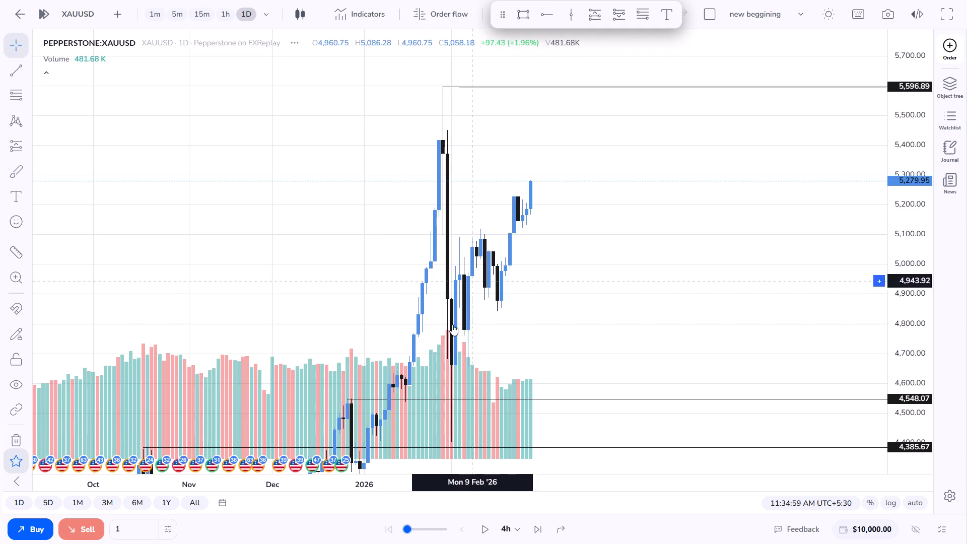
# Examine the daily candles of January and February 2026 between the late January peak ray and the December-high ray.
pyautogui.scroll(4, 503, 278)
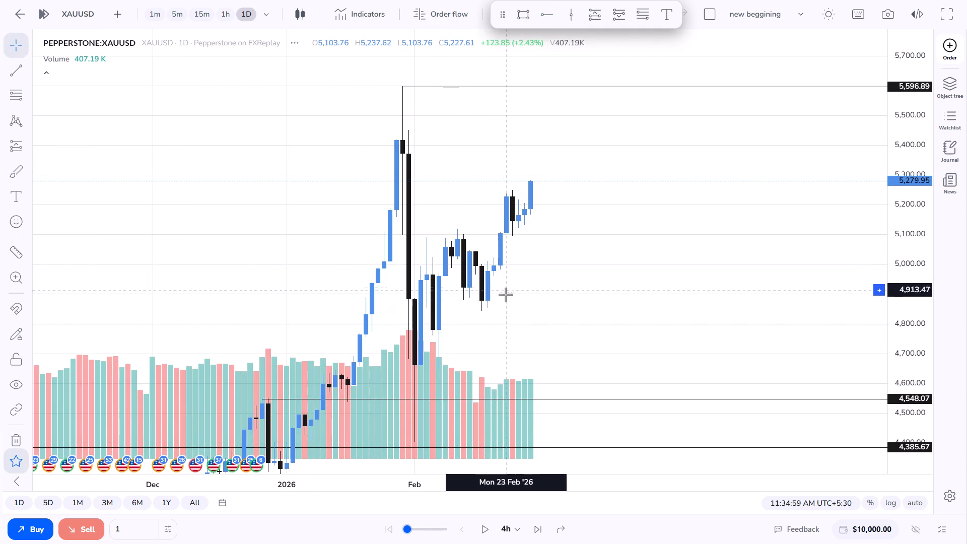
pyautogui.moveTo(506, 303); pyautogui.dragTo(454, 215)
pyautogui.scroll(1, 446, 225)
pyautogui.scroll(-2, 446, 226)
pyautogui.moveTo(551, 191); pyautogui.dragTo(475, 252)
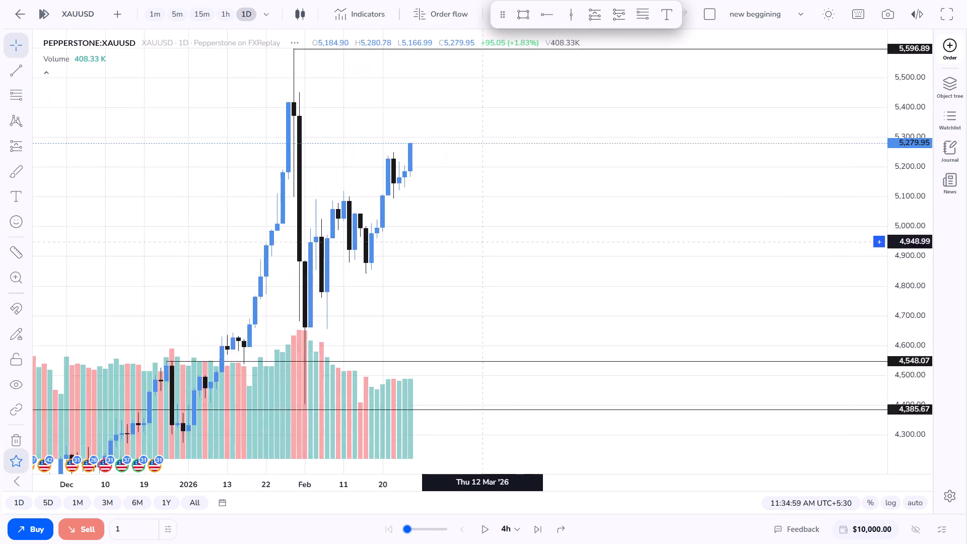
pyautogui.moveTo(475, 252); pyautogui.dragTo(485, 305)
pyautogui.scroll(-1, 585, 168)
pyautogui.scroll(2, 583, 173)
pyautogui.scroll(-2, 583, 173)
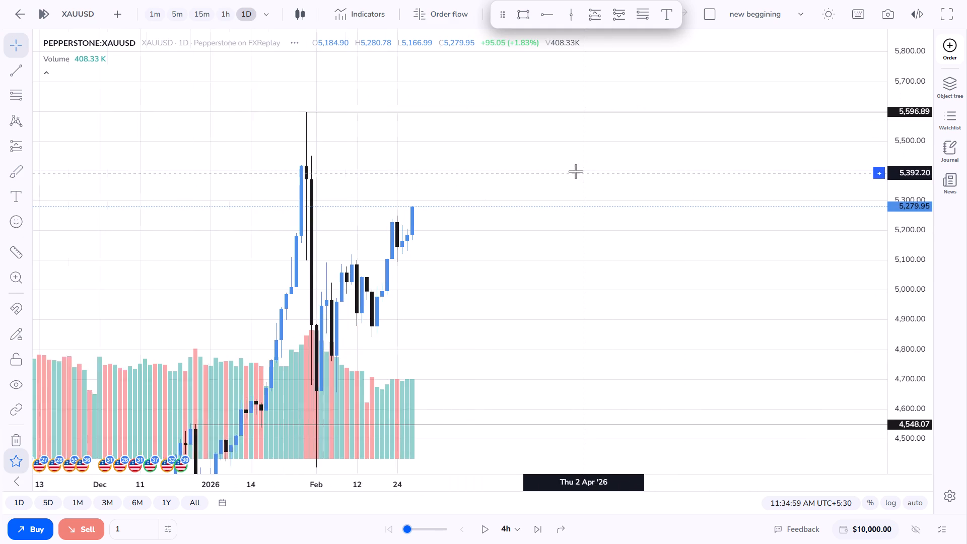
pyautogui.scroll(-1, 576, 171)
pyautogui.scroll(5, 895, 243)
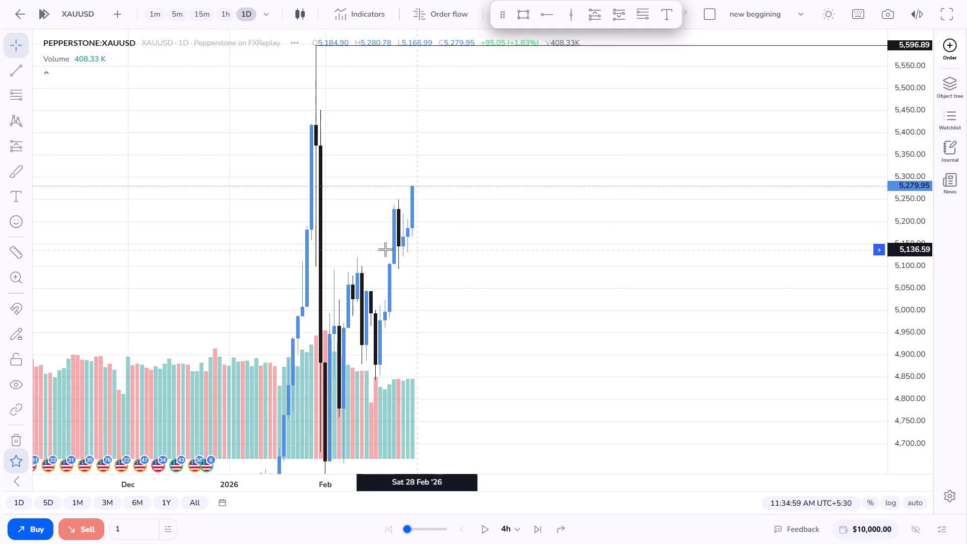
# Draw horizontal rays from the February 26, 2026 daily candle's high at about 5,206 and low at about 5,132.
pyautogui.scroll(6, 385, 249)
pyautogui.click(556, 13)
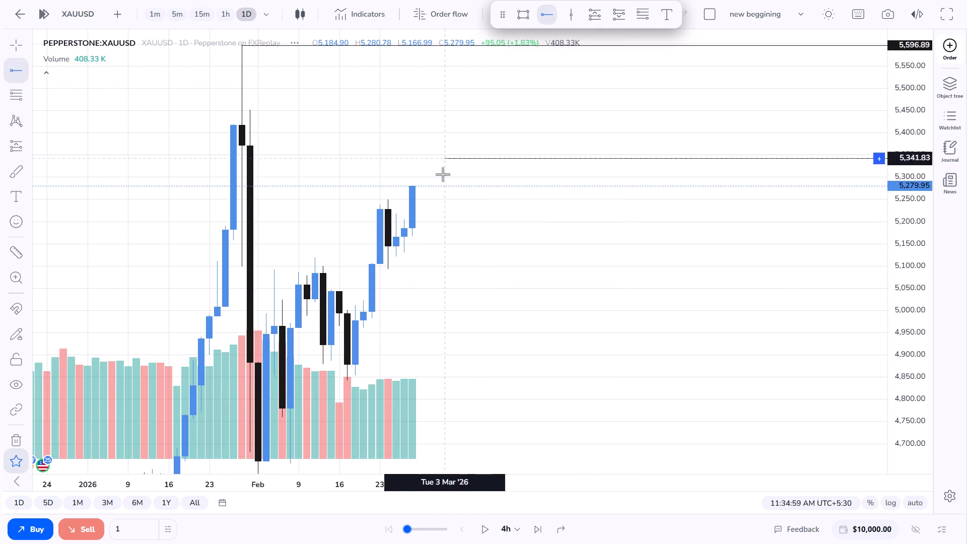
pyautogui.click(402, 219)
pyautogui.click(416, 237)
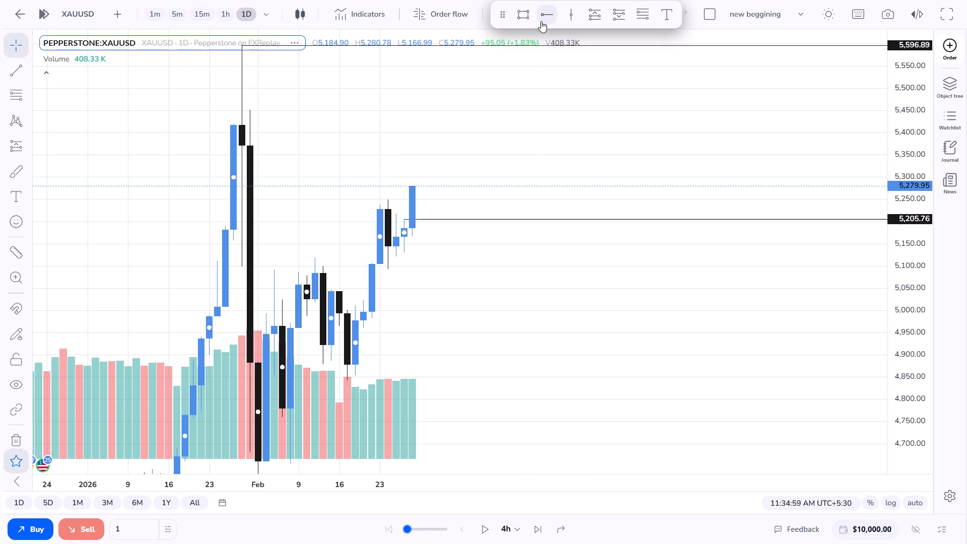
pyautogui.click(543, 14)
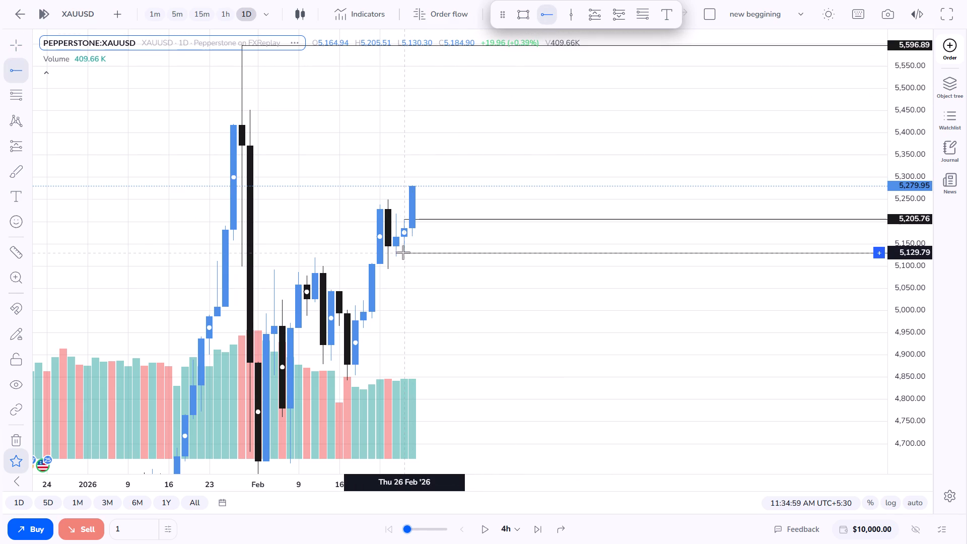
pyautogui.click(404, 251)
pyautogui.click(415, 274)
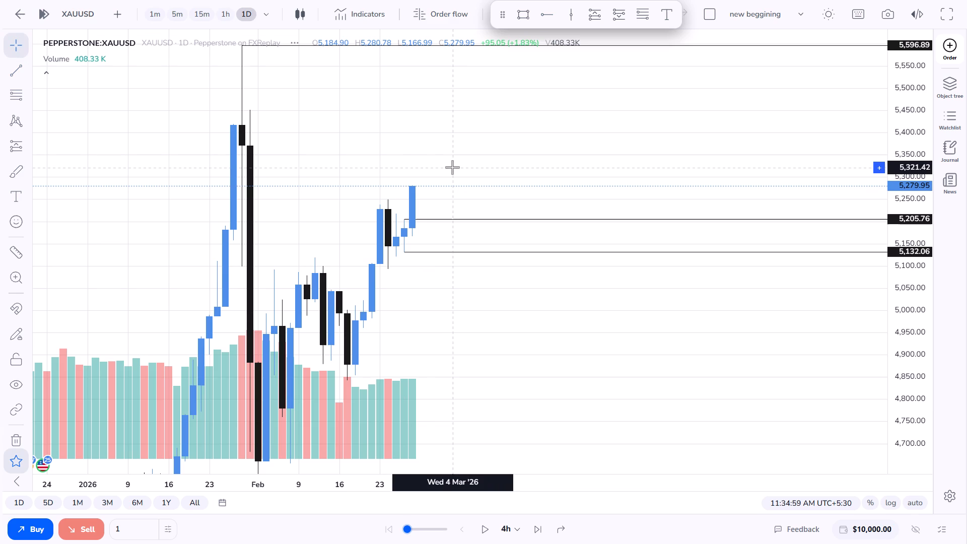
# Move the upper ray from the February 26 candle to the latest daily candle's high at about 5,280.
pyautogui.scroll(-2, 456, 178)
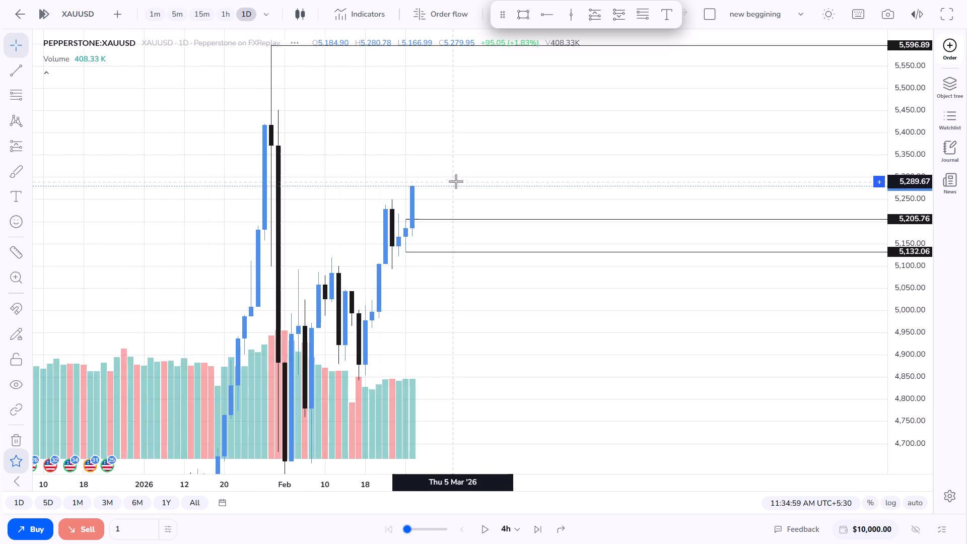
pyautogui.scroll(8, 456, 181)
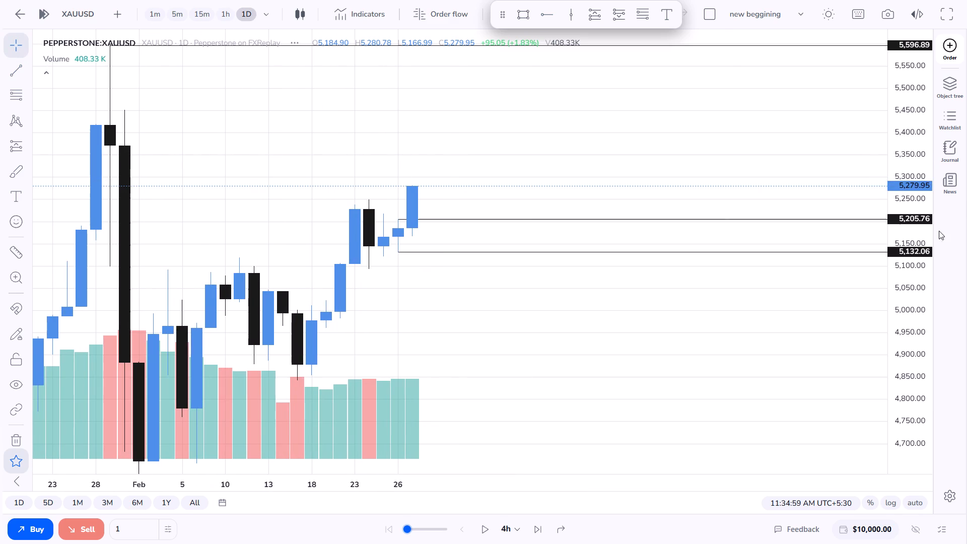
pyautogui.scroll(13, 929, 238)
pyautogui.scroll(-6, 603, 221)
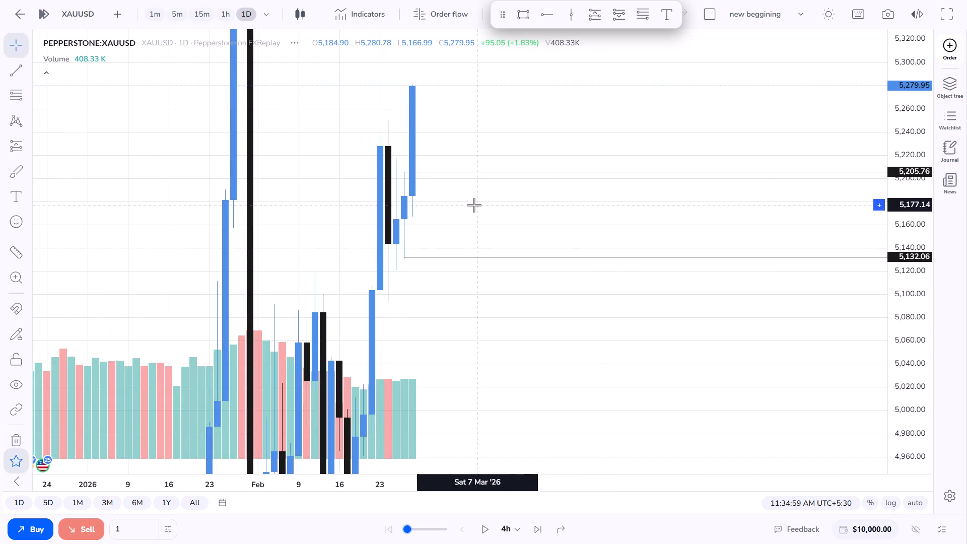
pyautogui.scroll(4, 472, 205)
pyautogui.moveTo(426, 206); pyautogui.dragTo(389, 246)
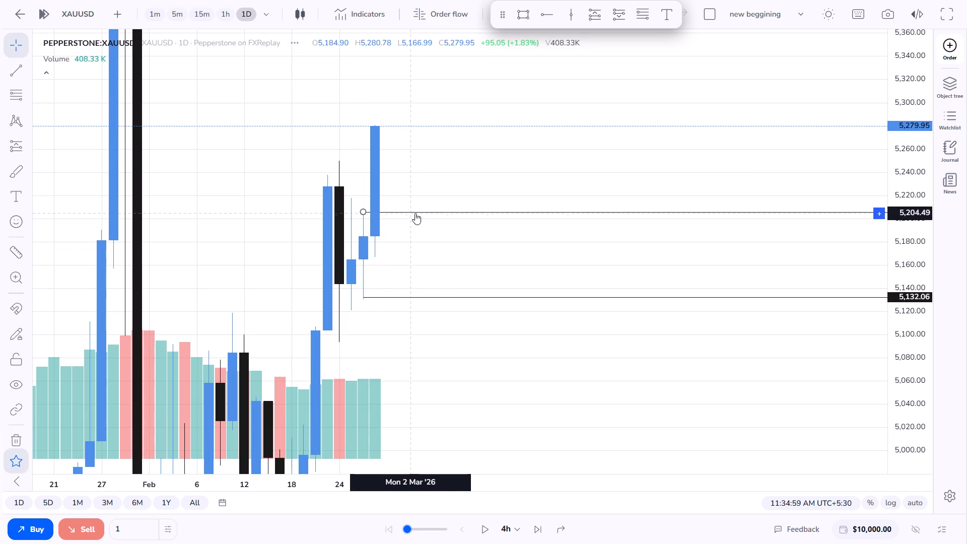
pyautogui.moveTo(415, 213); pyautogui.dragTo(431, 124)
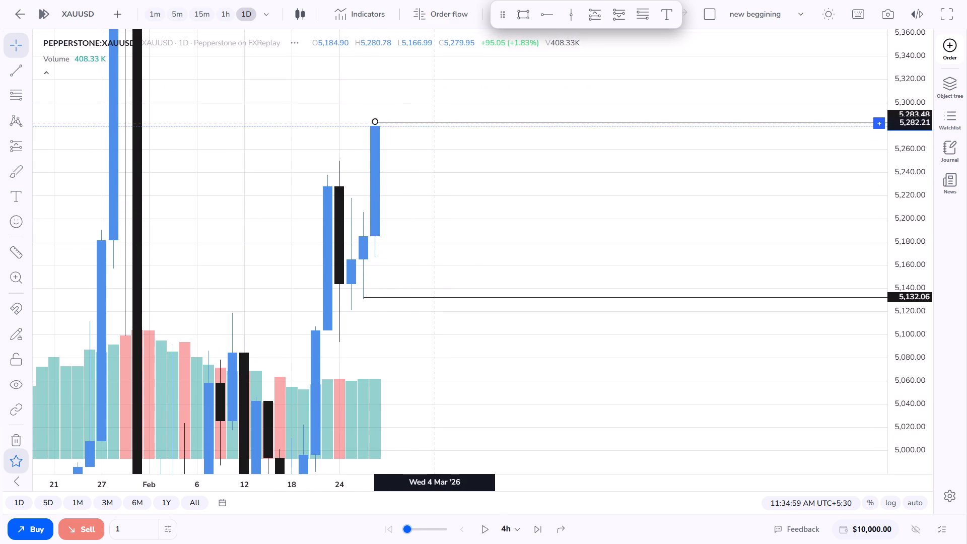
pyautogui.moveTo(431, 124); pyautogui.dragTo(430, 126)
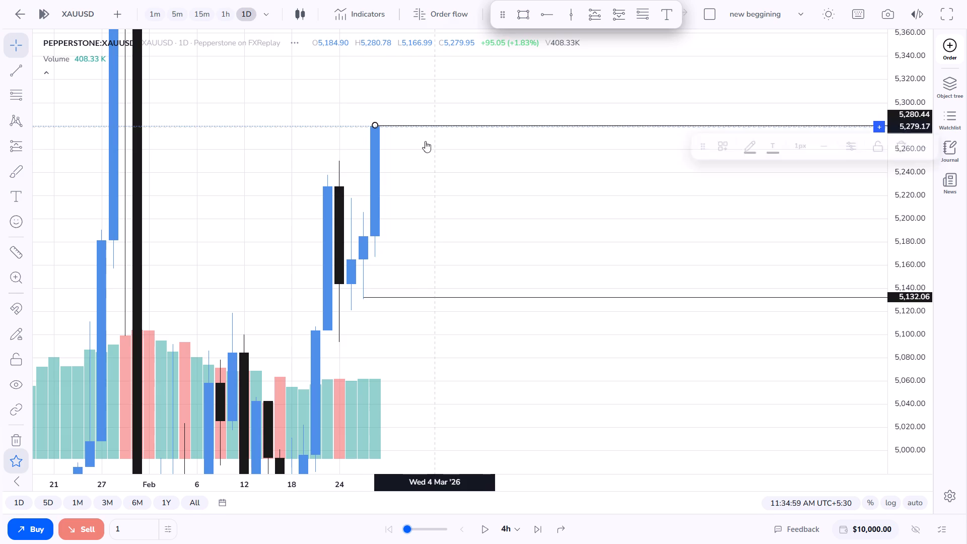
pyautogui.click(424, 158)
# Move the lower ray to the latest daily candle's wick low at about 5,168.
pyautogui.moveTo(430, 297); pyautogui.dragTo(444, 235)
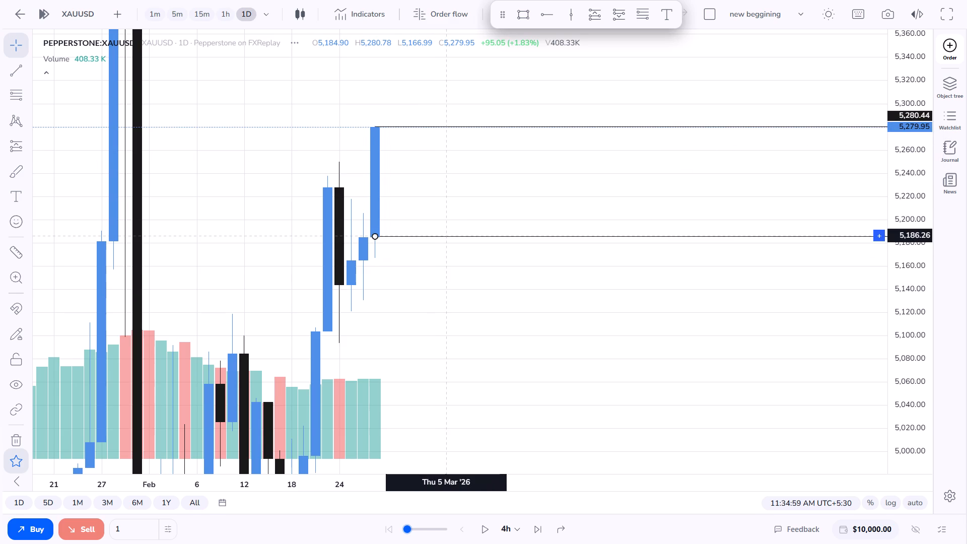
pyautogui.moveTo(444, 235); pyautogui.dragTo(442, 256)
pyautogui.click(438, 268)
# Examine price action up to the latest close between the two rays on the 5-minute and 1-minute charts.
pyautogui.scroll(-4, 410, 164)
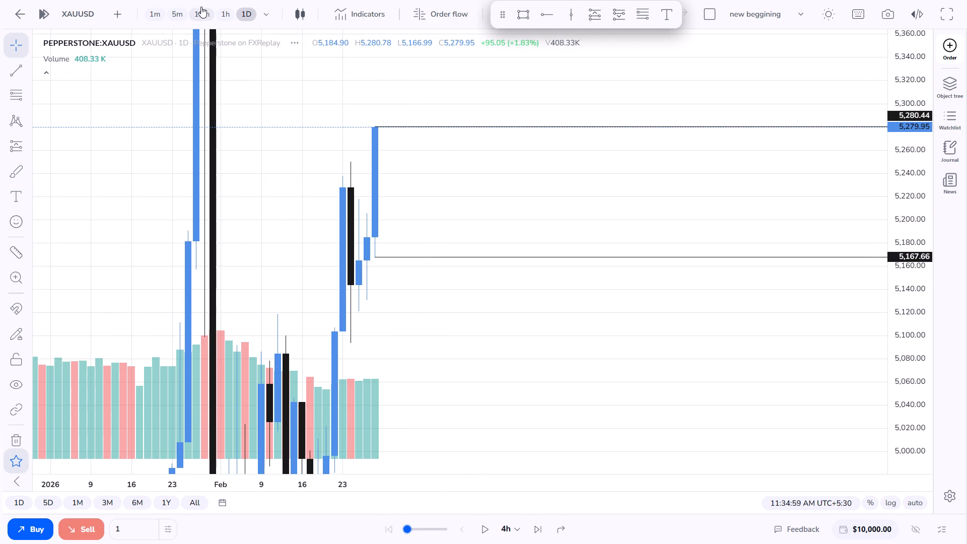
pyautogui.click(173, 11)
pyautogui.scroll(-6, 338, 158)
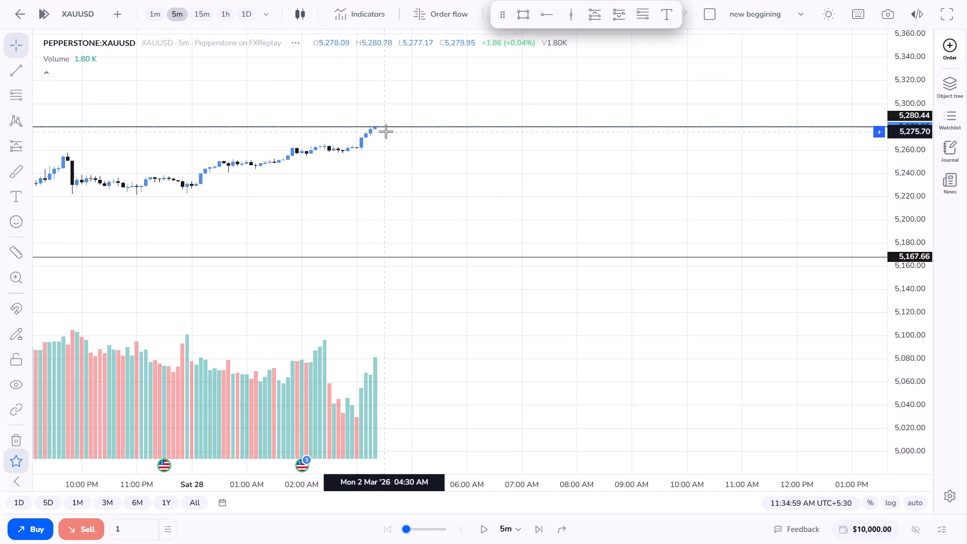
pyautogui.scroll(-13, 386, 131)
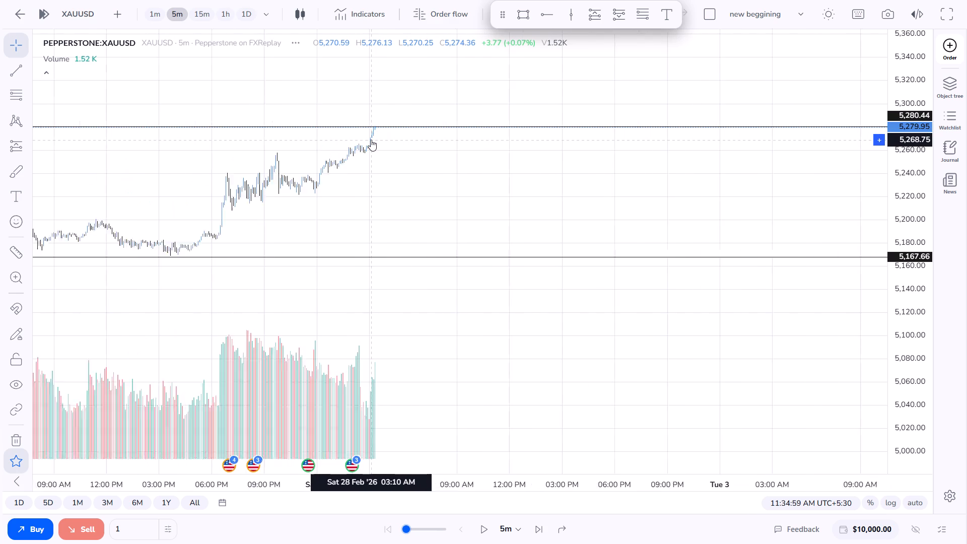
pyautogui.scroll(-13, 371, 140)
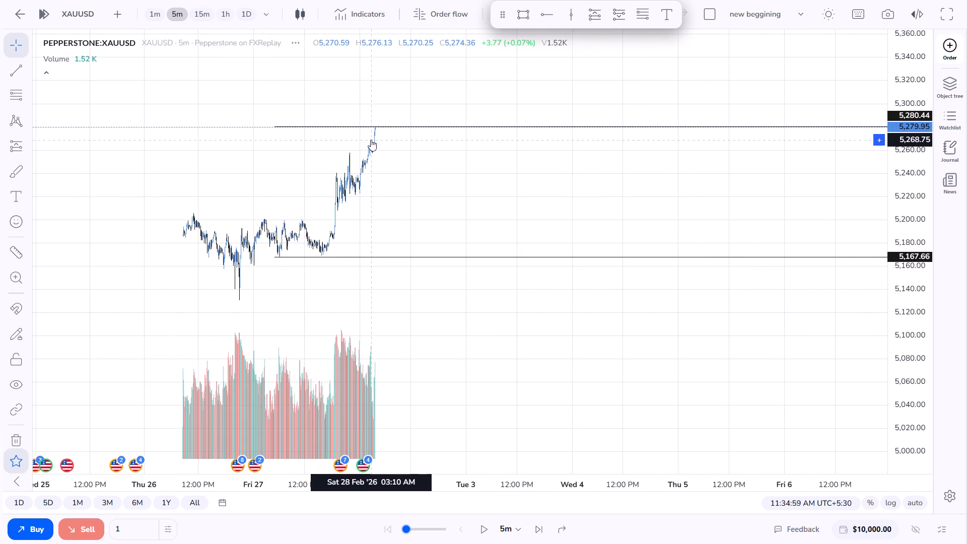
pyautogui.scroll(20, 371, 140)
pyautogui.scroll(4, 371, 140)
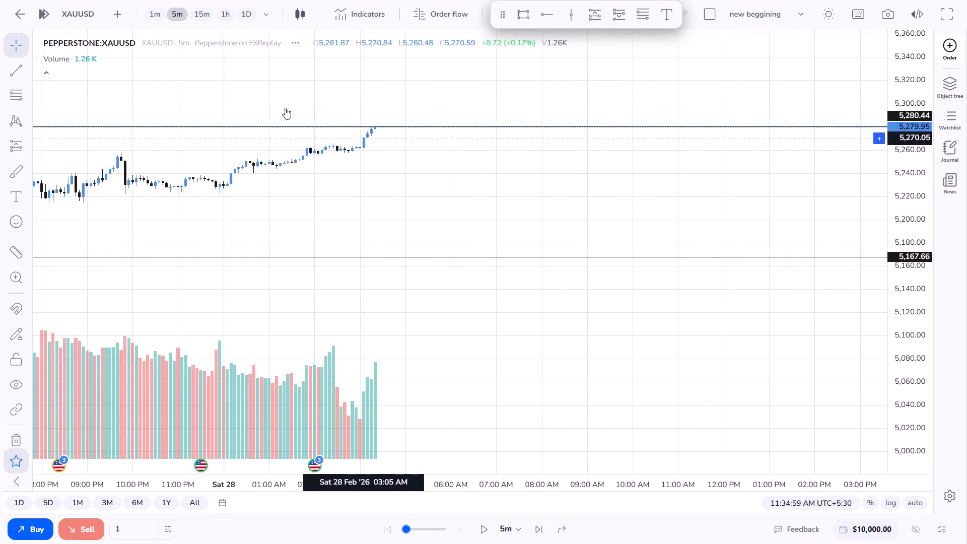
pyautogui.click(155, 14)
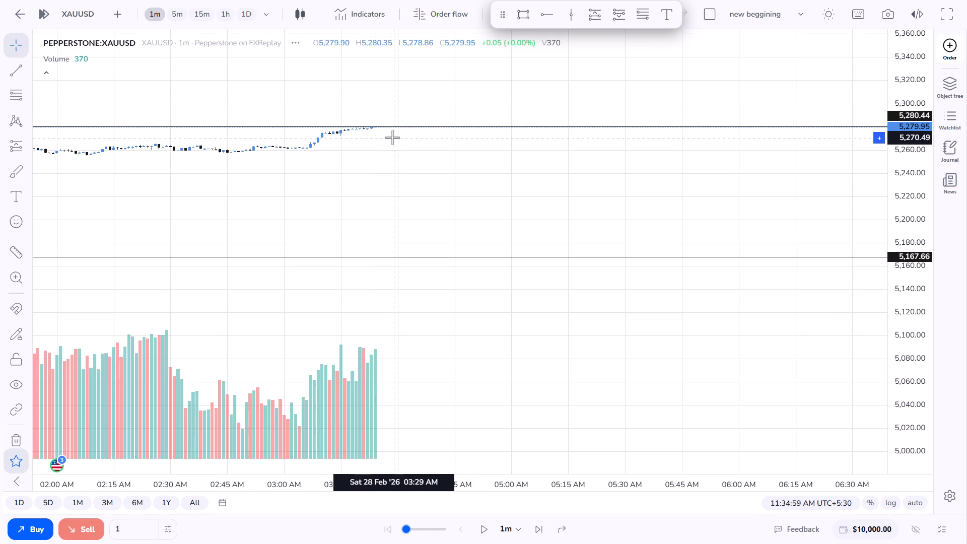
pyautogui.scroll(-7, 393, 140)
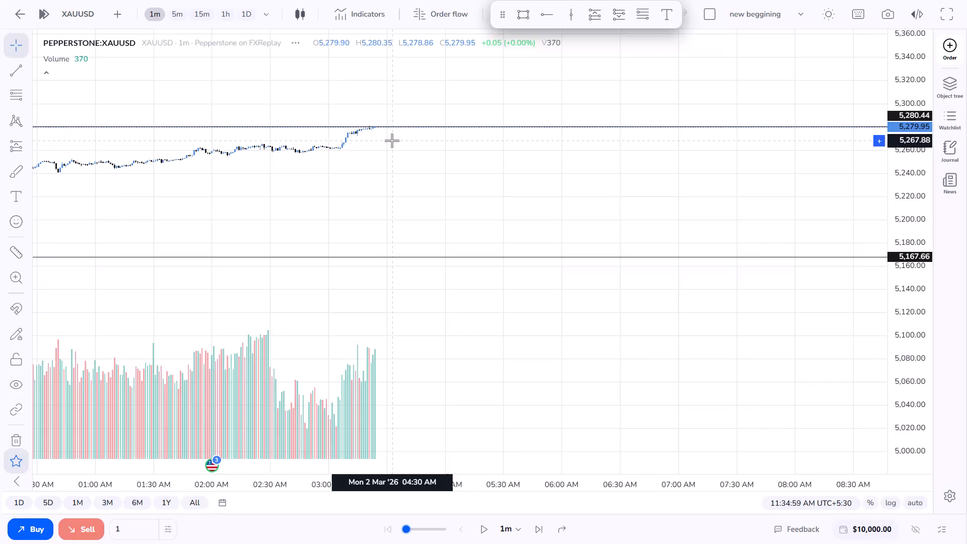
pyautogui.scroll(-4, 391, 140)
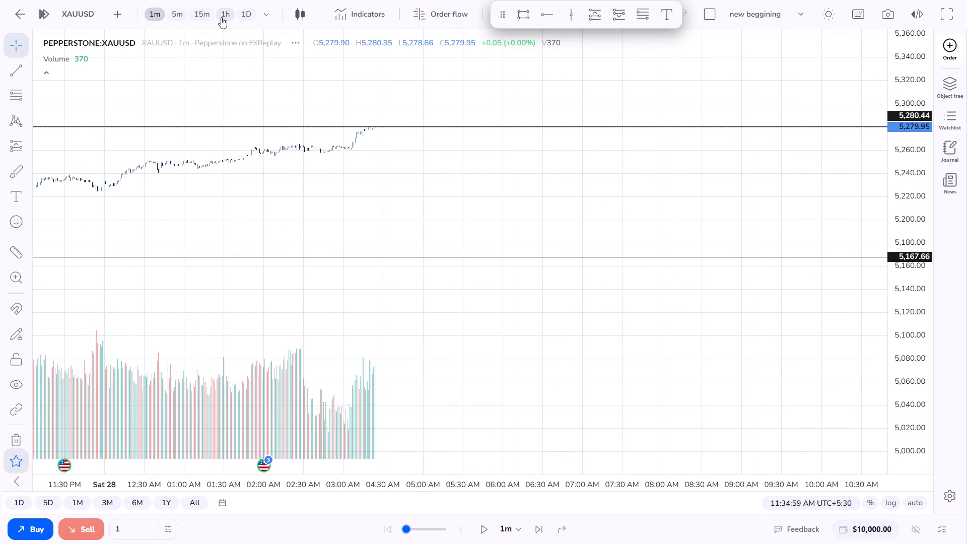
# Switch the XAUUSD chart to the 15-minute timeframe.
pyautogui.click(205, 16)
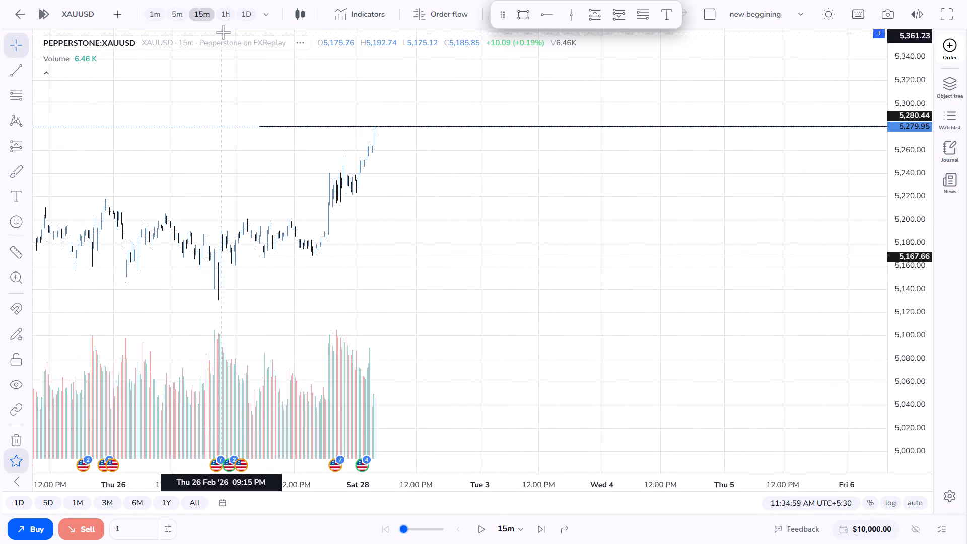
pyautogui.scroll(10, 415, 206)
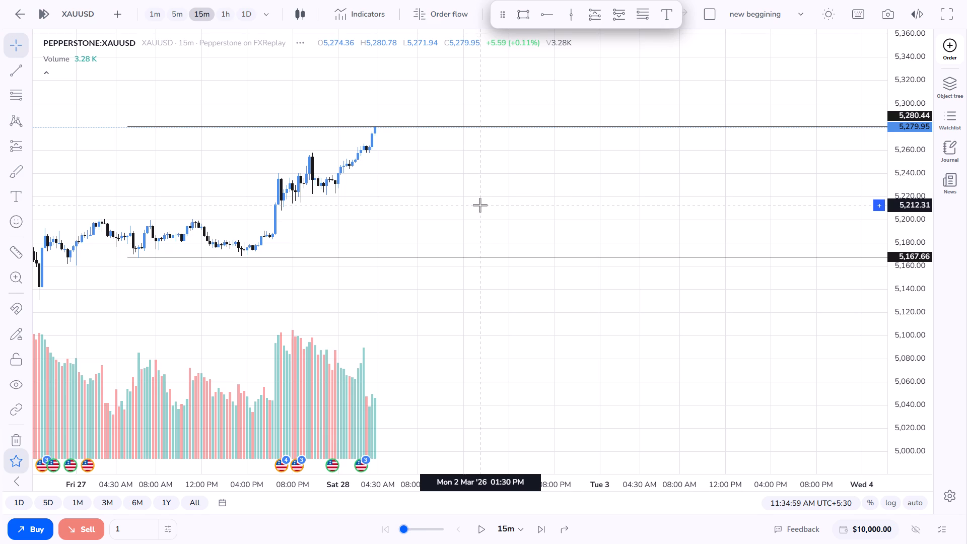
# Place a vertical line on the 15-minute chart and align it to Monday, March 2, 2026 at 01:30 PM.
pyautogui.scroll(6, 479, 206)
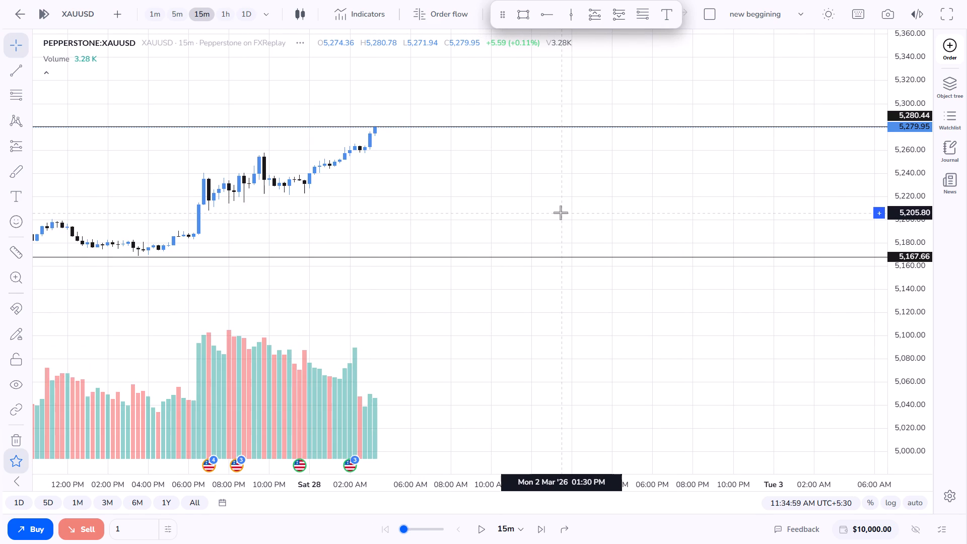
pyautogui.scroll(2, 561, 213)
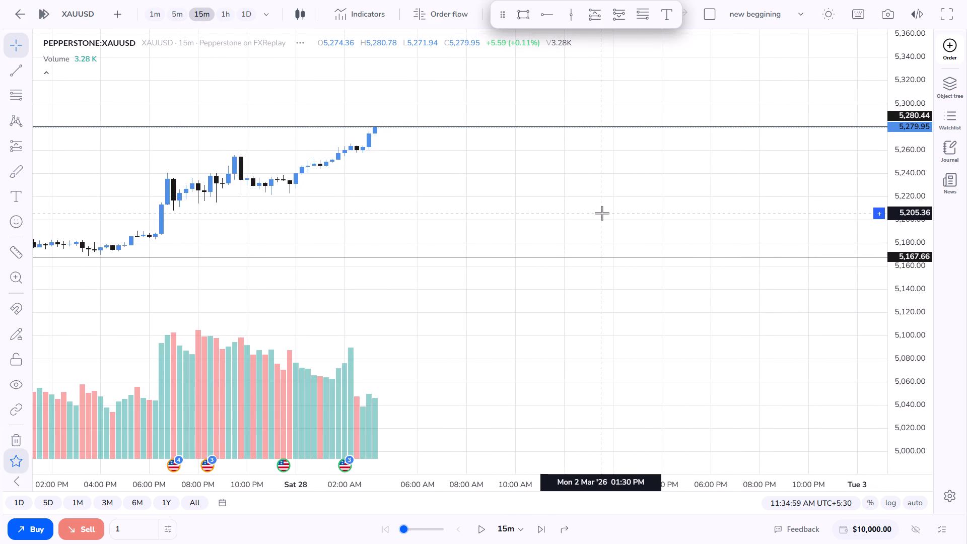
pyautogui.scroll(6, 602, 213)
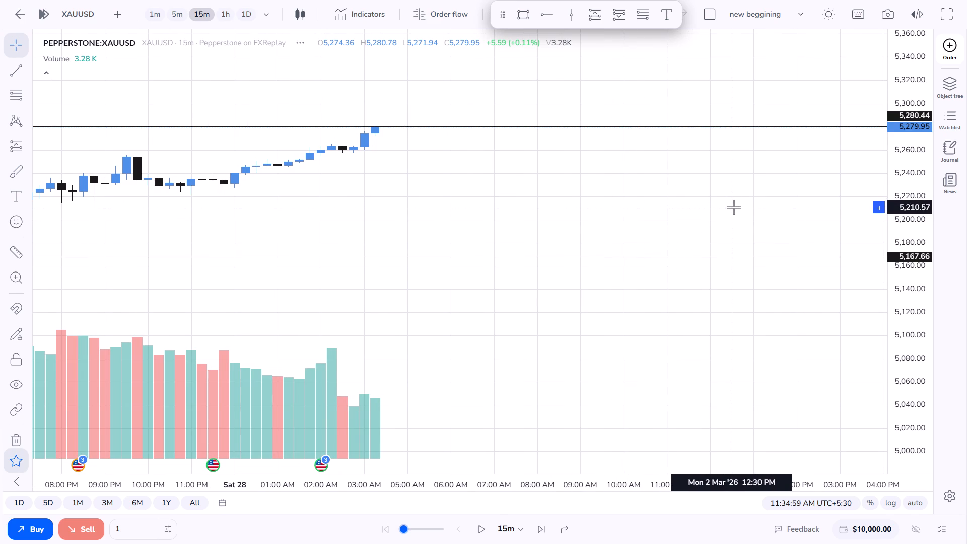
pyautogui.click(572, 14)
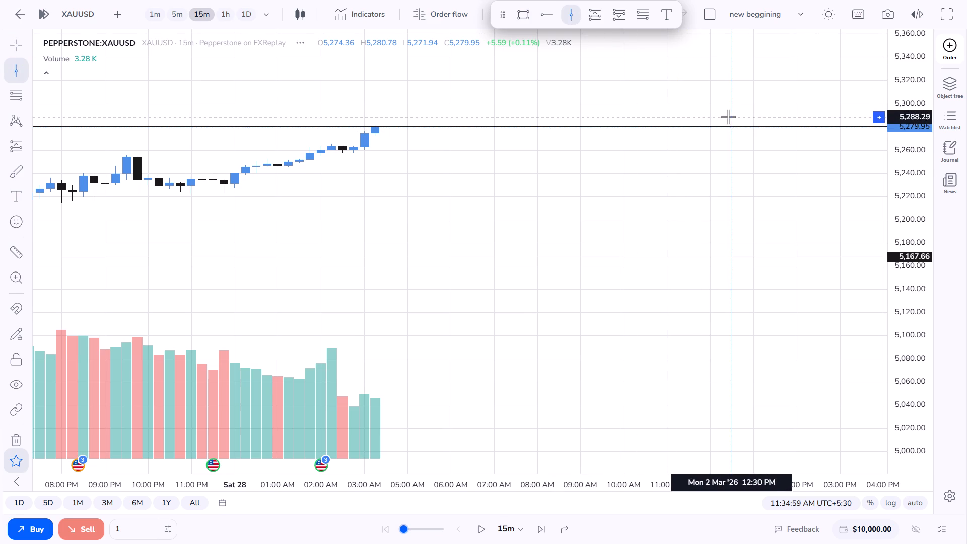
pyautogui.click(758, 118)
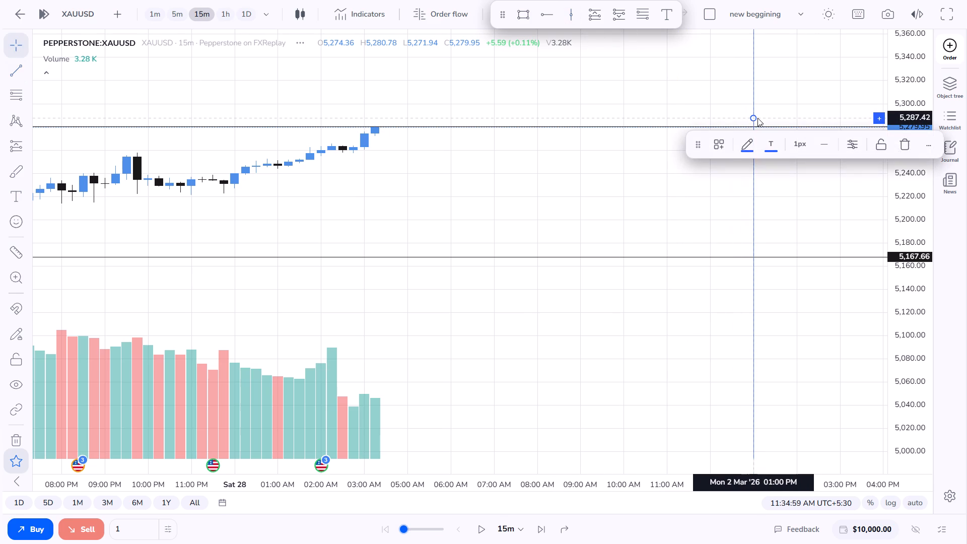
pyautogui.moveTo(753, 114); pyautogui.dragTo(762, 116)
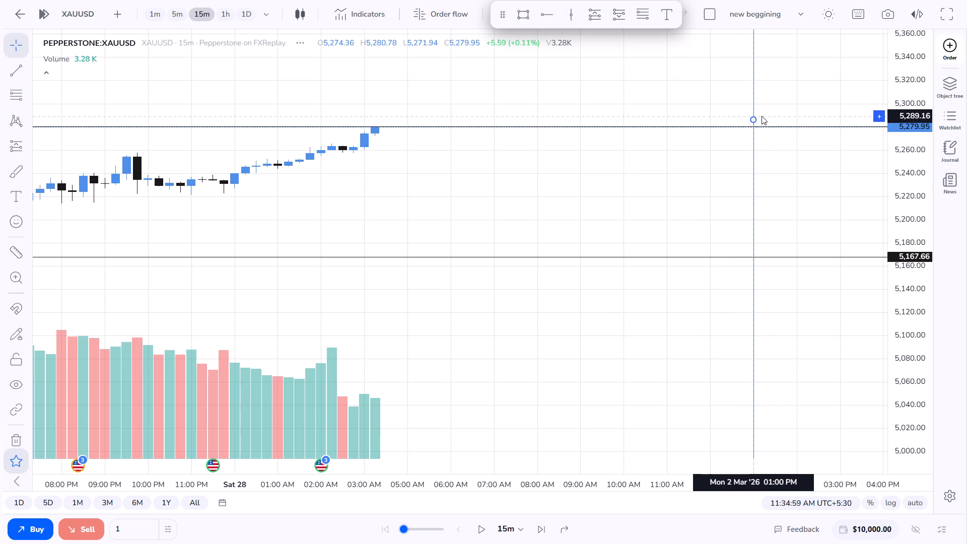
pyautogui.moveTo(762, 116); pyautogui.dragTo(767, 115)
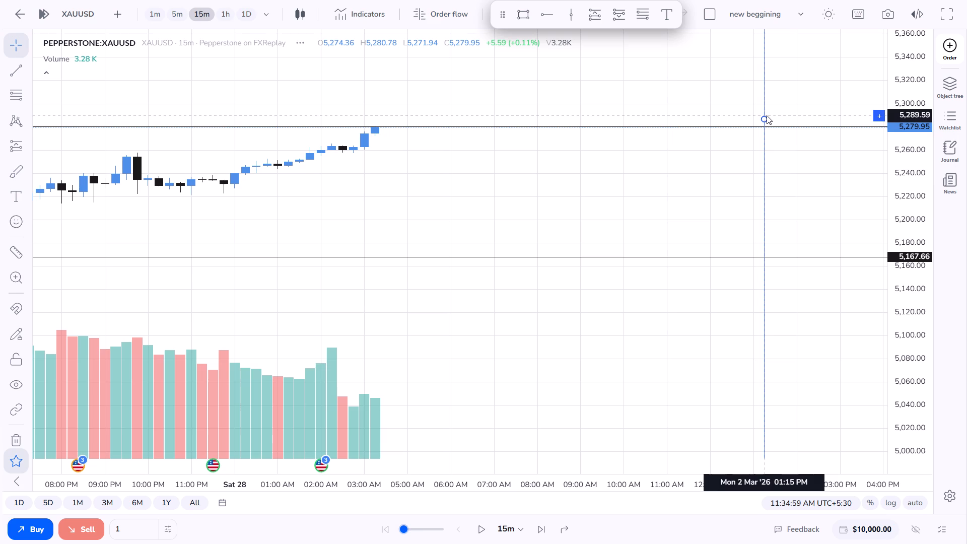
pyautogui.moveTo(767, 115); pyautogui.dragTo(775, 117)
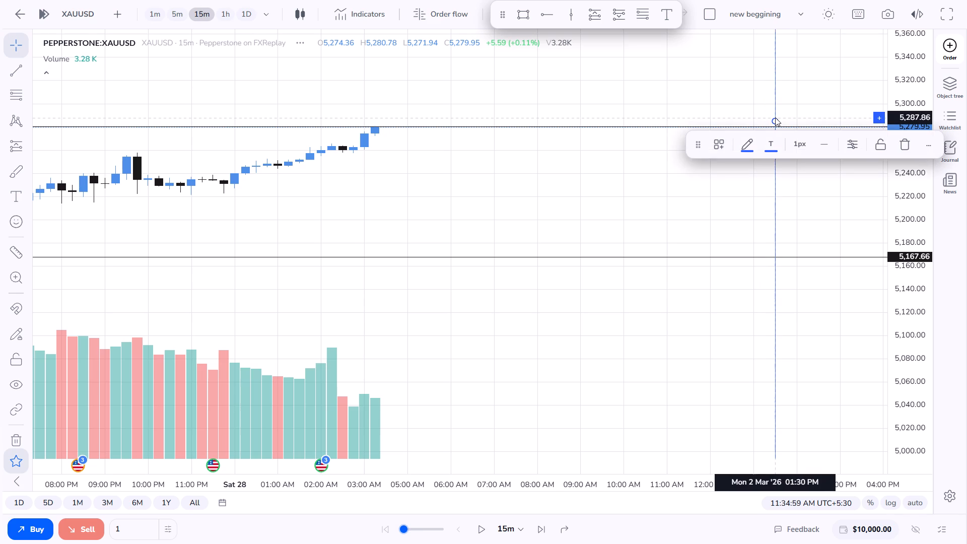
pyautogui.scroll(-10, 615, 169)
pyautogui.scroll(-5, 568, 166)
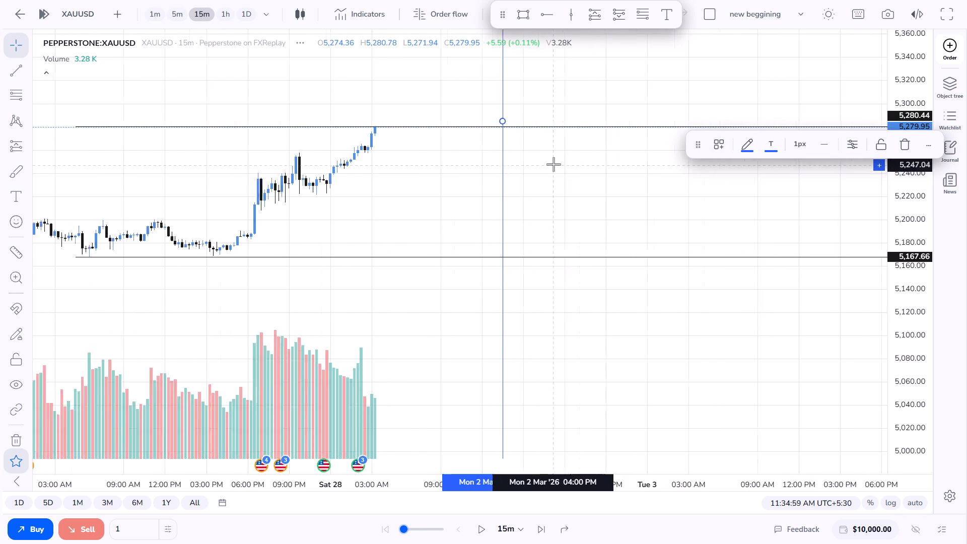
pyautogui.scroll(-3, 356, 109)
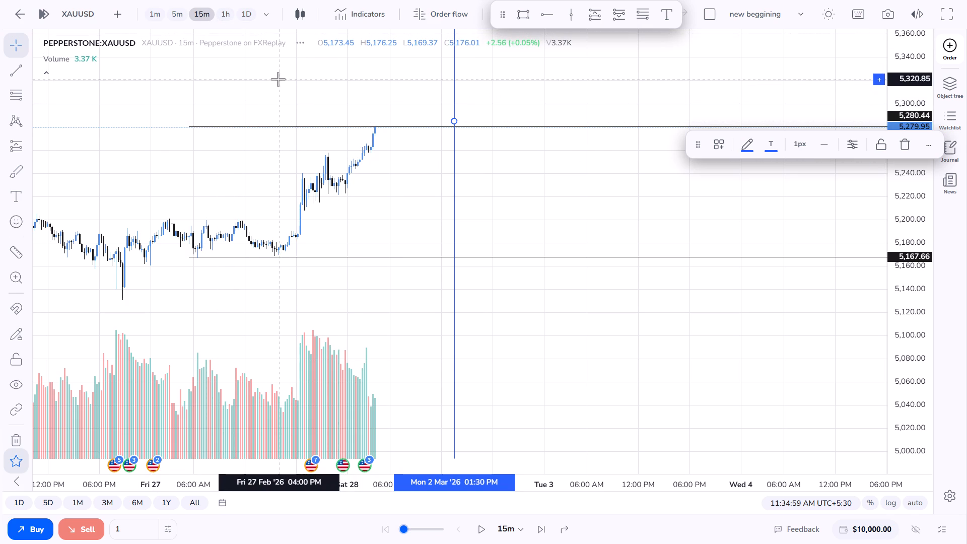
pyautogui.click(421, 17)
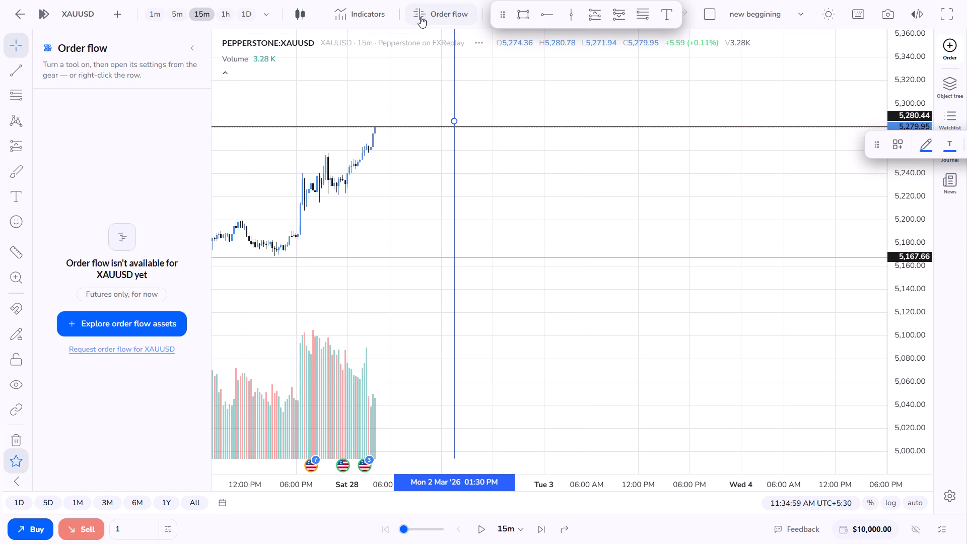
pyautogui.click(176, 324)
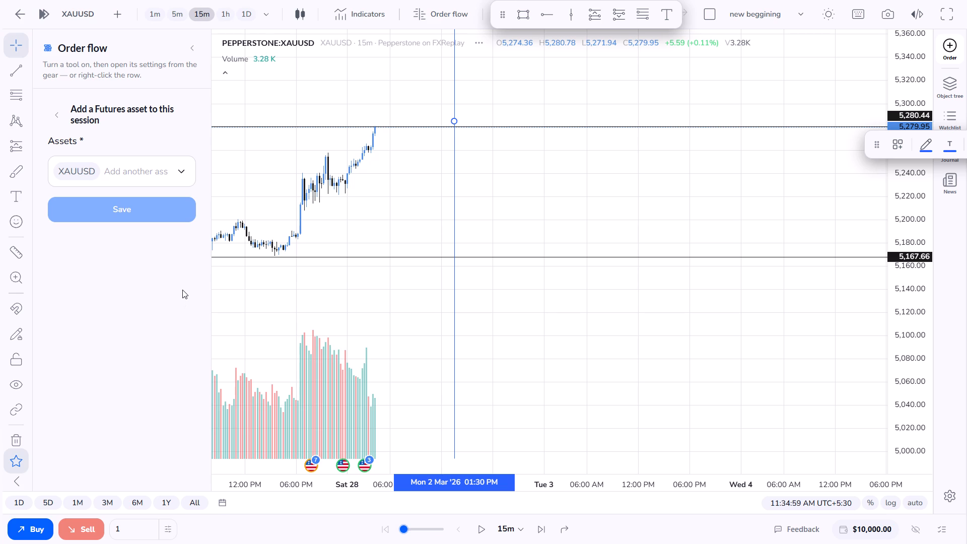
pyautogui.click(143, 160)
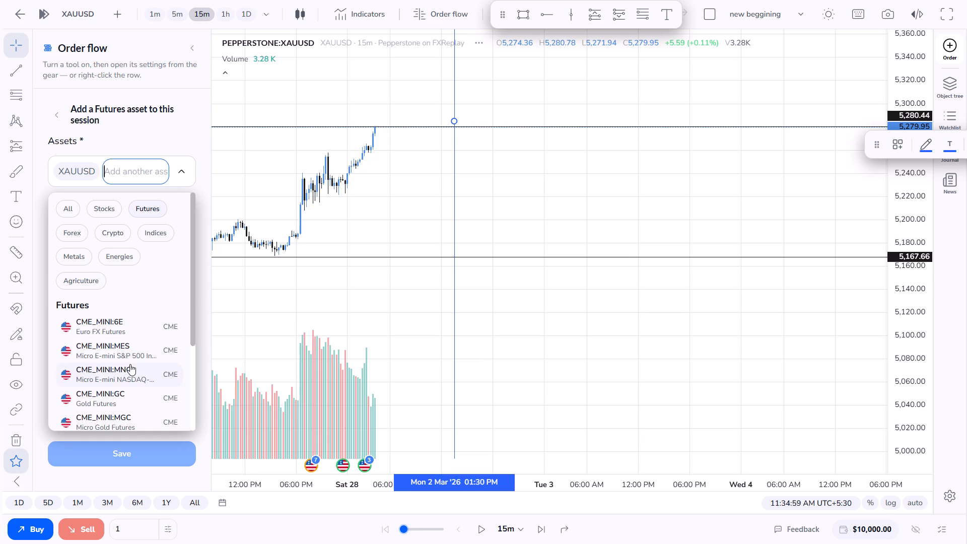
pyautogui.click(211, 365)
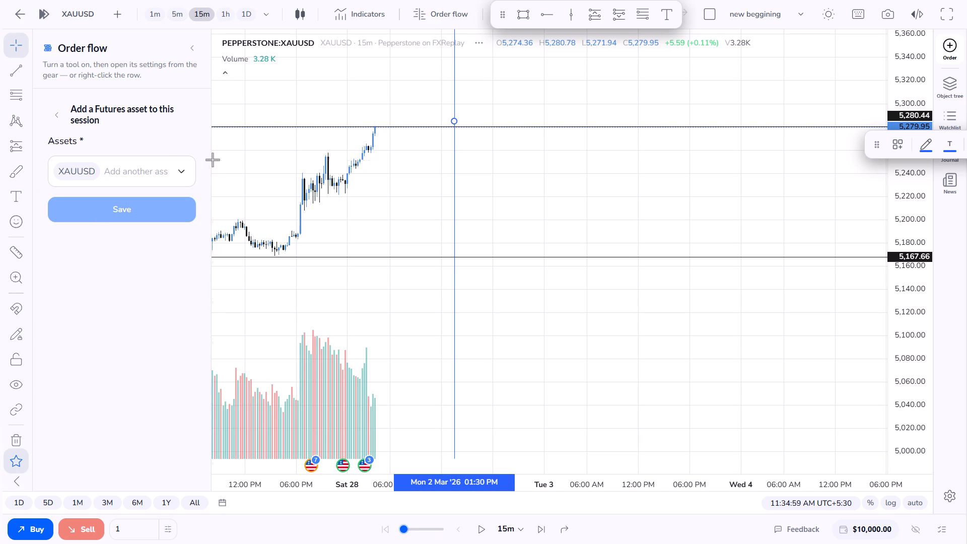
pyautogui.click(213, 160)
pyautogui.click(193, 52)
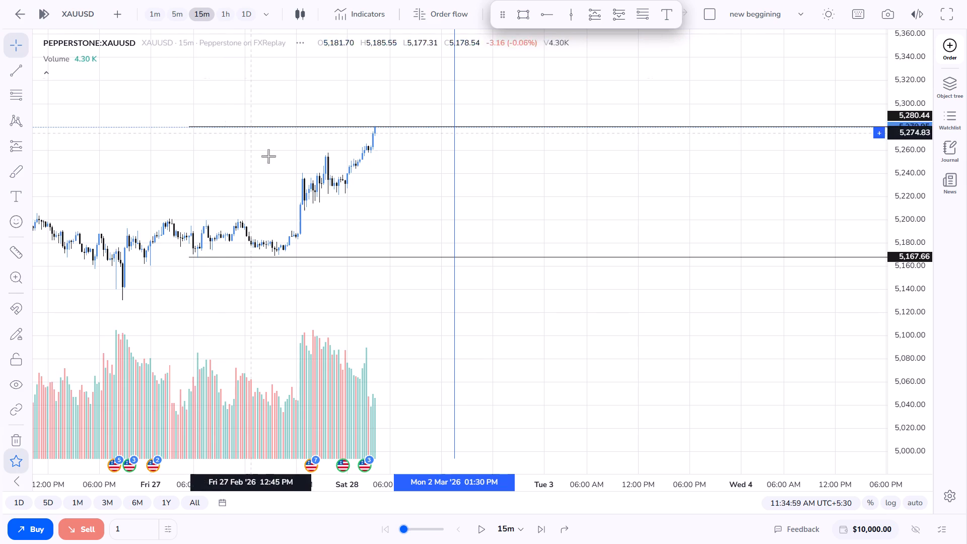
# Switch the XAUUSD chart to the 1-hour timeframe.
pyautogui.scroll(1, 299, 193)
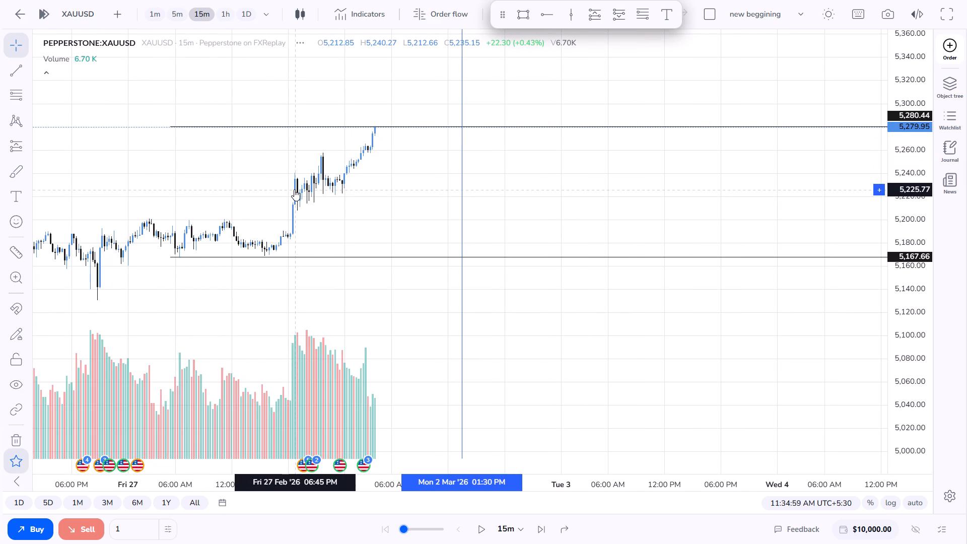
pyautogui.scroll(1, 294, 189)
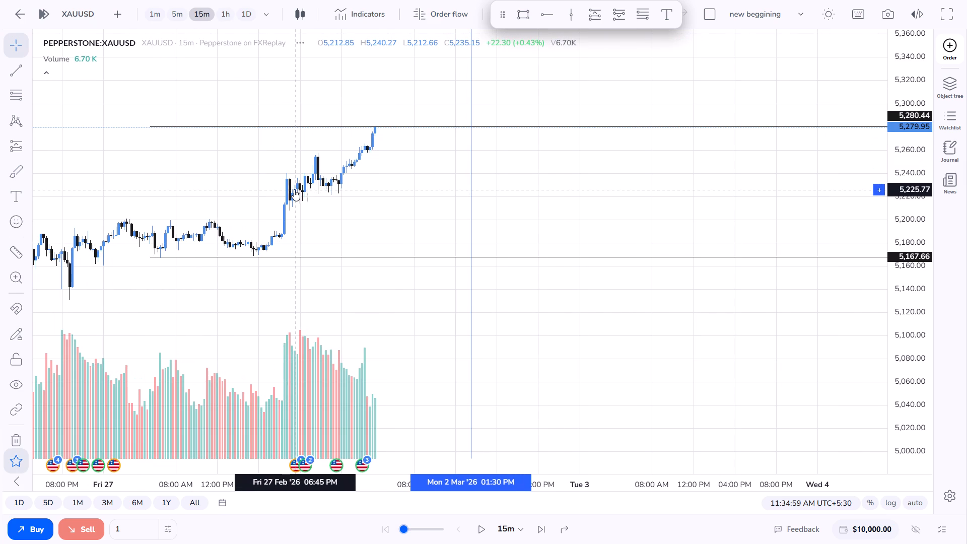
pyautogui.scroll(1, 294, 189)
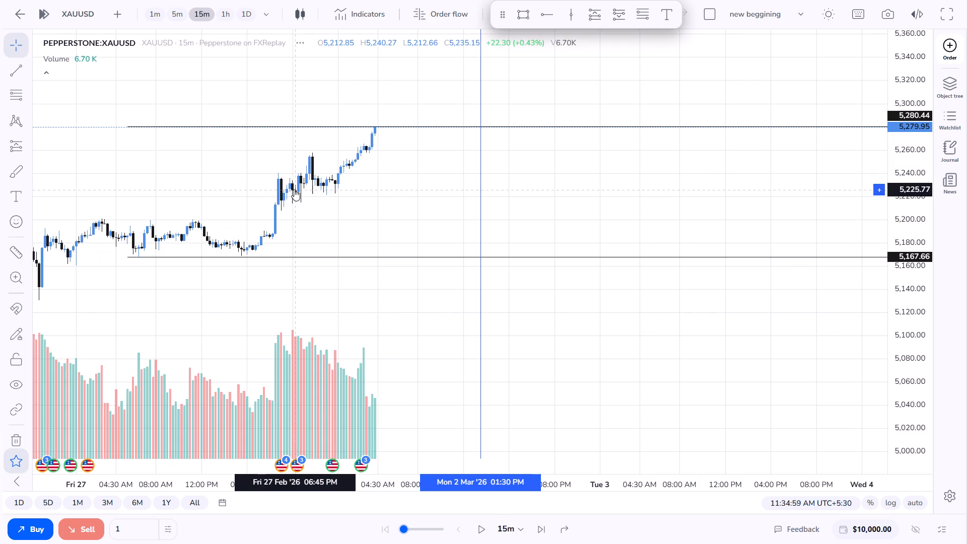
pyautogui.scroll(-1, 294, 189)
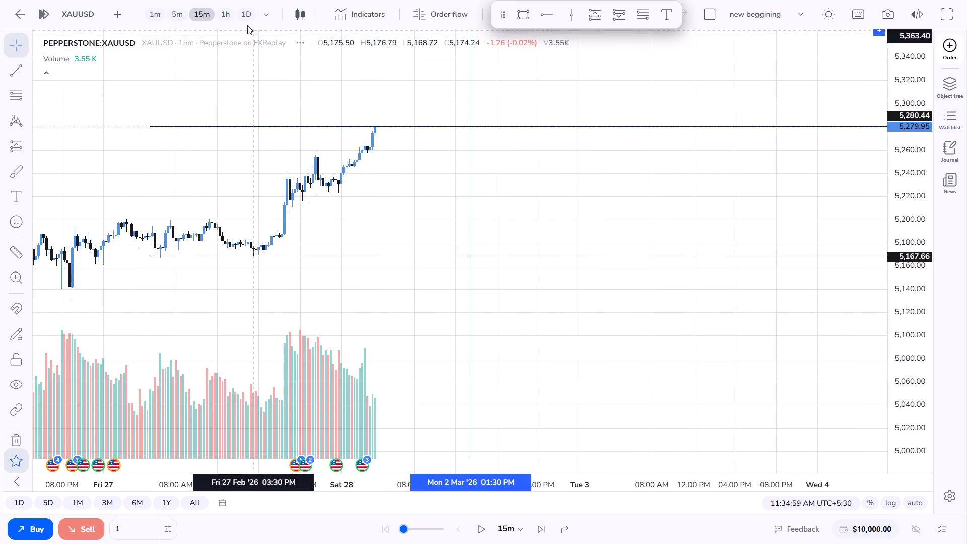
pyautogui.click(230, 16)
pyautogui.scroll(2, 288, 118)
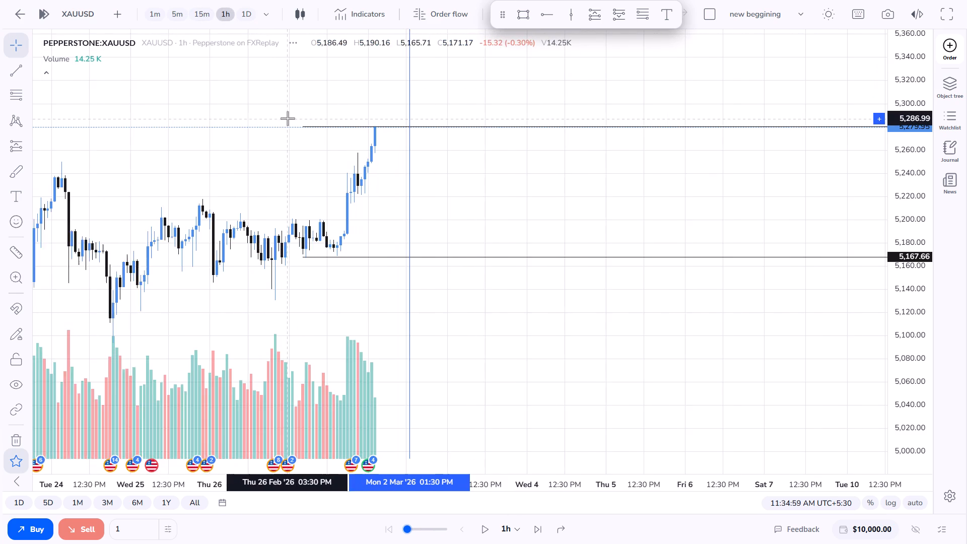
pyautogui.scroll(5, 288, 118)
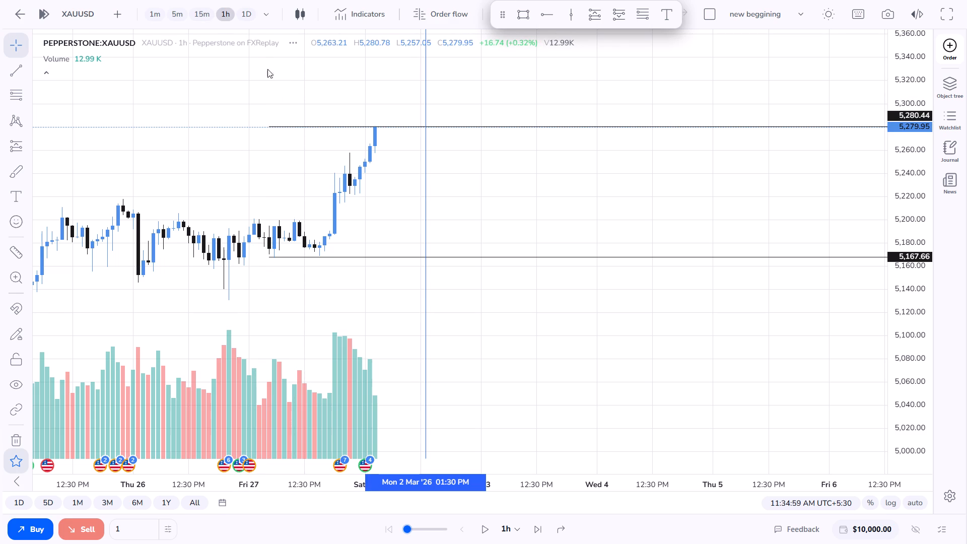
# Play the replay forward by one hourly candle and pause it.
pyautogui.click(482, 528)
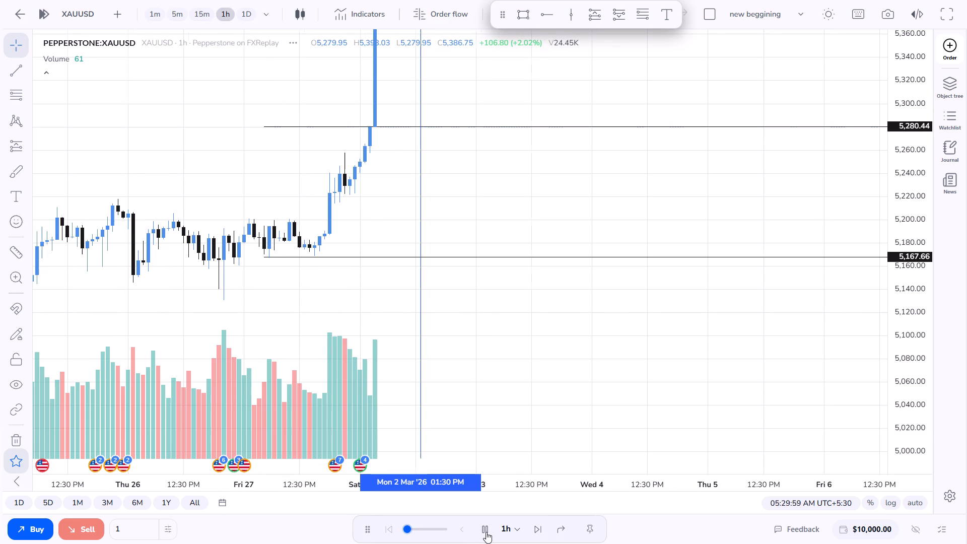
pyautogui.click(486, 532)
# Examine the newest hourly candle against the rays at 5,167.66, 5,280.44 and 5,596.89.
pyautogui.moveTo(358, 120); pyautogui.dragTo(346, 289)
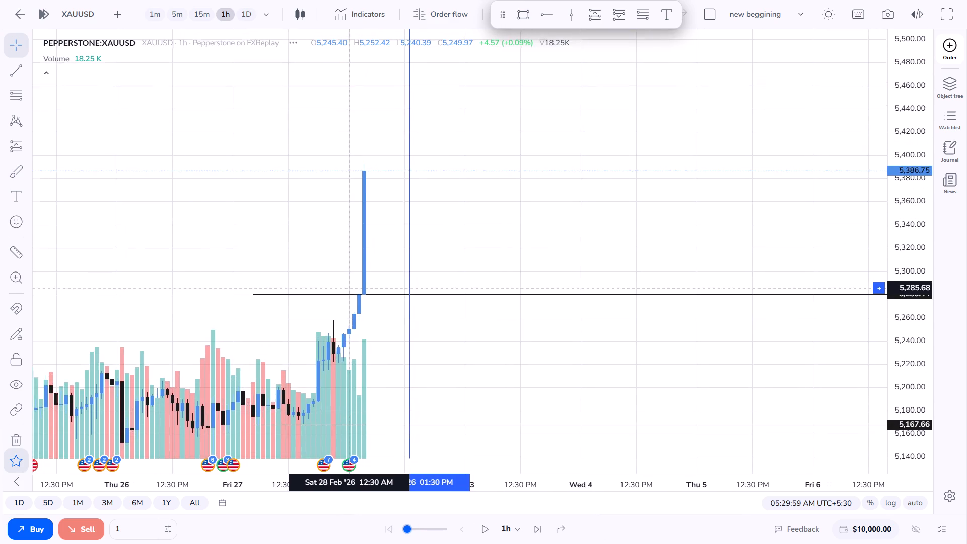
pyautogui.moveTo(346, 289); pyautogui.dragTo(346, 289)
pyautogui.scroll(3, 262, 141)
pyautogui.scroll(-1, 263, 140)
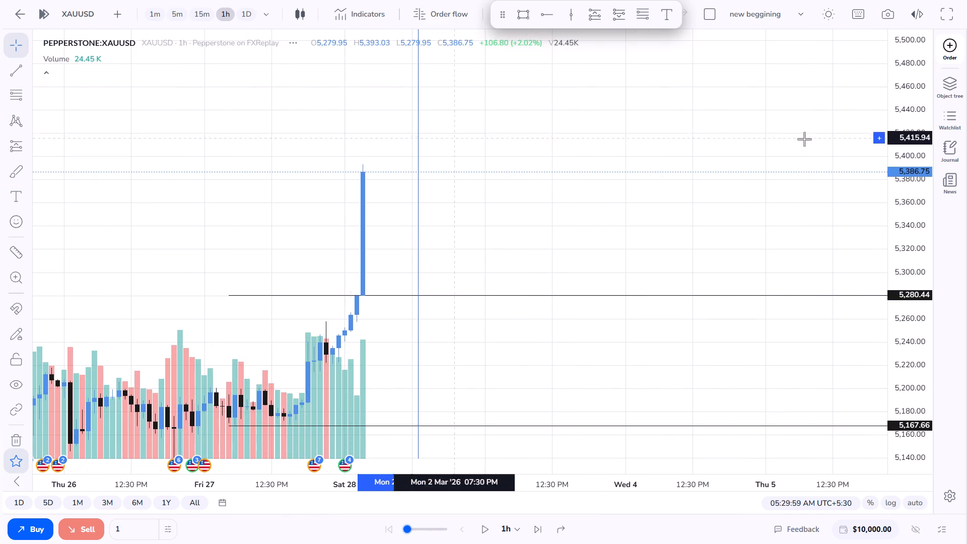
pyautogui.scroll(-6, 918, 135)
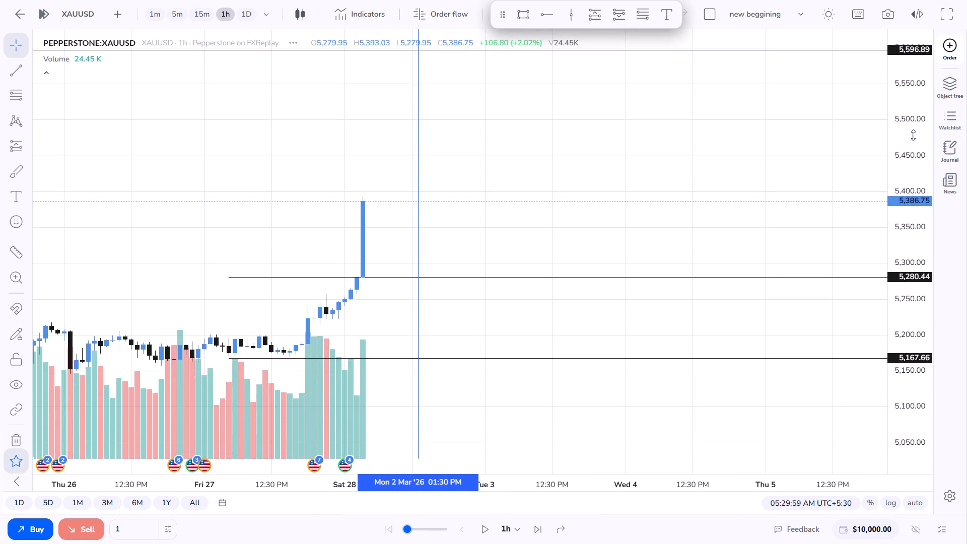
pyautogui.scroll(-4, 913, 134)
pyautogui.scroll(-8, 556, 132)
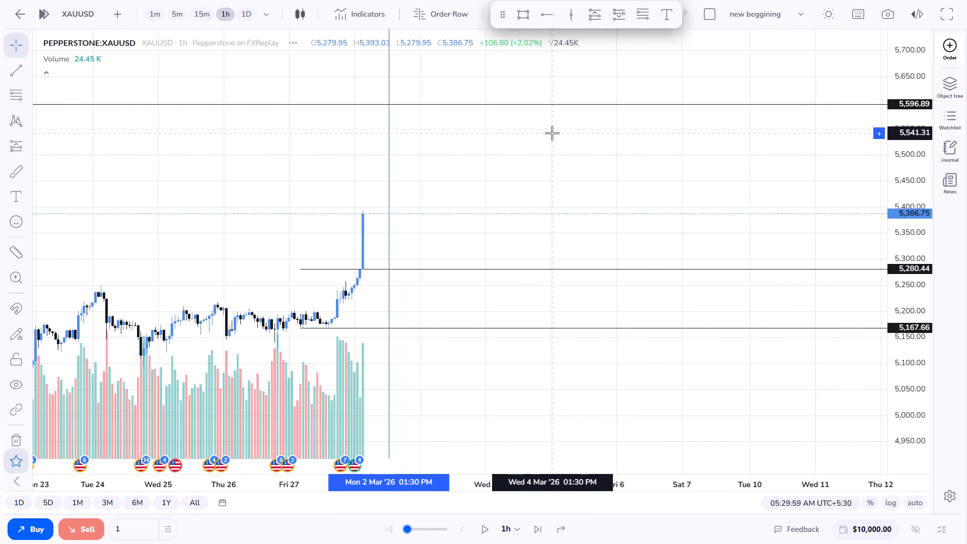
pyautogui.scroll(-1, 554, 131)
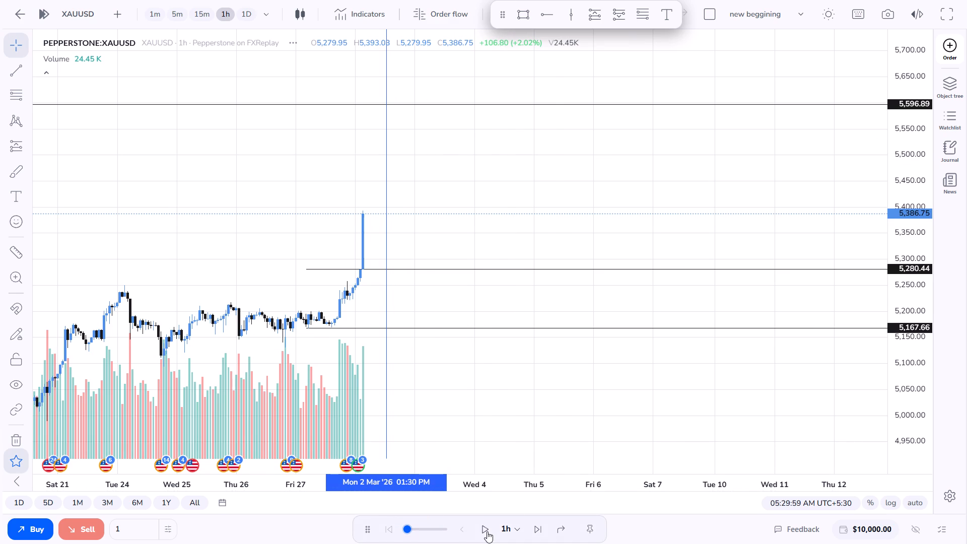
pyautogui.scroll(-6, 306, 348)
# Review the hourly price history back to the late-January swing high at the 5,596.89 ray.
pyautogui.moveTo(234, 234); pyautogui.dragTo(595, 201)
pyautogui.scroll(6, 531, 233)
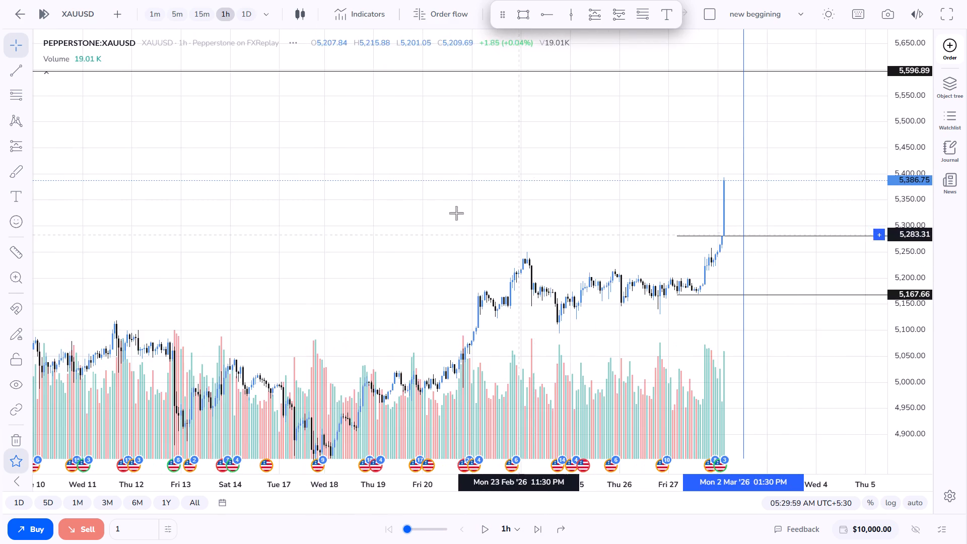
pyautogui.moveTo(364, 172); pyautogui.dragTo(595, 156)
pyautogui.moveTo(436, 175); pyautogui.dragTo(551, 166)
pyautogui.moveTo(318, 177); pyautogui.dragTo(442, 178)
pyautogui.scroll(2, 356, 186)
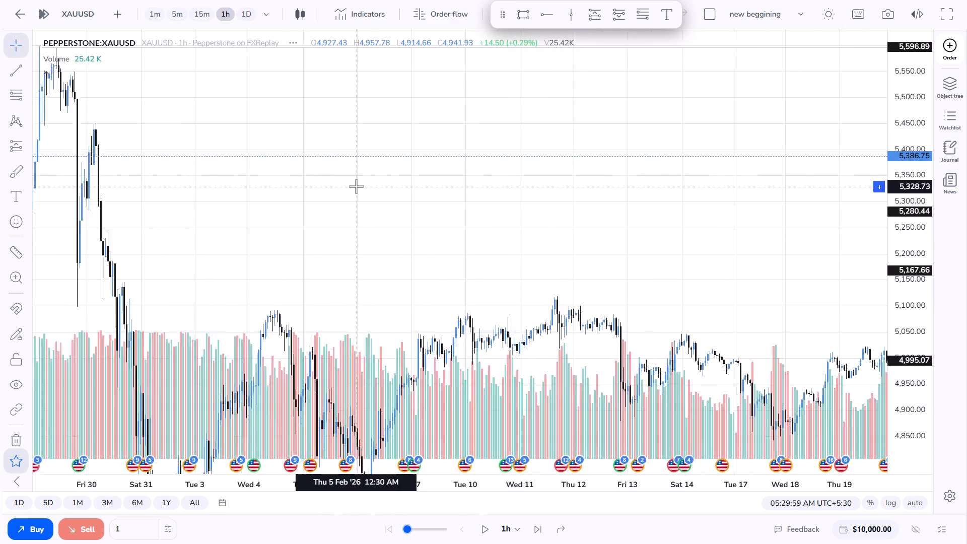
pyautogui.scroll(2, 356, 186)
pyautogui.moveTo(268, 181); pyautogui.dragTo(553, 163)
pyautogui.moveTo(327, 143); pyautogui.dragTo(436, 170)
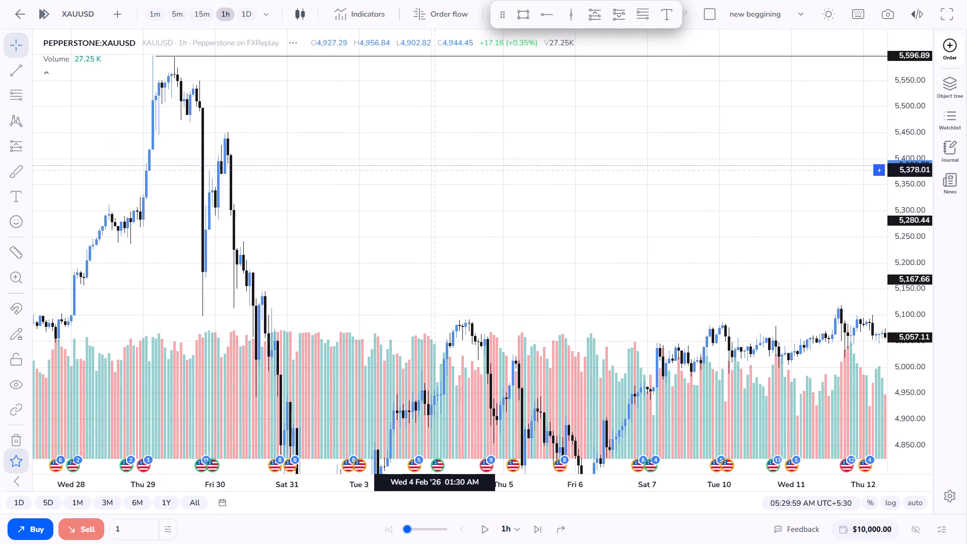
pyautogui.moveTo(436, 170); pyautogui.dragTo(437, 171)
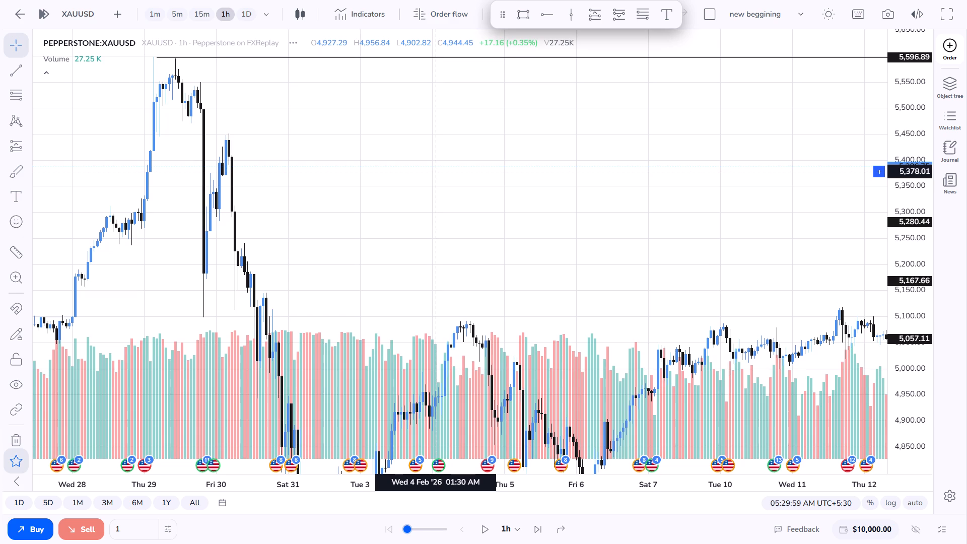
pyautogui.moveTo(437, 171); pyautogui.dragTo(44, 103)
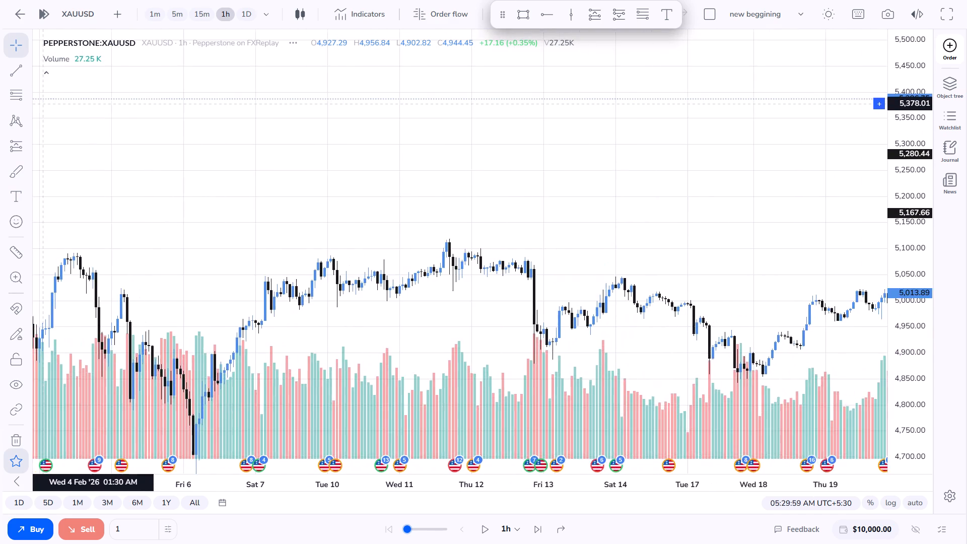
pyautogui.moveTo(44, 103); pyautogui.dragTo(54, 183)
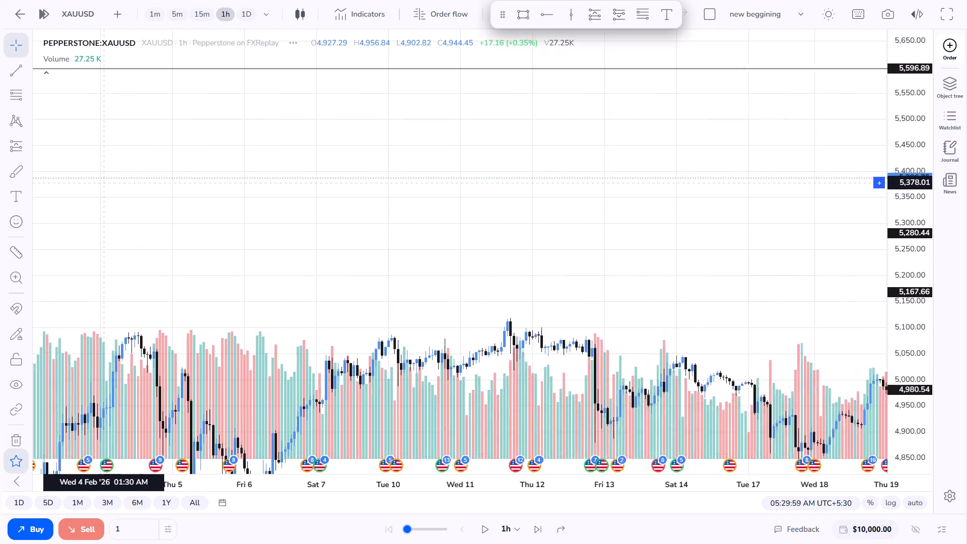
pyautogui.moveTo(54, 183); pyautogui.dragTo(48, 182)
pyautogui.moveTo(435, 139); pyautogui.dragTo(0, 214)
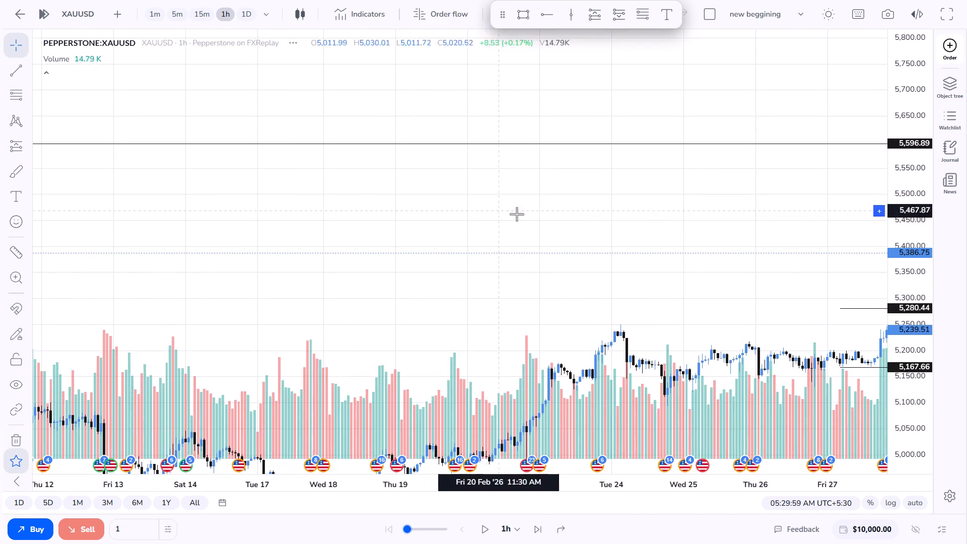
pyautogui.moveTo(575, 230); pyautogui.dragTo(268, 184)
# Compare the current hourly price with the late-January high and the sell-off that followed it.
pyautogui.scroll(-14, 265, 190)
pyautogui.scroll(3, 281, 192)
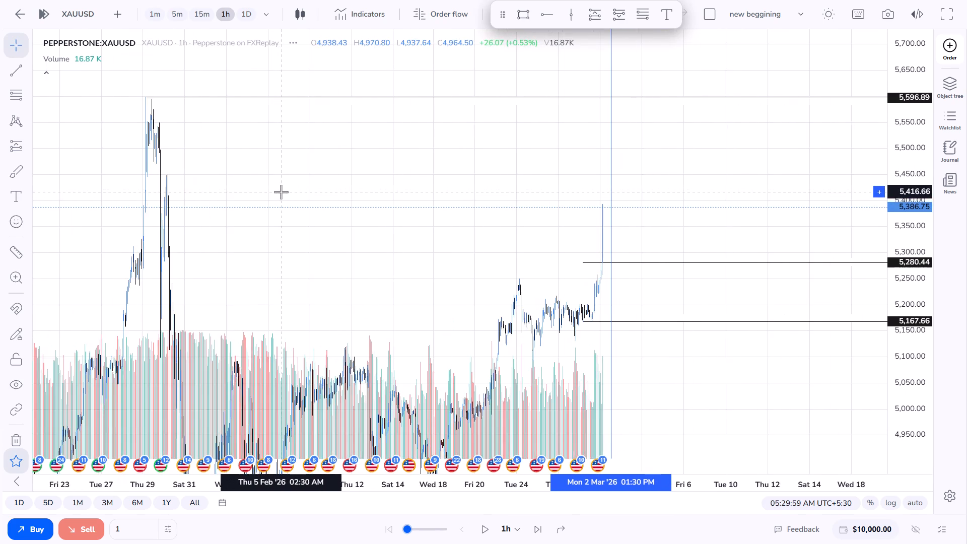
pyautogui.scroll(1, 281, 192)
pyautogui.moveTo(281, 190); pyautogui.dragTo(473, 183)
pyautogui.scroll(3, 483, 186)
pyautogui.moveTo(486, 185); pyautogui.dragTo(568, 187)
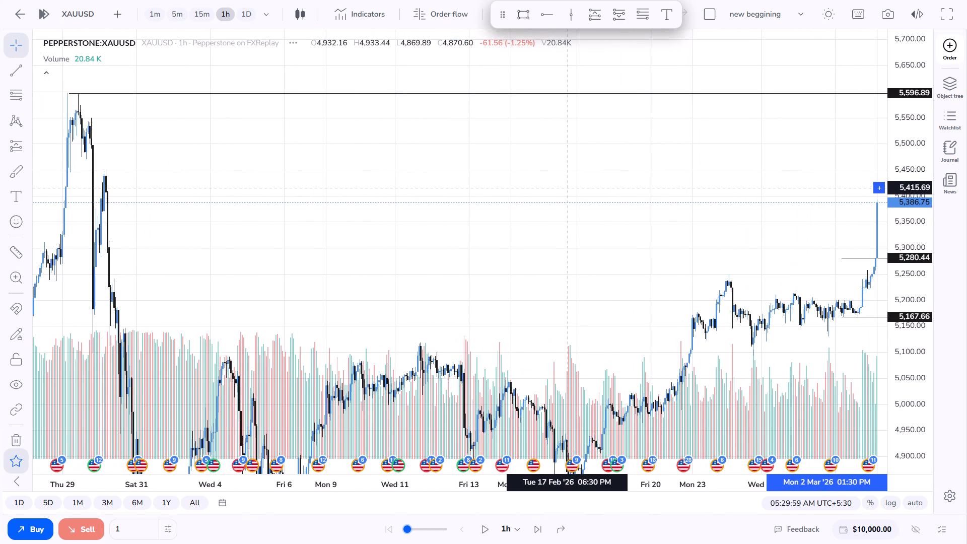
pyautogui.moveTo(568, 187); pyautogui.dragTo(500, 186)
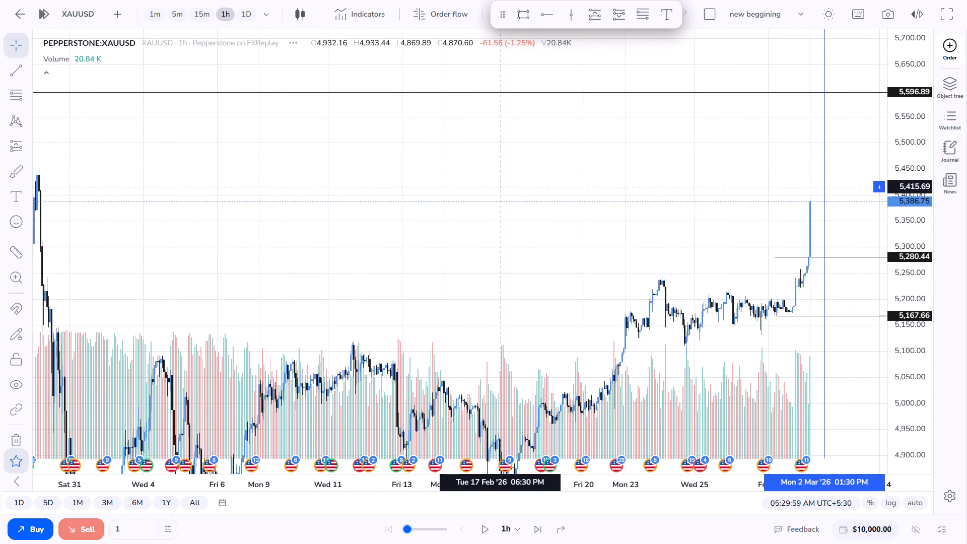
pyautogui.moveTo(500, 186); pyautogui.dragTo(611, 184)
pyautogui.moveTo(693, 183); pyautogui.dragTo(571, 175)
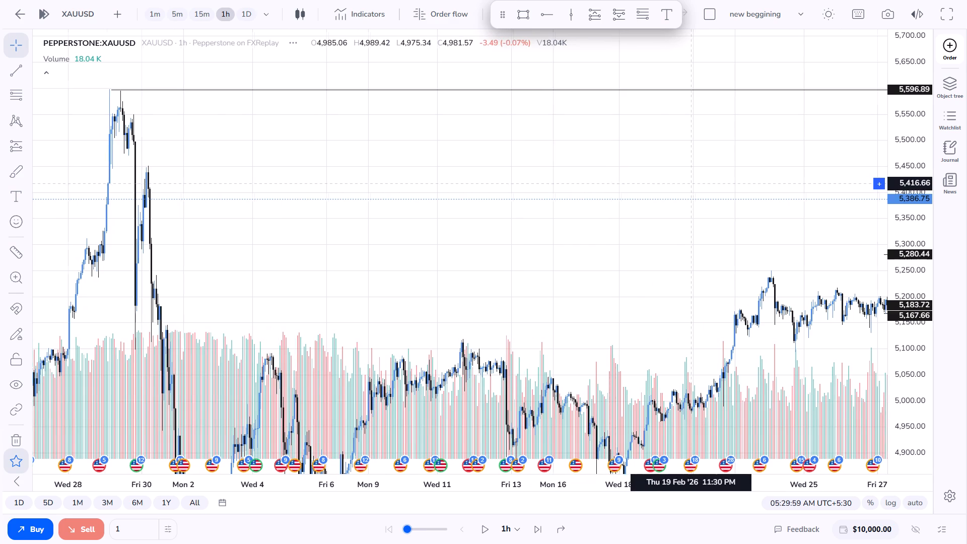
pyautogui.moveTo(571, 175); pyautogui.dragTo(371, 162)
pyautogui.moveTo(498, 157); pyautogui.dragTo(325, 153)
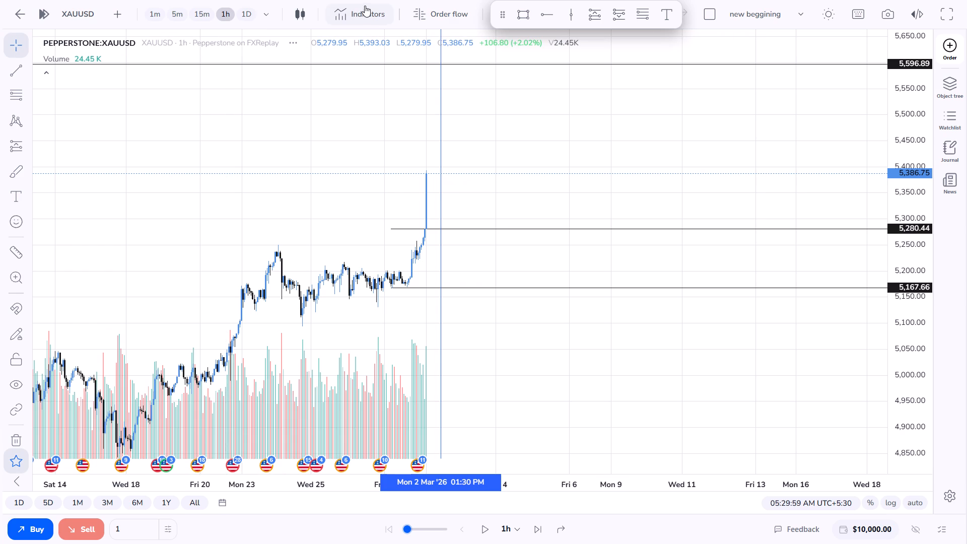
# Place a second vertical line on the 15-minute chart at Monday, March 2, 2026, 06:00 PM.
pyautogui.click(574, 15)
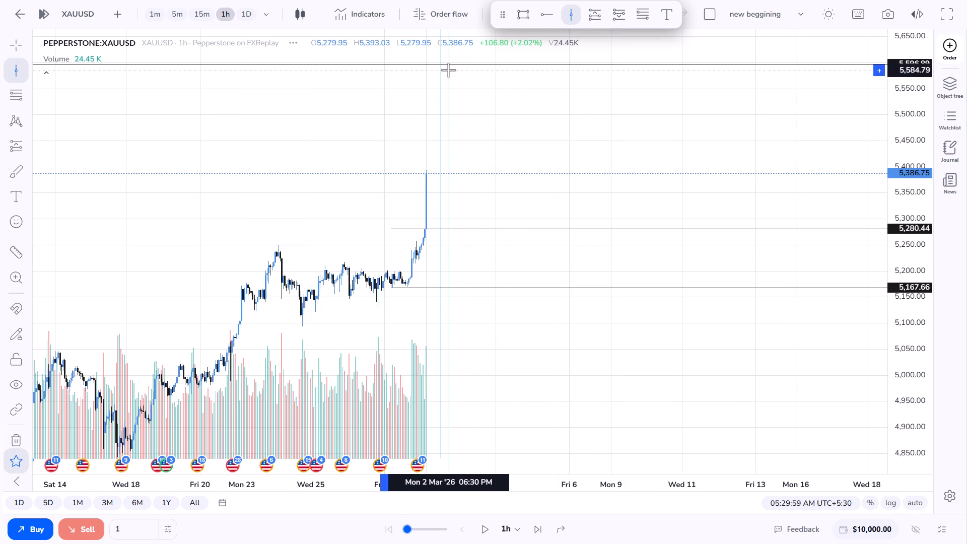
pyautogui.click(204, 11)
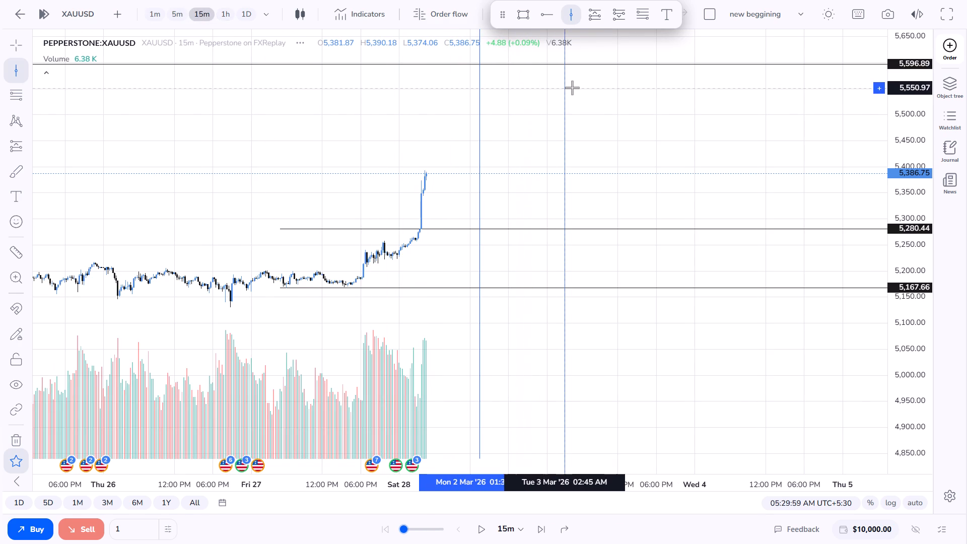
pyautogui.click(509, 85)
# Examine the 15-minute price action leading up to the two March 2 vertical lines.
pyautogui.scroll(11, 512, 100)
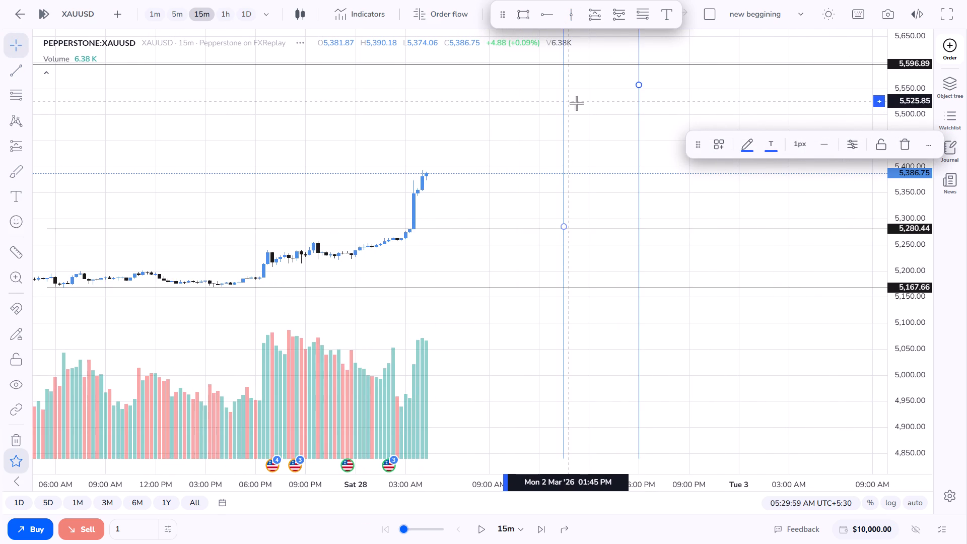
pyautogui.scroll(-11, 523, 128)
pyautogui.scroll(-3, 403, 138)
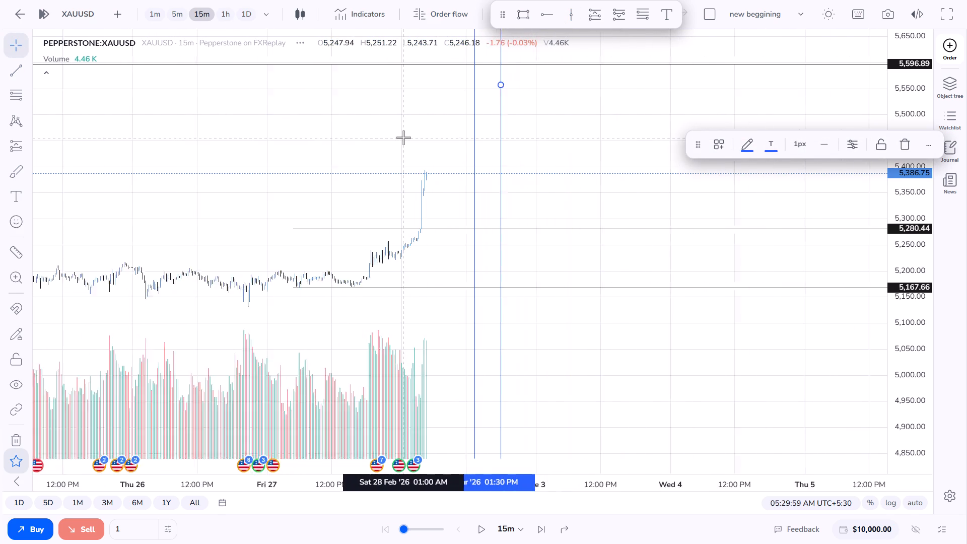
pyautogui.scroll(-1, 403, 138)
pyautogui.scroll(8, 402, 137)
pyautogui.scroll(-1, 404, 134)
pyautogui.scroll(2, 404, 134)
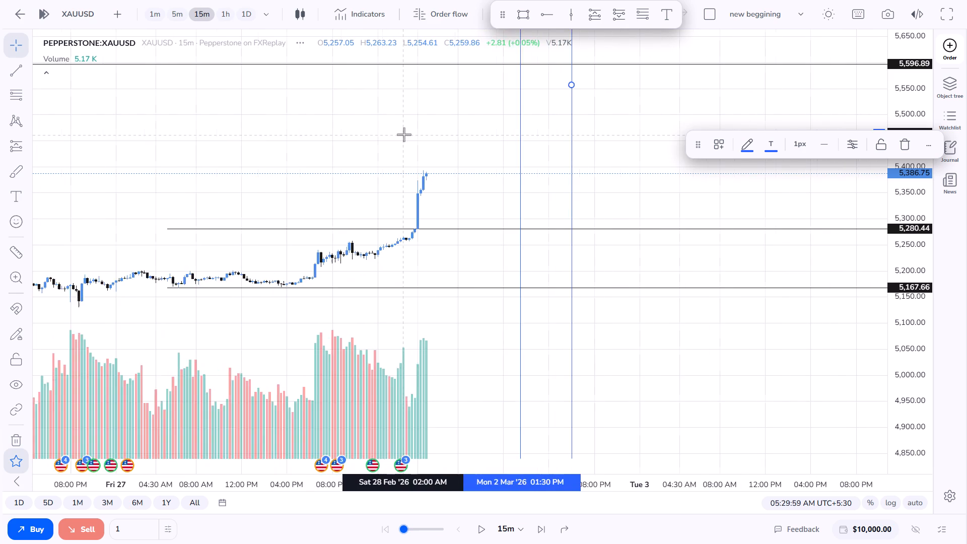
pyautogui.scroll(-5, 404, 134)
pyautogui.moveTo(376, 136); pyautogui.dragTo(490, 151)
pyautogui.scroll(-5, 489, 150)
pyautogui.scroll(1, 484, 151)
pyautogui.scroll(-11, 485, 148)
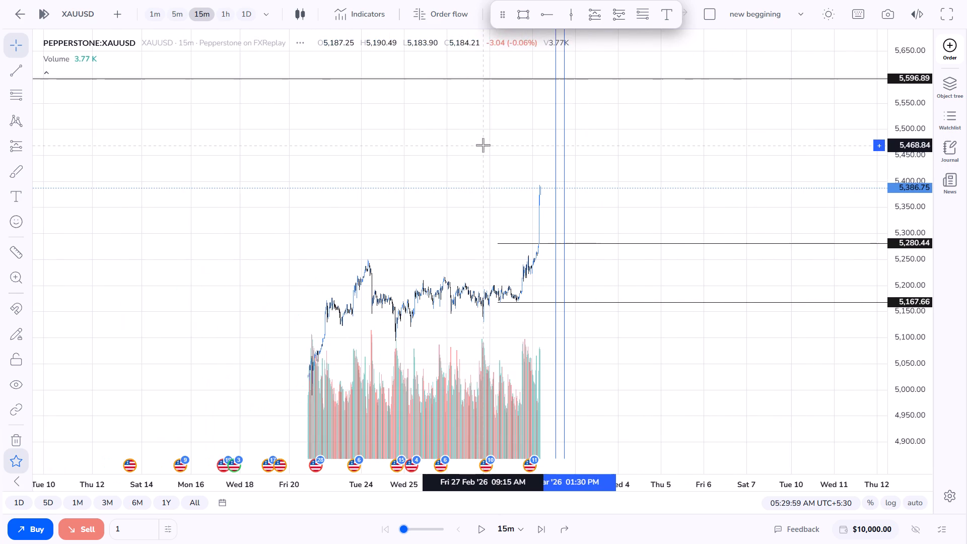
# Play the replay forward on the 1-hour chart until price reaches the March 2, 2026, 01:30 PM vertical line.
pyautogui.scroll(17, 449, 150)
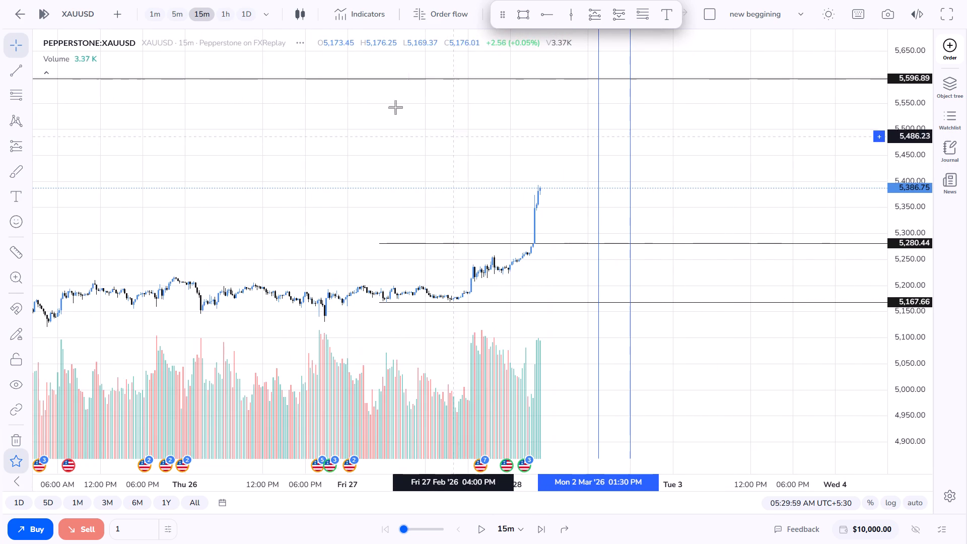
pyautogui.click(244, 15)
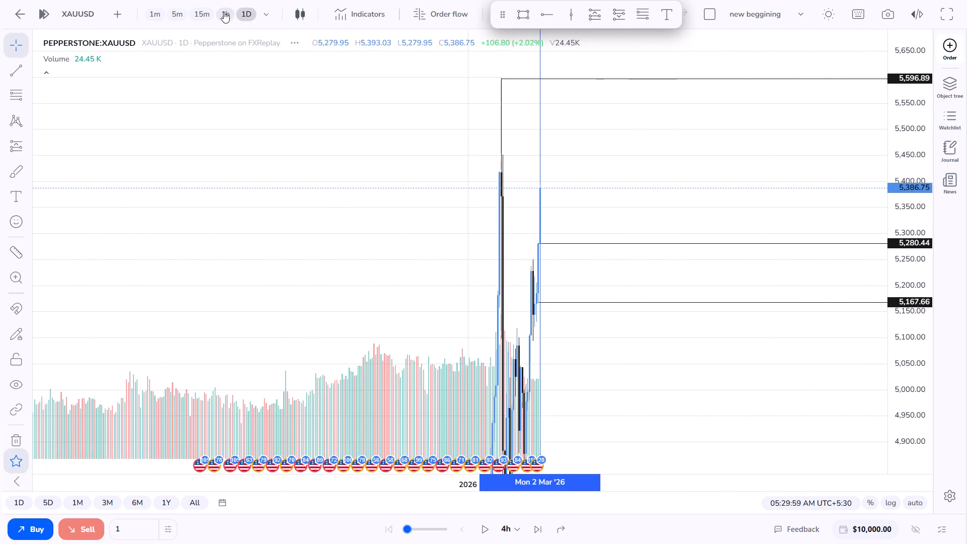
pyautogui.click(224, 12)
pyautogui.scroll(5, 364, 106)
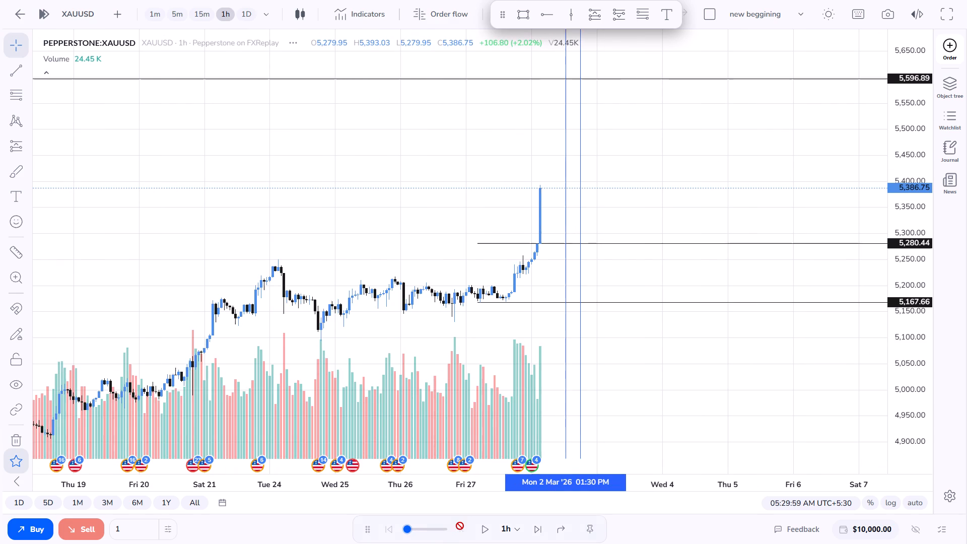
pyautogui.click(485, 530)
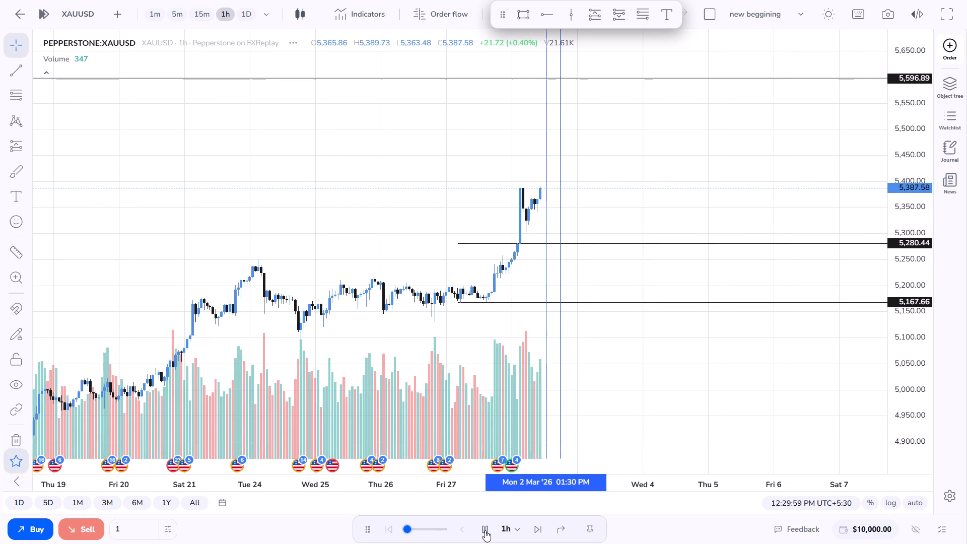
pyautogui.click(485, 530)
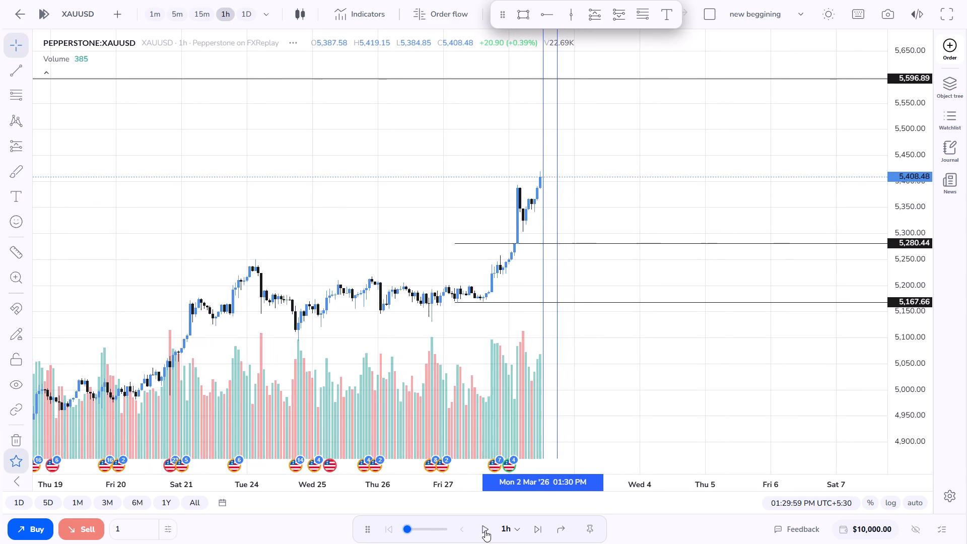
pyautogui.click(485, 530)
pyautogui.click(485, 530)
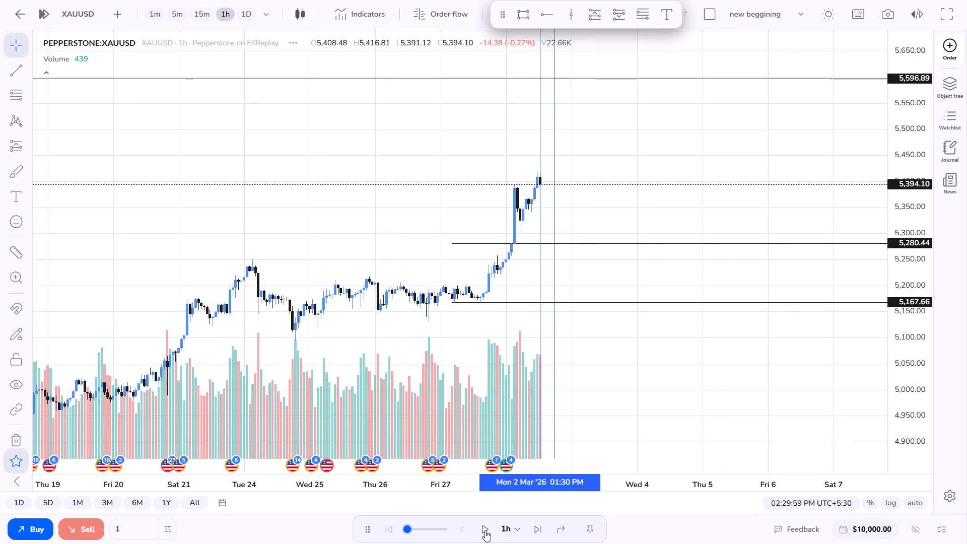
# Examine the hourly rally above the 5,280.44 ray and the candles leading into the March 2, 01:30 PM line.
pyautogui.scroll(15, 521, 423)
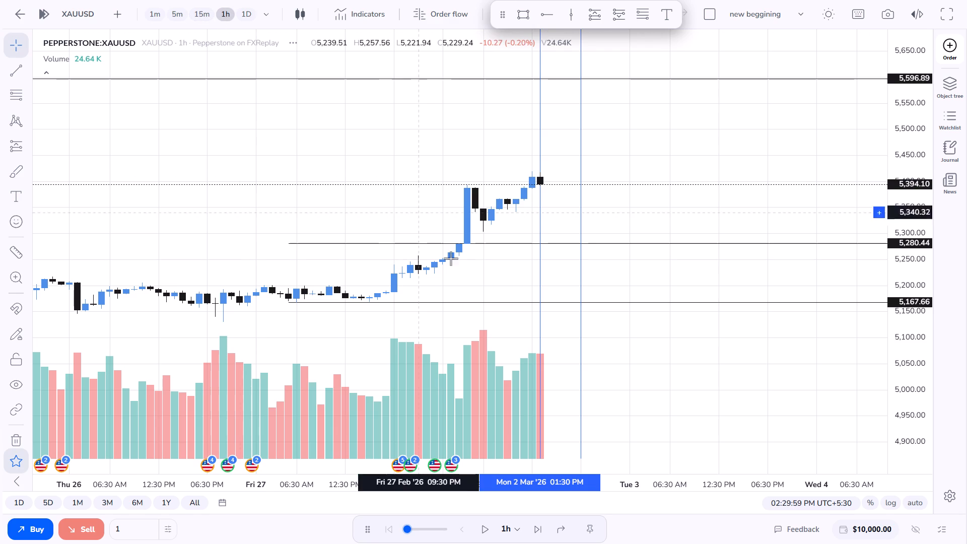
pyautogui.scroll(-5, 512, 345)
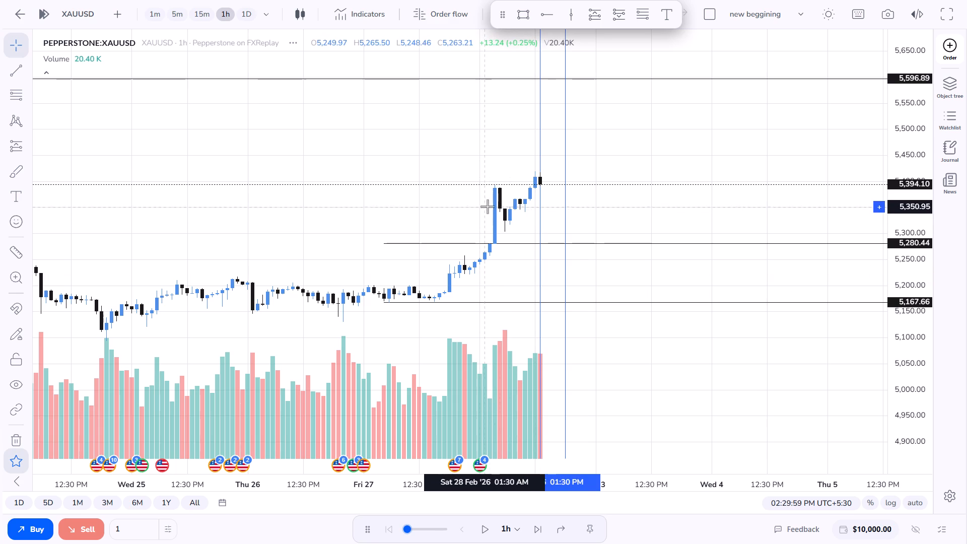
pyautogui.scroll(-2, 463, 230)
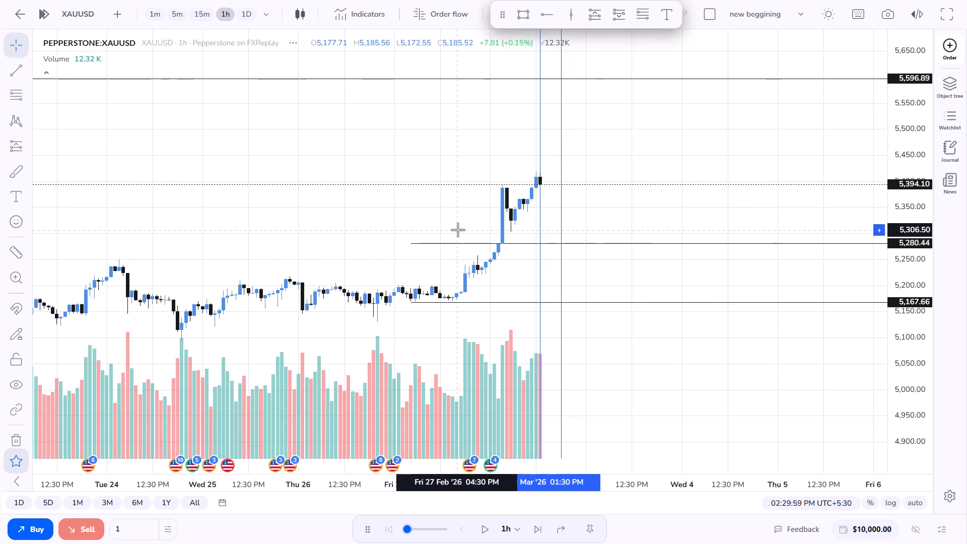
pyautogui.scroll(-1, 457, 229)
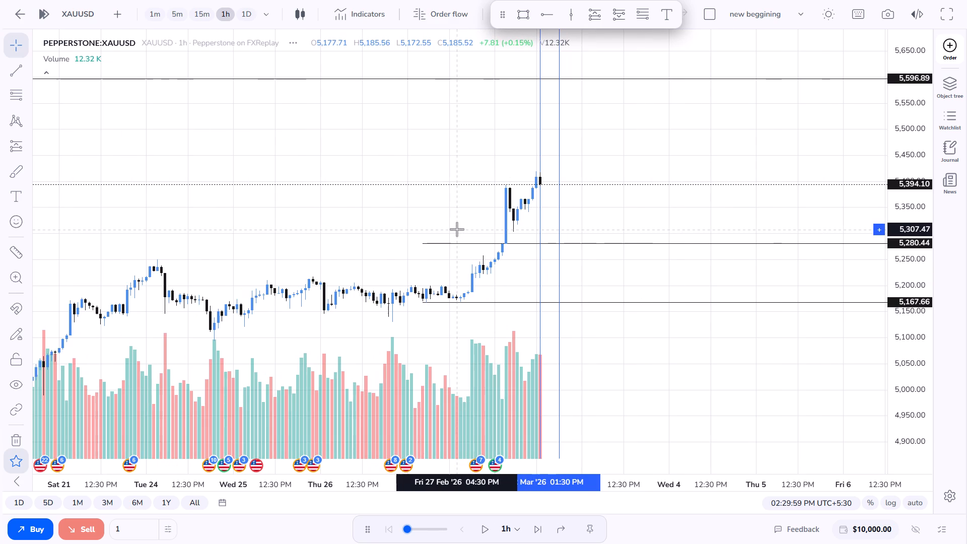
pyautogui.scroll(5, 457, 230)
pyautogui.scroll(-4, 457, 229)
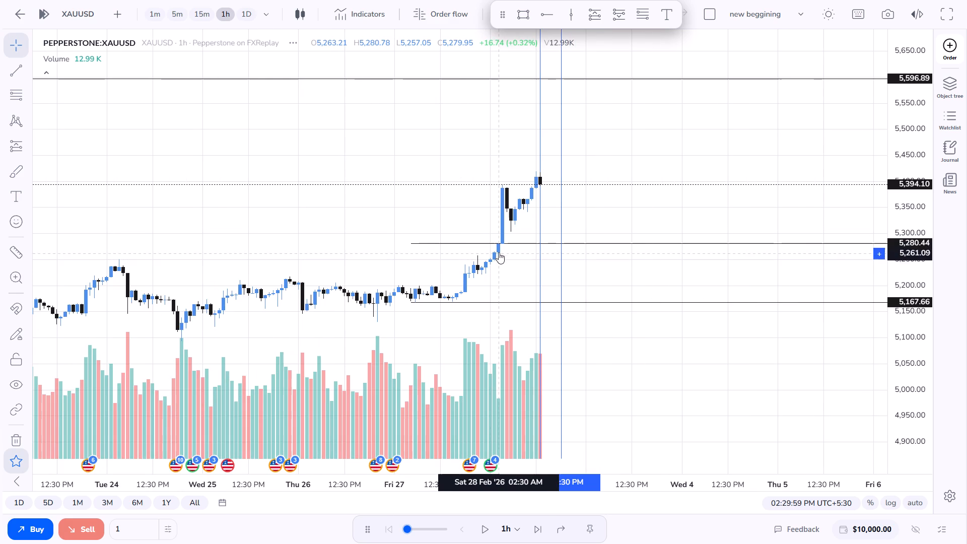
pyautogui.scroll(-1, 963, 198)
pyautogui.scroll(3, 929, 255)
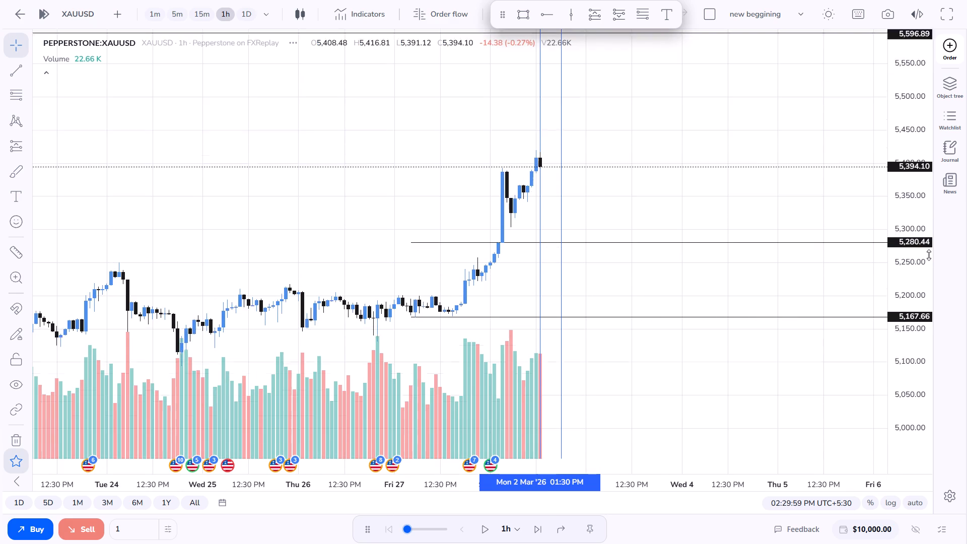
pyautogui.scroll(8, 929, 255)
pyautogui.scroll(5, 342, 225)
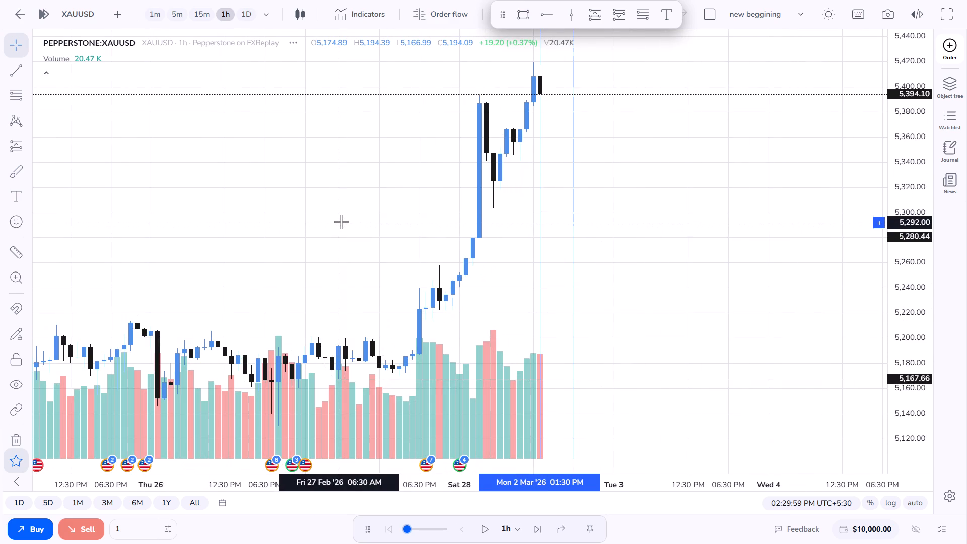
pyautogui.moveTo(506, 204); pyautogui.dragTo(489, 185)
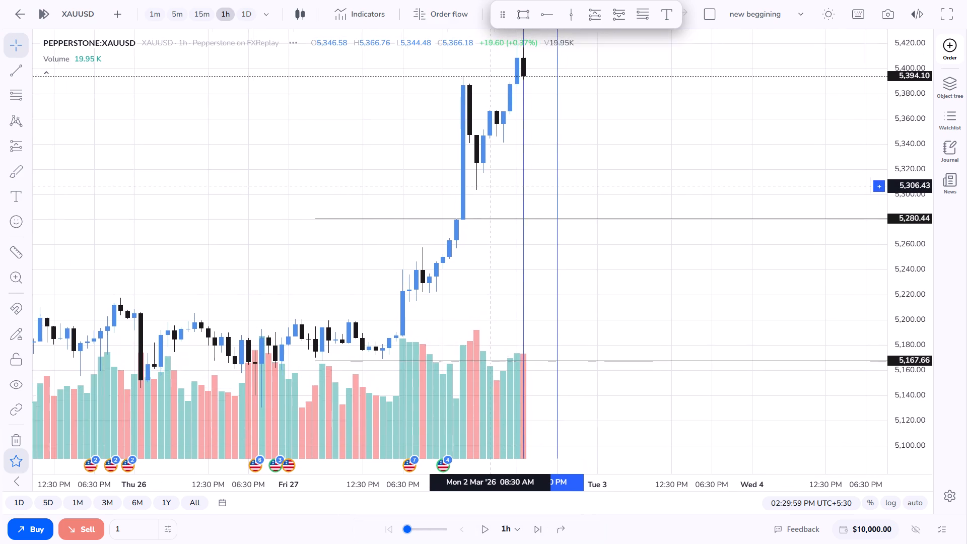
pyautogui.moveTo(489, 185); pyautogui.dragTo(486, 181)
pyautogui.scroll(4, 507, 195)
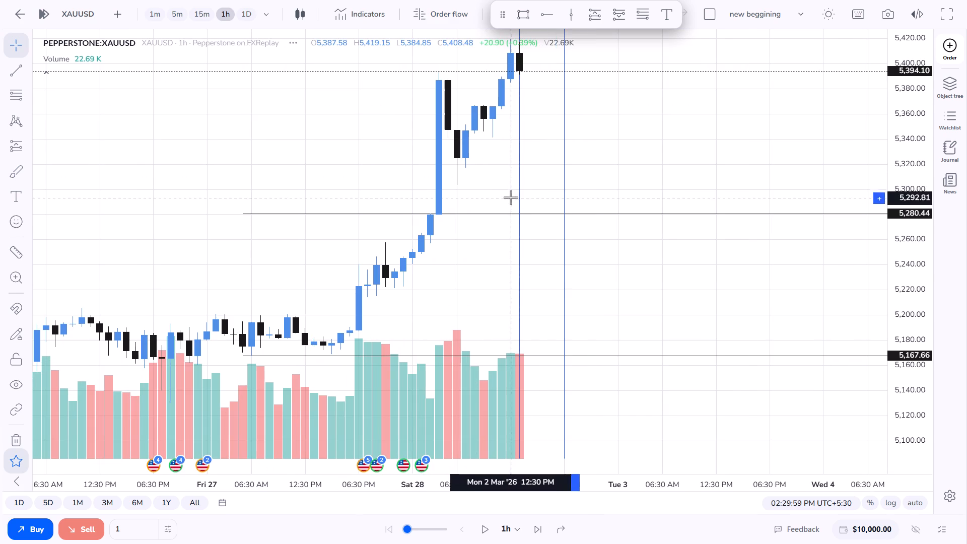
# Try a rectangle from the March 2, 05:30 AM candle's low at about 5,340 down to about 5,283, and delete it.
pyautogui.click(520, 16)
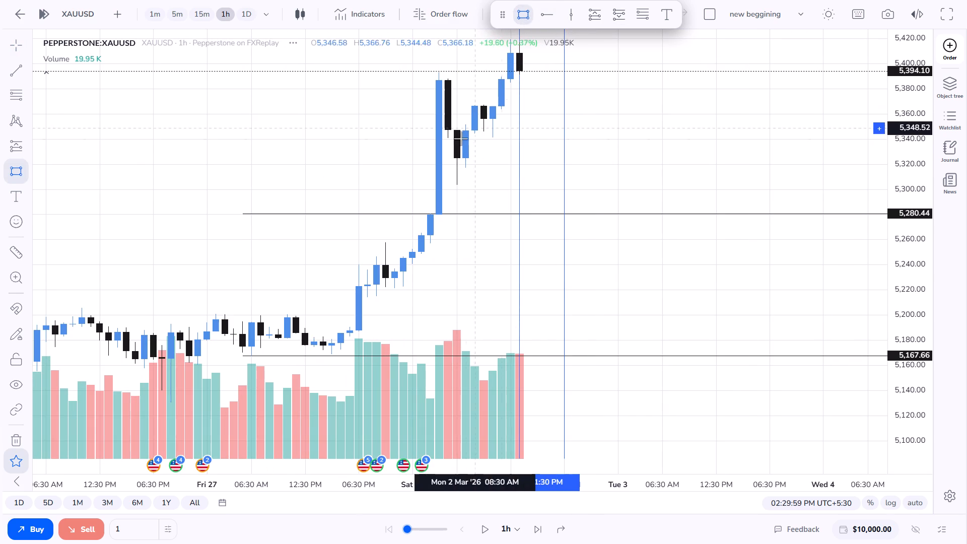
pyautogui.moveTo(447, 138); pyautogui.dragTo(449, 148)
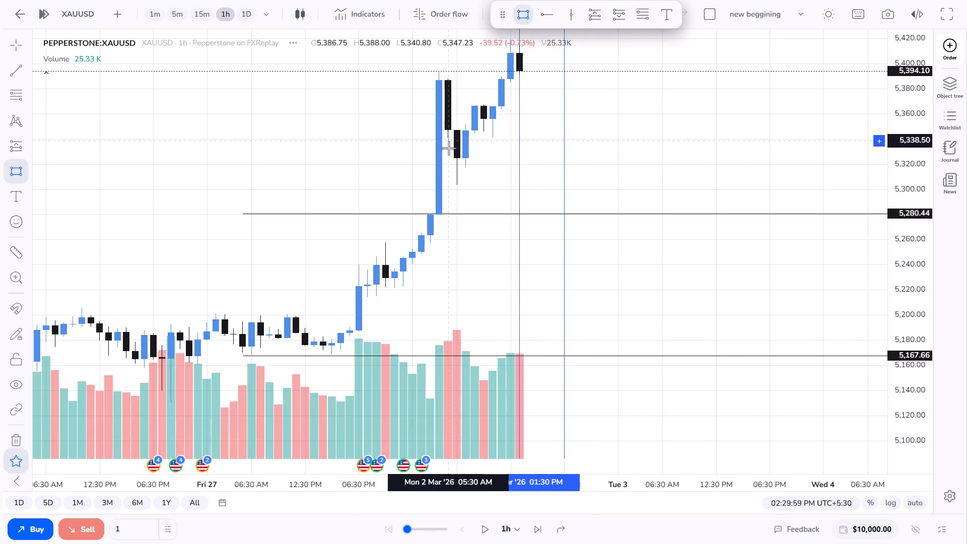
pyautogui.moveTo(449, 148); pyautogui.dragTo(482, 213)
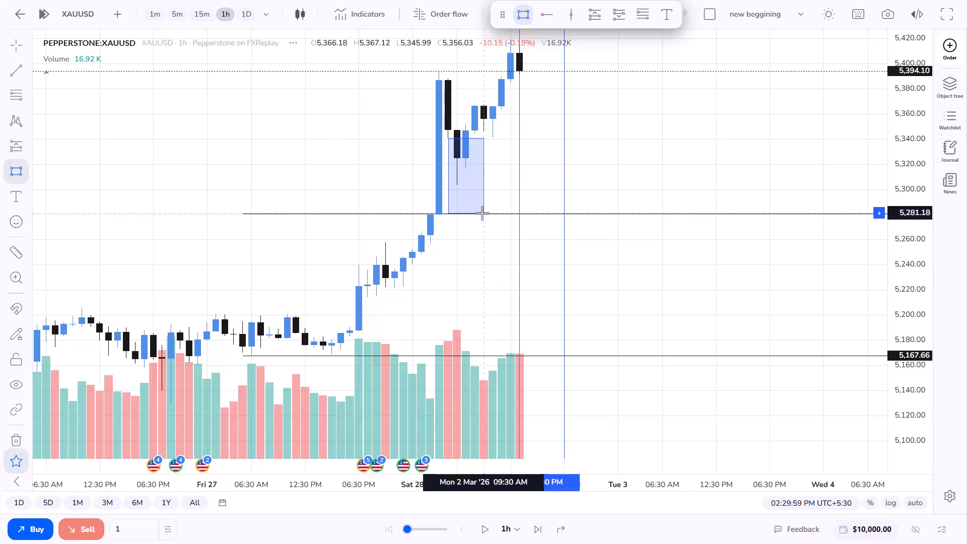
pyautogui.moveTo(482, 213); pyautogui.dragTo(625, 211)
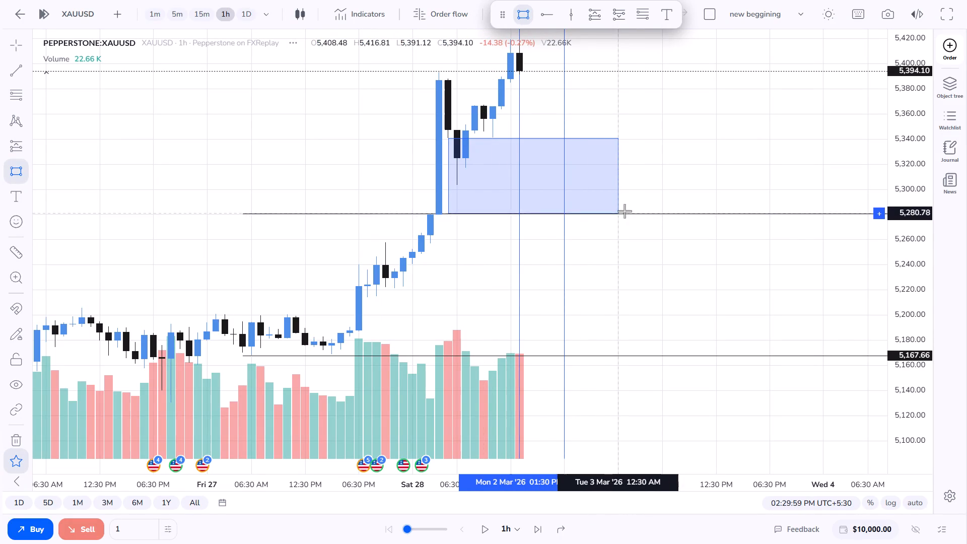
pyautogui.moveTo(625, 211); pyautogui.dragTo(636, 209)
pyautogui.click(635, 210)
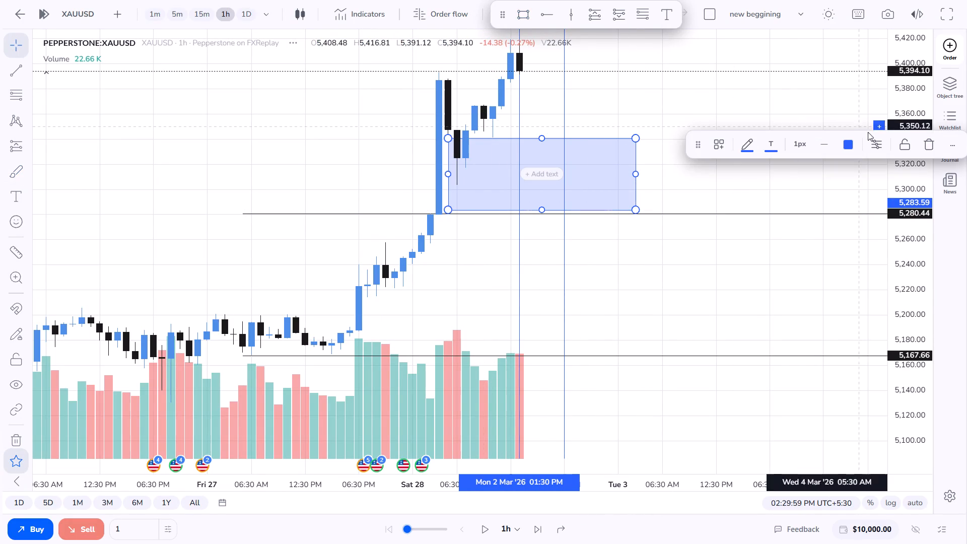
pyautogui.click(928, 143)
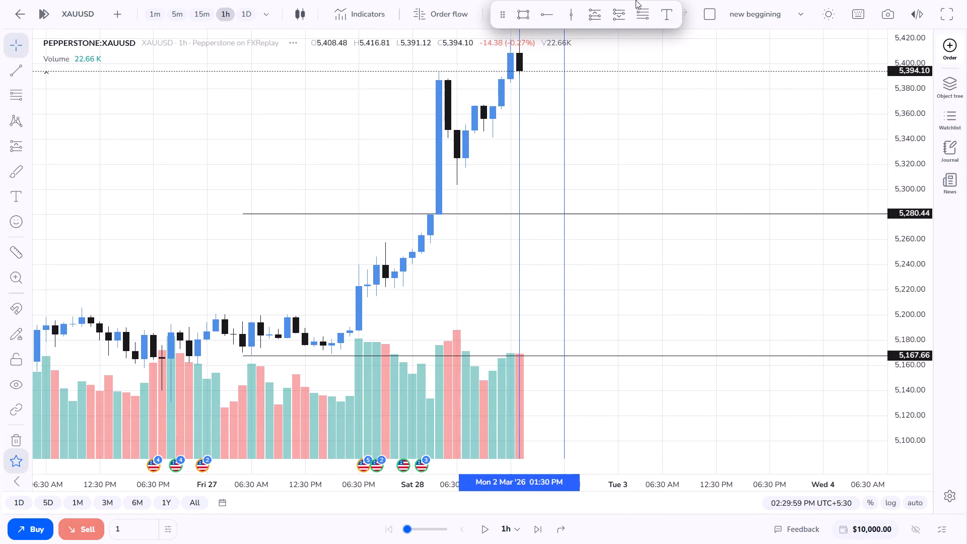
# Draw a Fib retracement from 5,340.50 at March 2, 05:30 AM down to 5,279.98 at March 3, 07:30 AM.
pyautogui.click(643, 20)
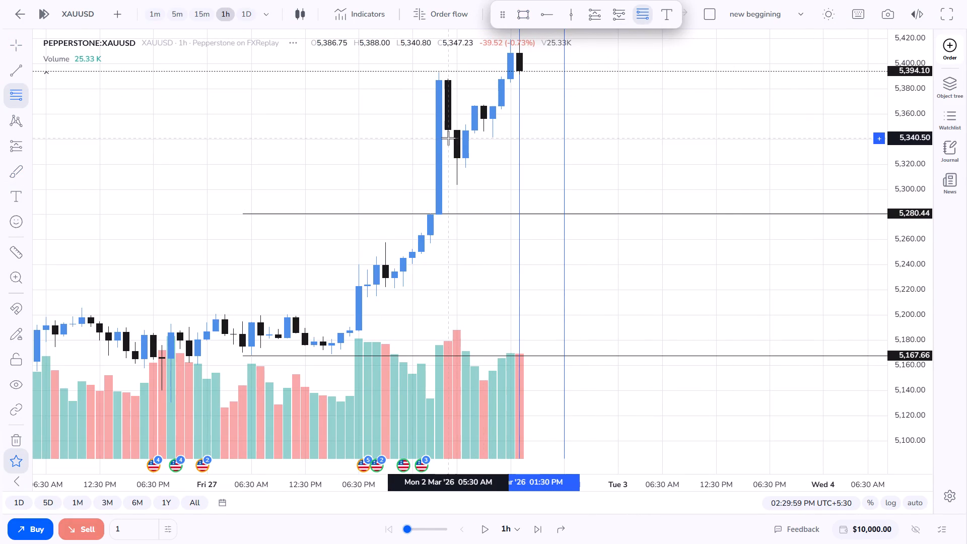
pyautogui.moveTo(447, 138); pyautogui.dragTo(452, 147)
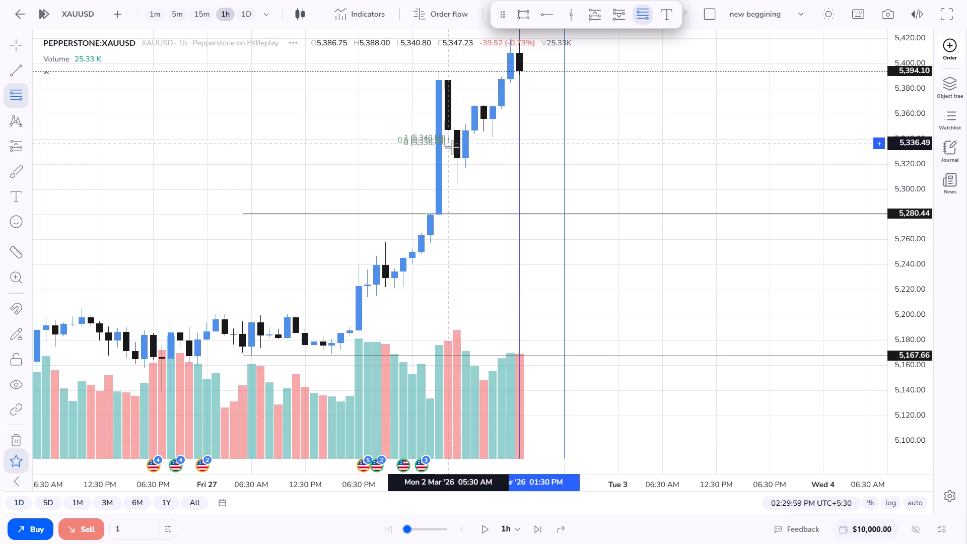
pyautogui.moveTo(452, 147); pyautogui.dragTo(643, 207)
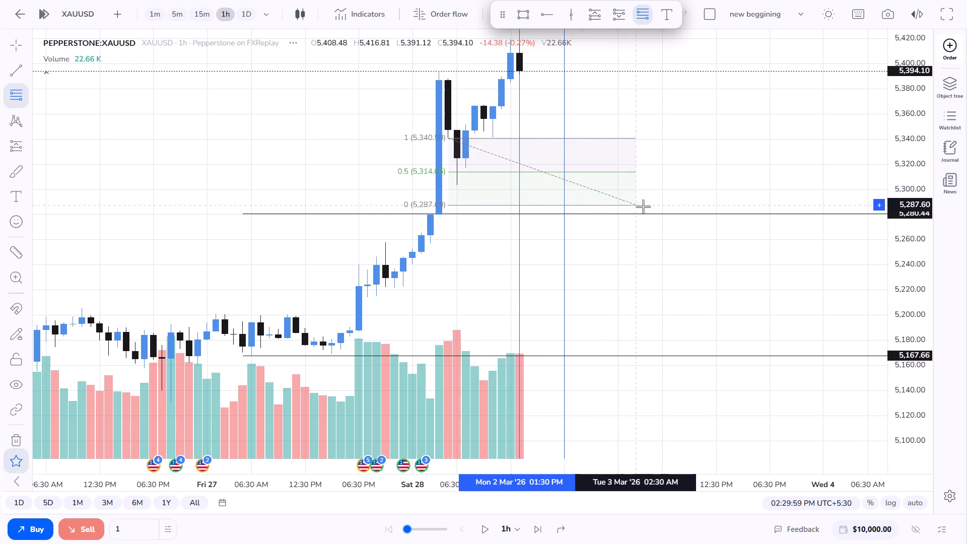
pyautogui.moveTo(643, 207); pyautogui.dragTo(669, 215)
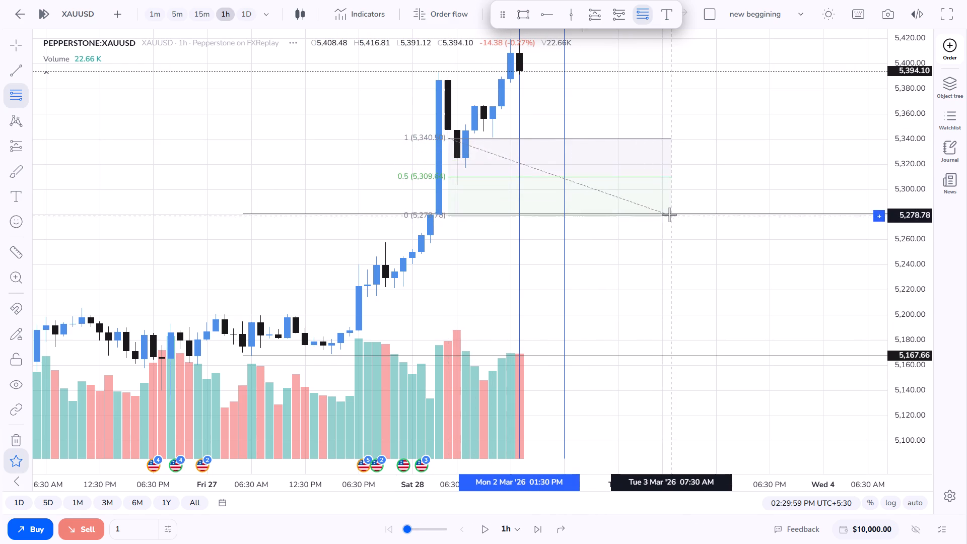
pyautogui.moveTo(669, 215); pyautogui.dragTo(671, 213)
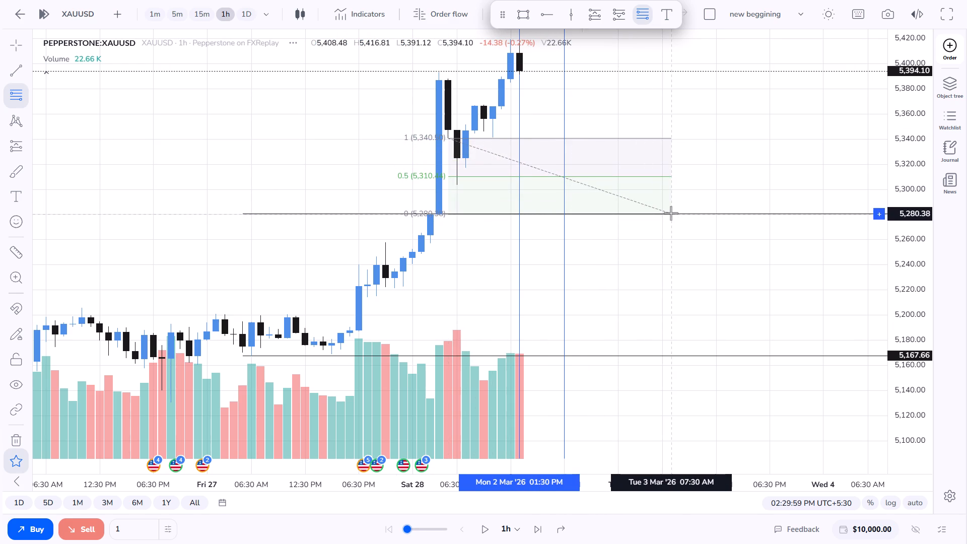
pyautogui.moveTo(671, 213); pyautogui.dragTo(671, 214)
pyautogui.click(671, 214)
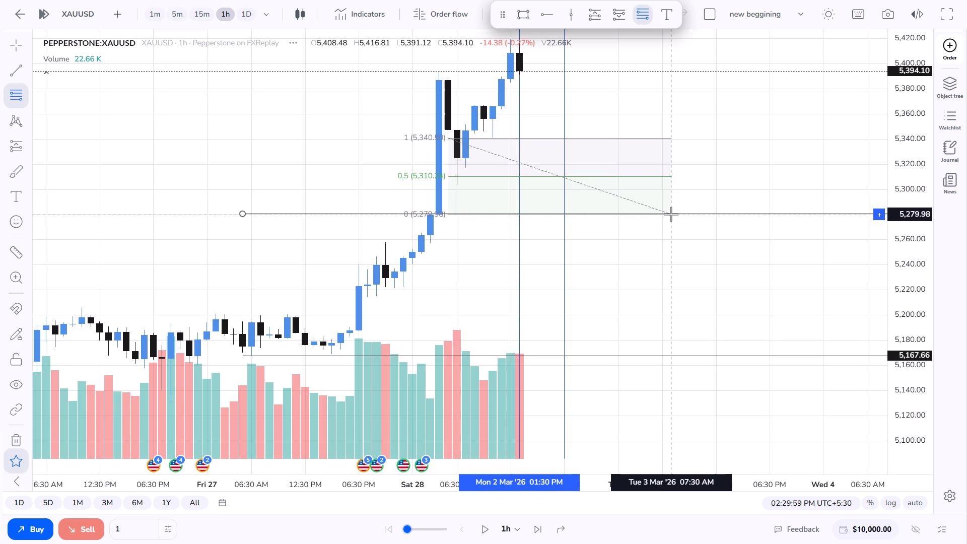
pyautogui.click(597, 112)
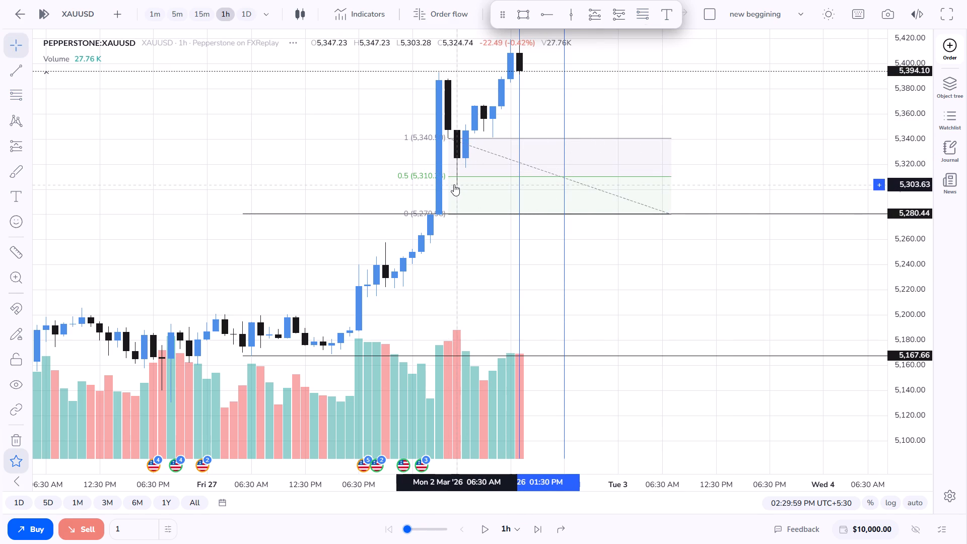
# Examine the 15-minute price action around the 5,340.50 to 5,279.98 retracement zone.
pyautogui.scroll(5, 418, 155)
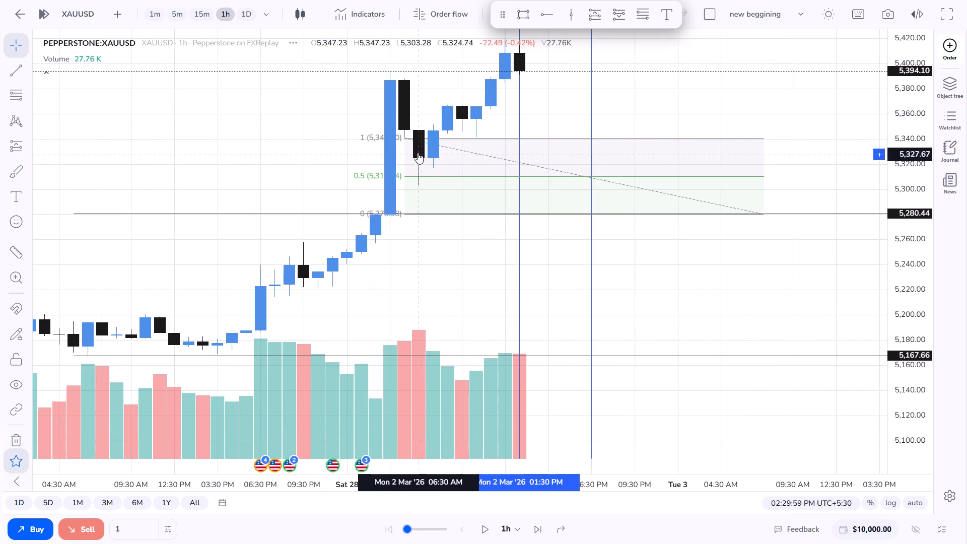
pyautogui.click(197, 17)
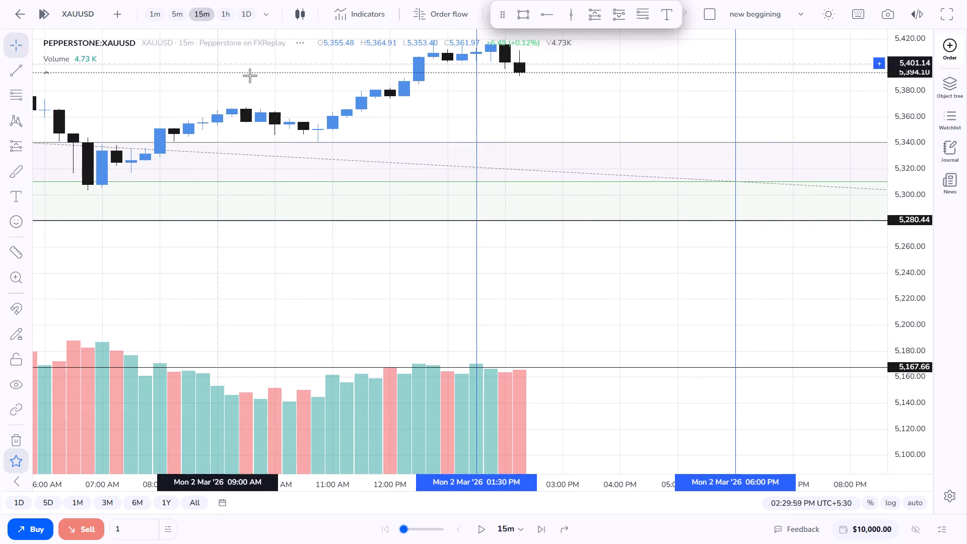
pyautogui.scroll(-8, 284, 90)
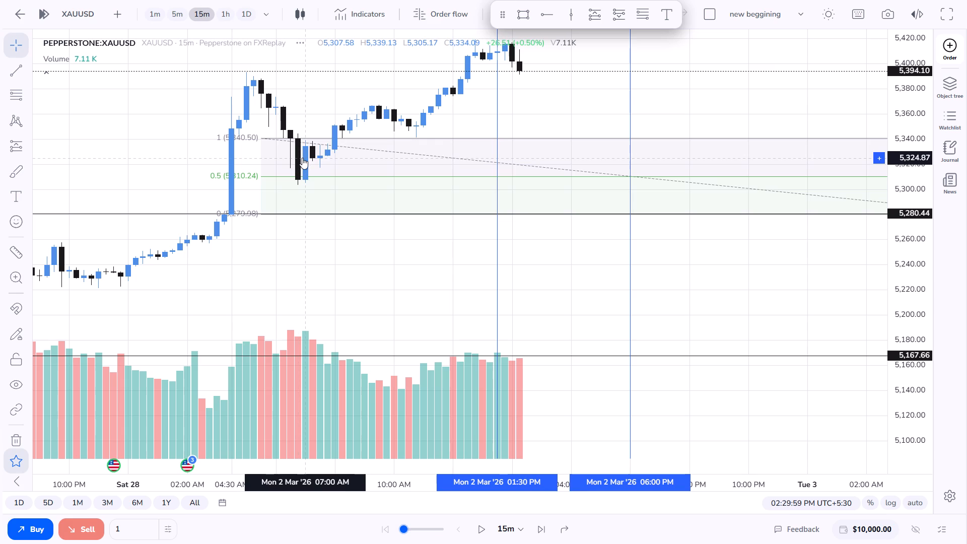
pyautogui.scroll(-2, 304, 159)
pyautogui.scroll(1, 293, 146)
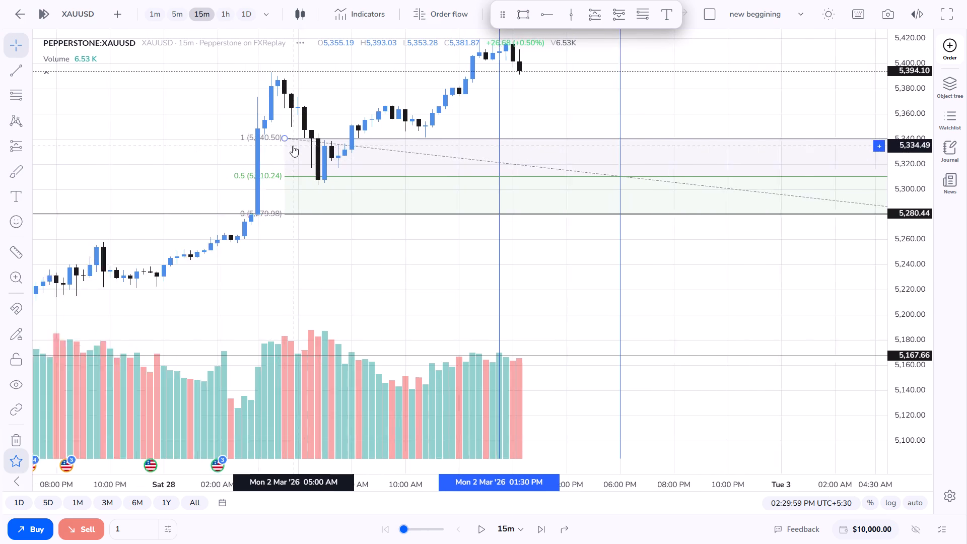
pyautogui.scroll(2, 293, 146)
# Examine the March 2 price action around the retracement zone on the 5-minute chart, up to the latest candle.
pyautogui.click(170, 12)
pyautogui.scroll(-5, 240, 104)
pyautogui.scroll(-6, 304, 114)
pyautogui.scroll(1, 267, 107)
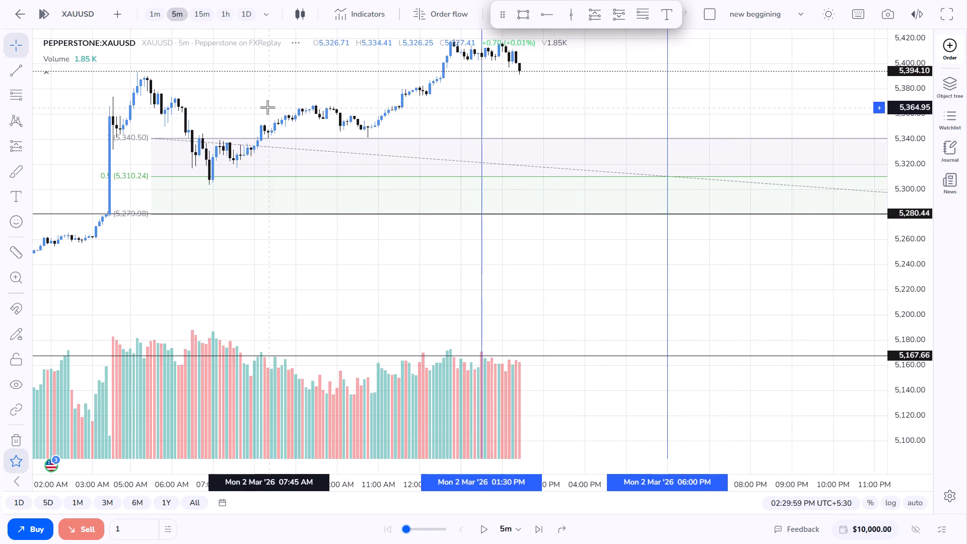
pyautogui.moveTo(255, 109); pyautogui.dragTo(350, 111)
pyautogui.scroll(1, 351, 111)
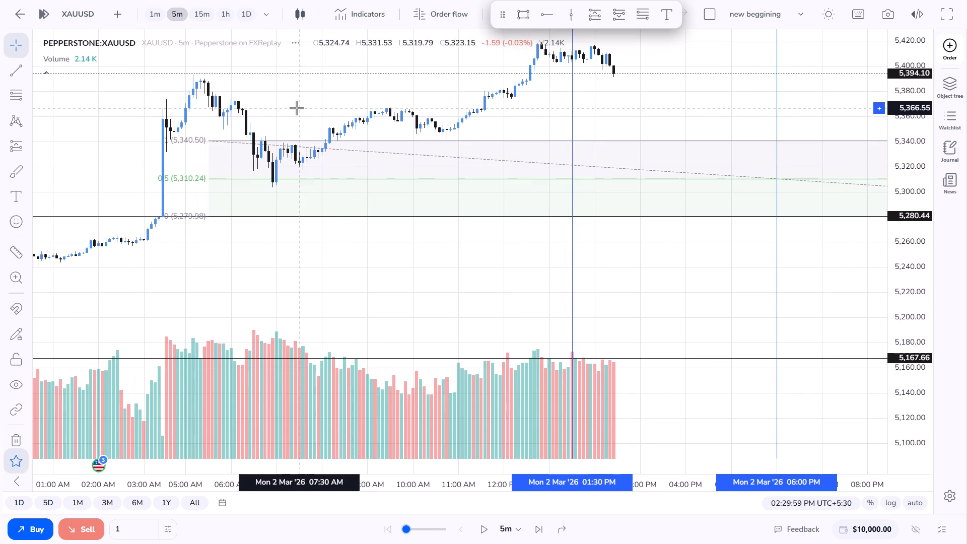
pyautogui.moveTo(317, 109); pyautogui.dragTo(333, 107)
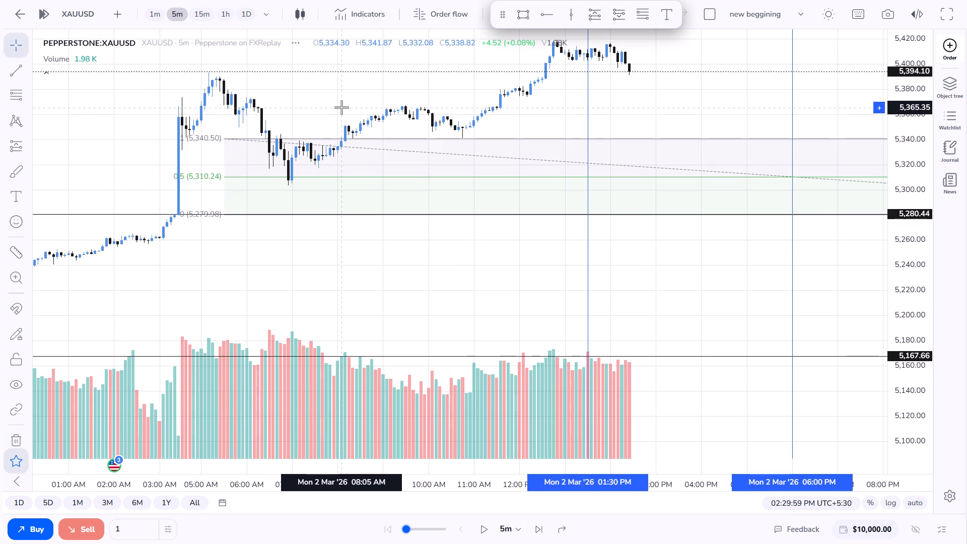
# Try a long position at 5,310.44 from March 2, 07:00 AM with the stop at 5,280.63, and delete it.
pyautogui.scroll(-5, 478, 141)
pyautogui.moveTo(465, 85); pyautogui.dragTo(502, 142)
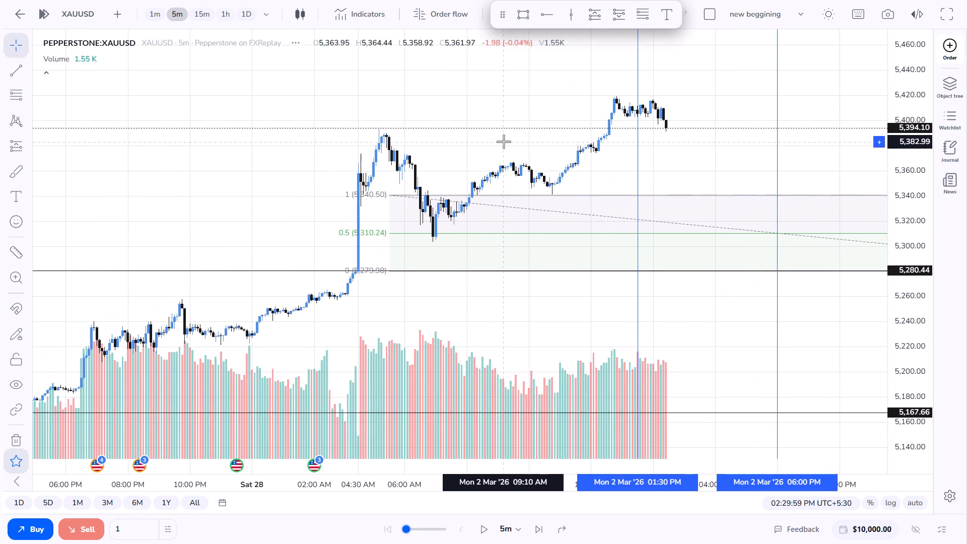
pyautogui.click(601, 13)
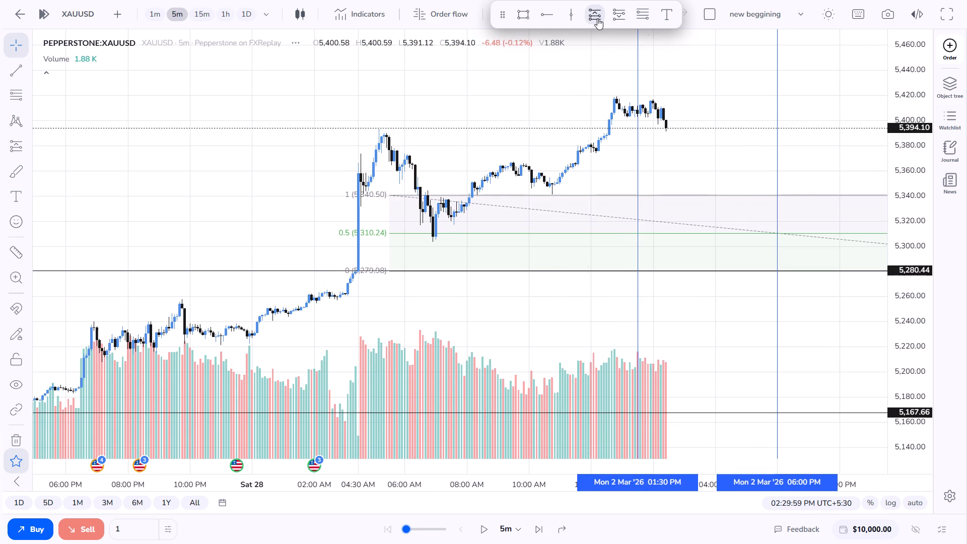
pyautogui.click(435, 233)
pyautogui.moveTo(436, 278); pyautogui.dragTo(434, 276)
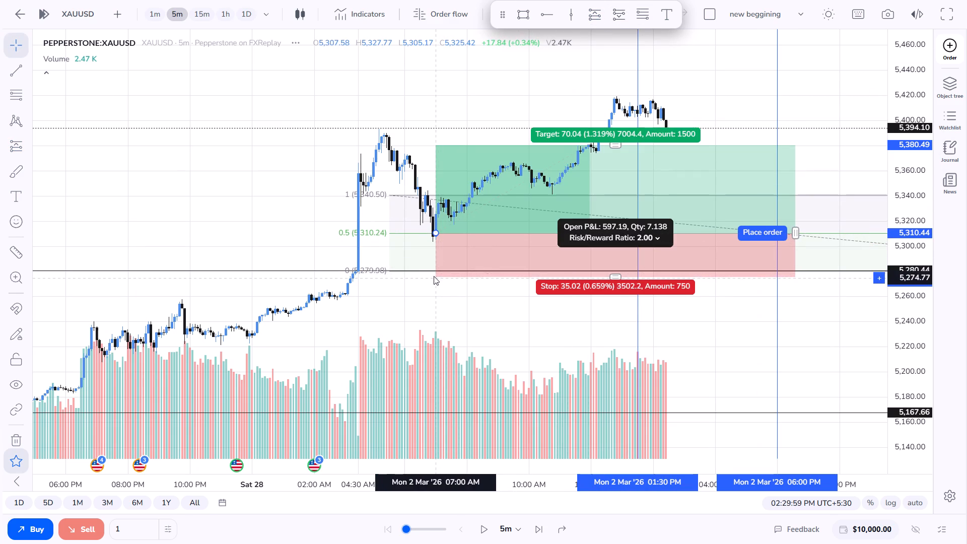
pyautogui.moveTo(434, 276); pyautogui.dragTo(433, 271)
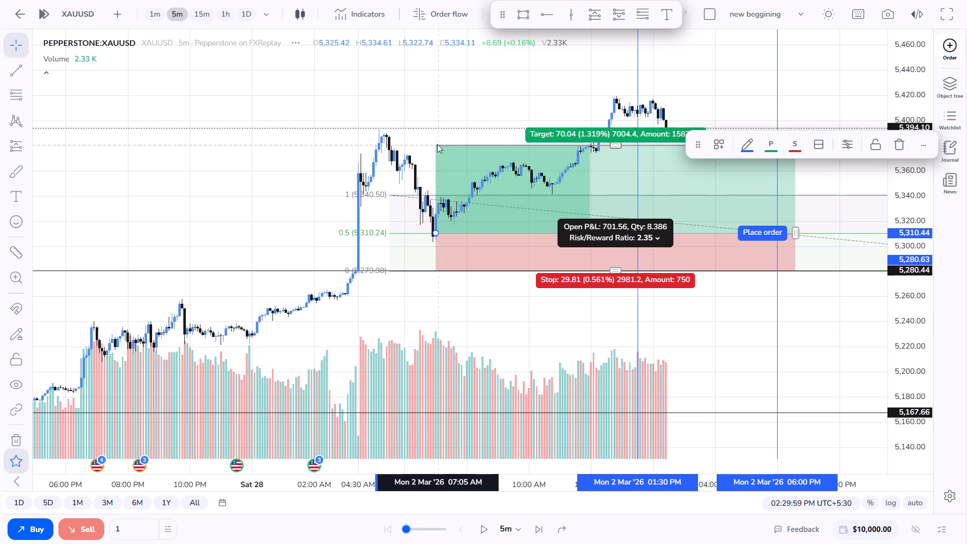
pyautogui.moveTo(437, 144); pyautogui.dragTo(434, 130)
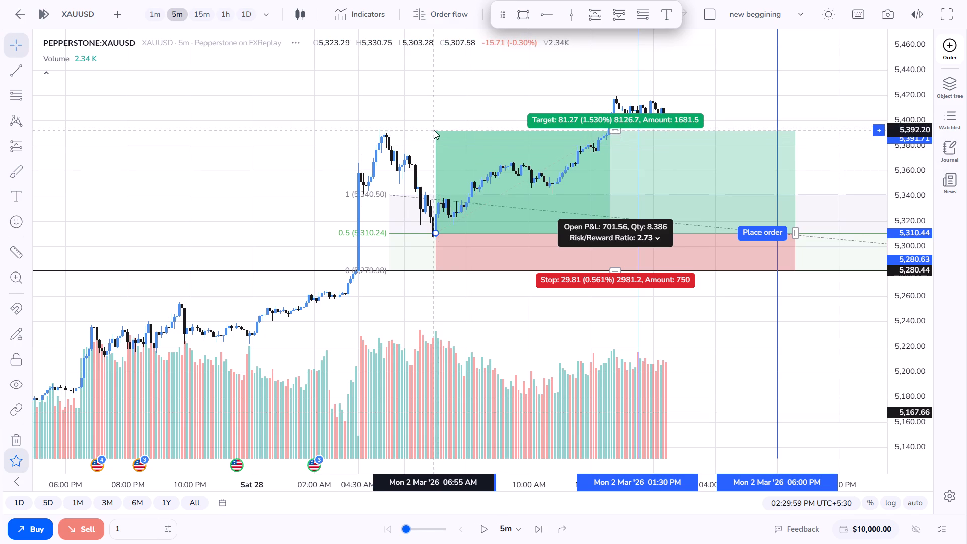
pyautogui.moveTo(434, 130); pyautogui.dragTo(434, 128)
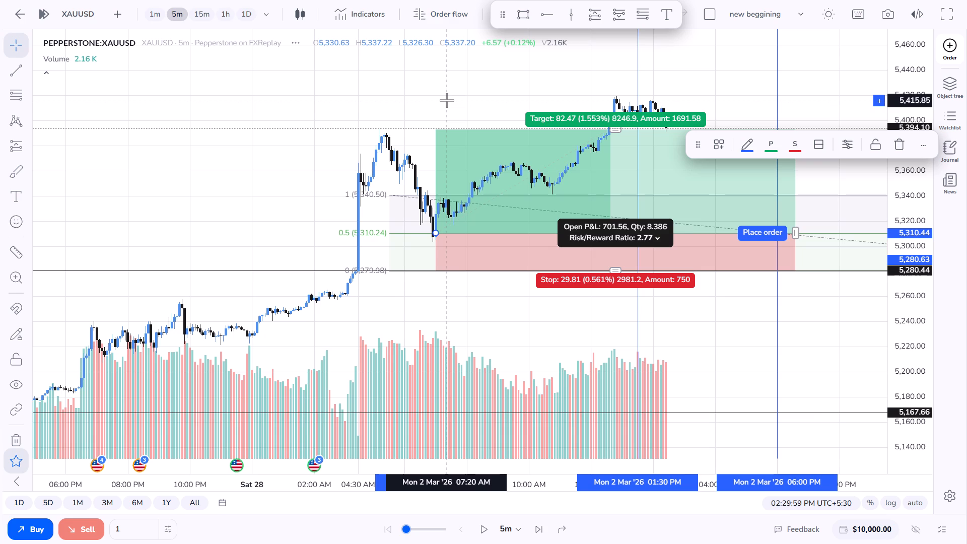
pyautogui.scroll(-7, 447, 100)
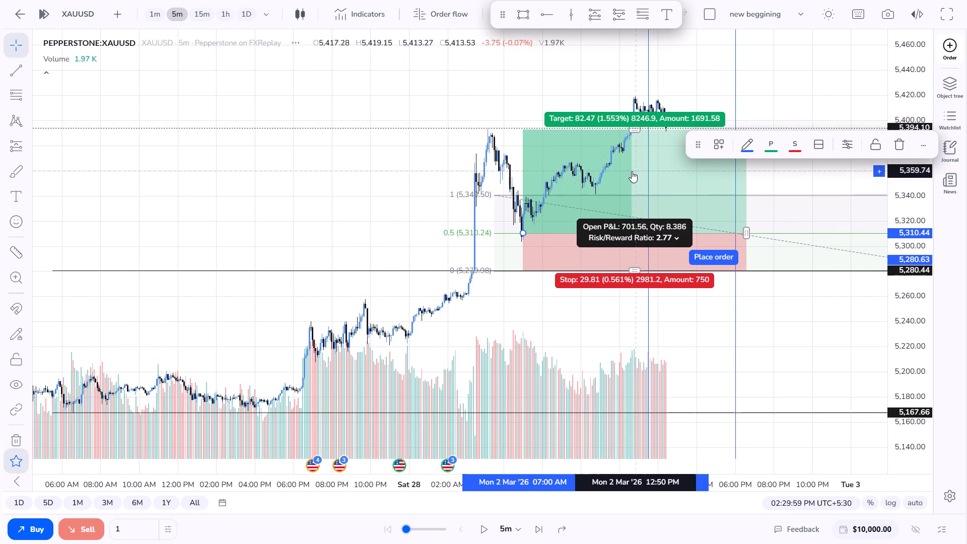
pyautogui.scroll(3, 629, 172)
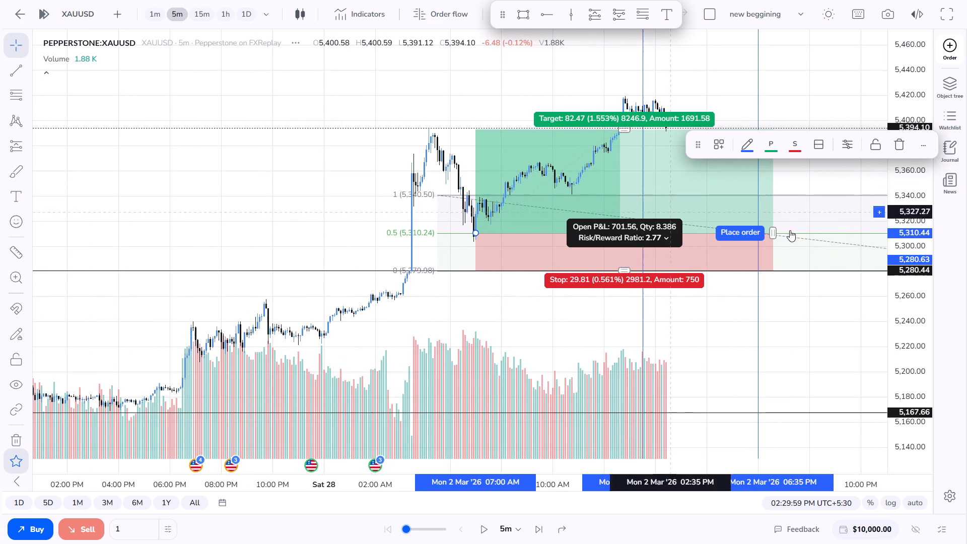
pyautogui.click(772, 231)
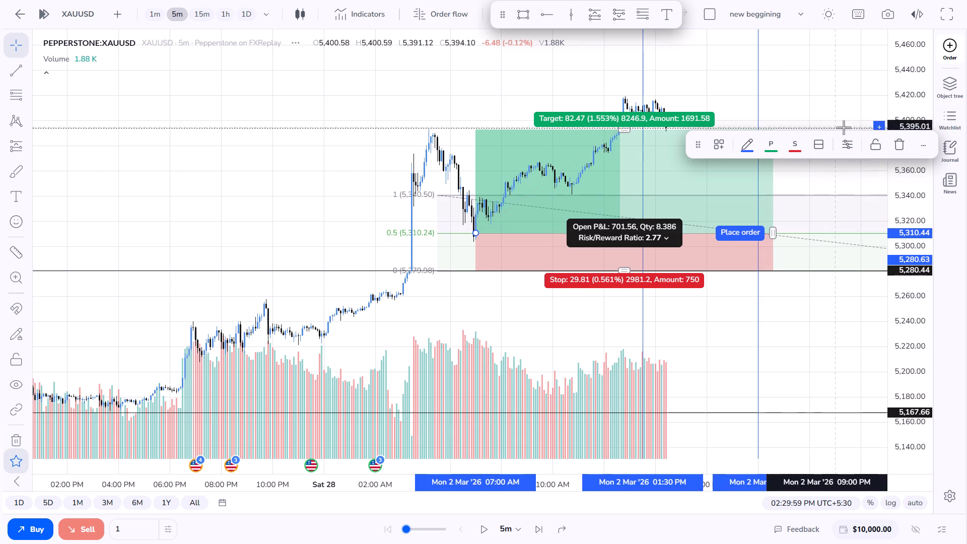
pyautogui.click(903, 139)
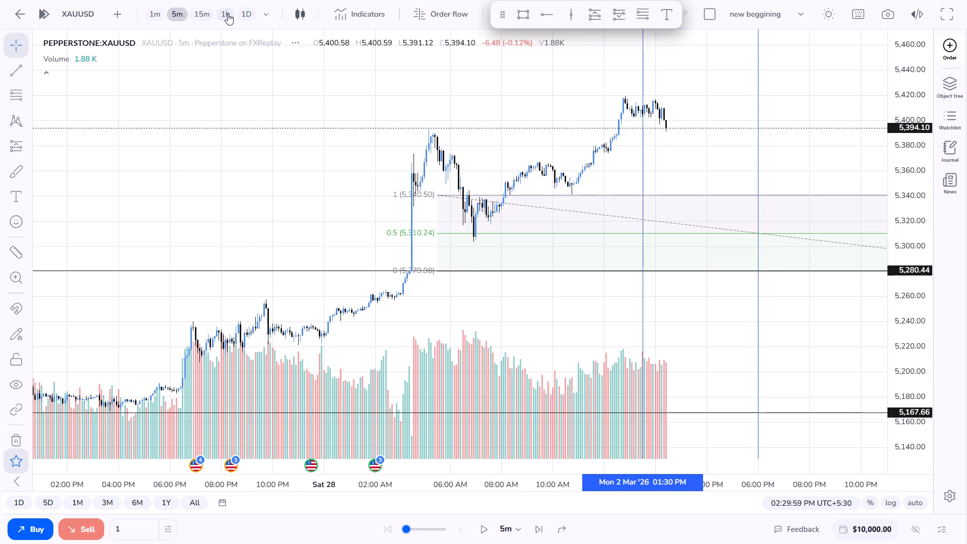
# Examine the March 2 rally up to the latest candle on the 1-hour and 15-minute charts.
pyautogui.click(228, 14)
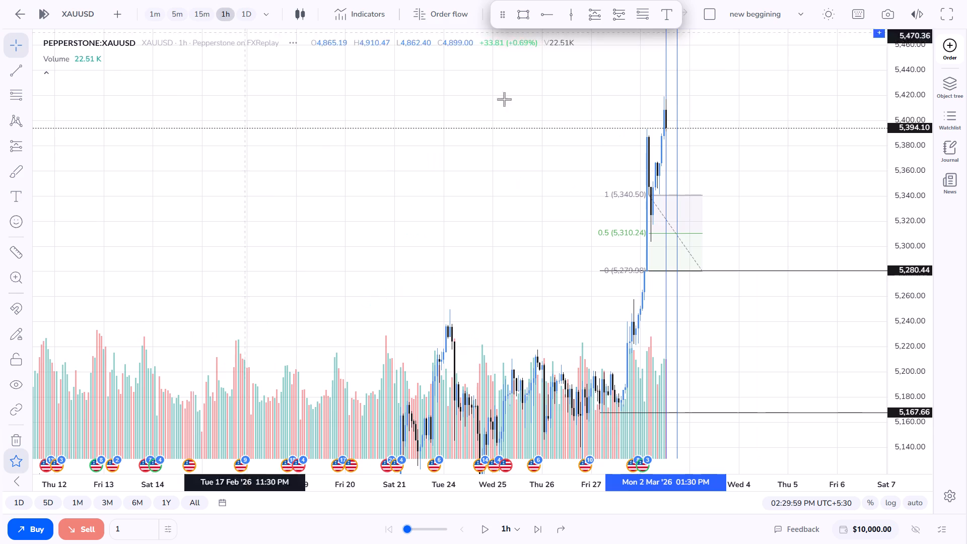
pyautogui.scroll(18, 563, 134)
pyautogui.scroll(4, 566, 100)
pyautogui.scroll(-2, 571, 95)
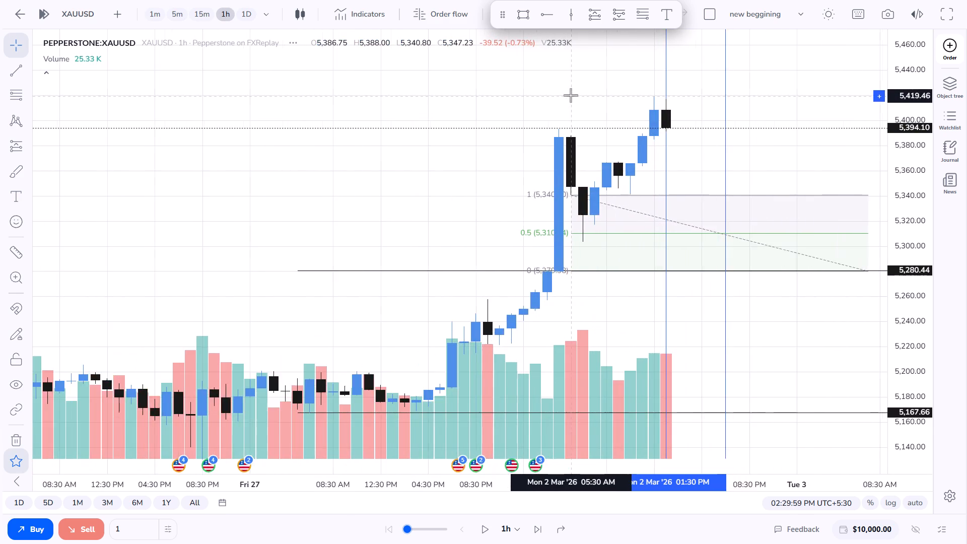
pyautogui.scroll(-2, 571, 95)
pyautogui.click(202, 13)
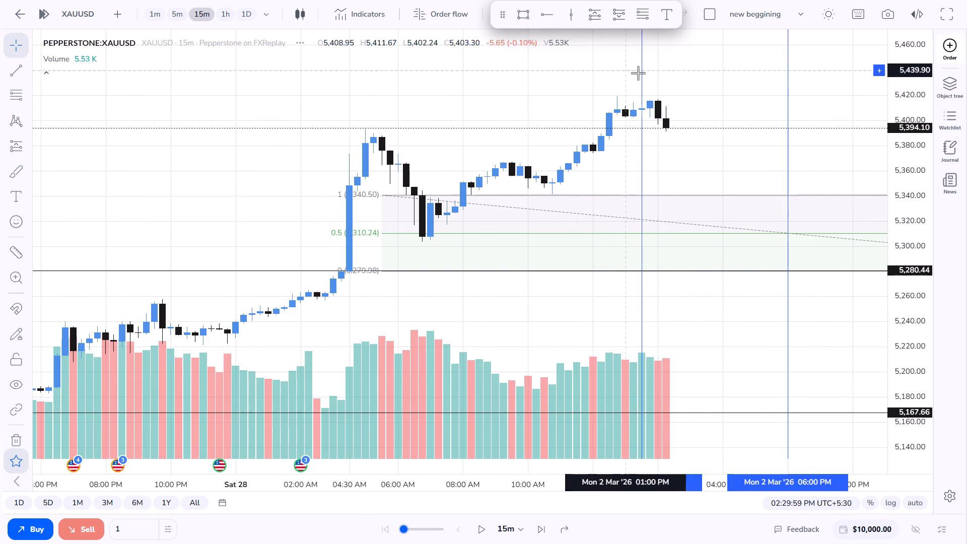
pyautogui.scroll(-5, 640, 74)
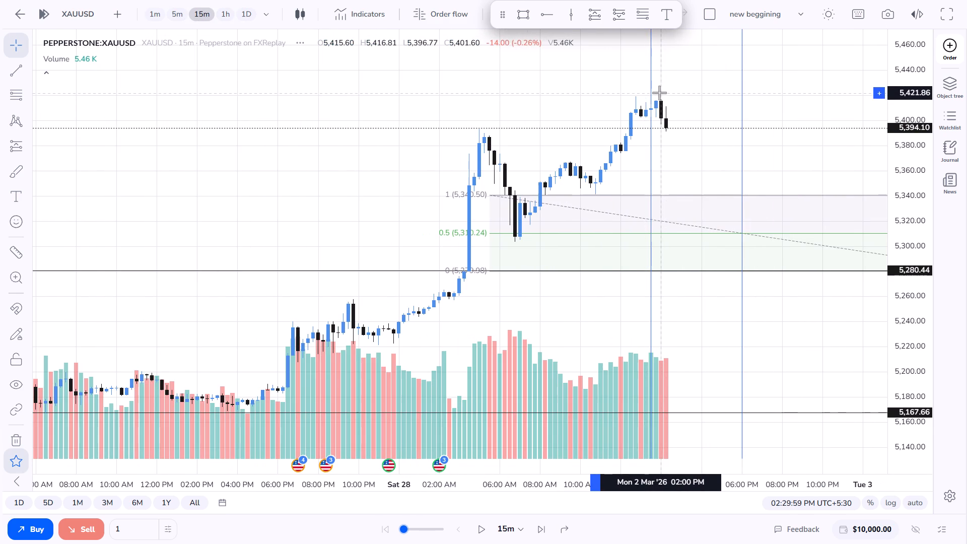
pyautogui.scroll(-1, 659, 93)
pyautogui.moveTo(617, 88); pyautogui.dragTo(600, 90)
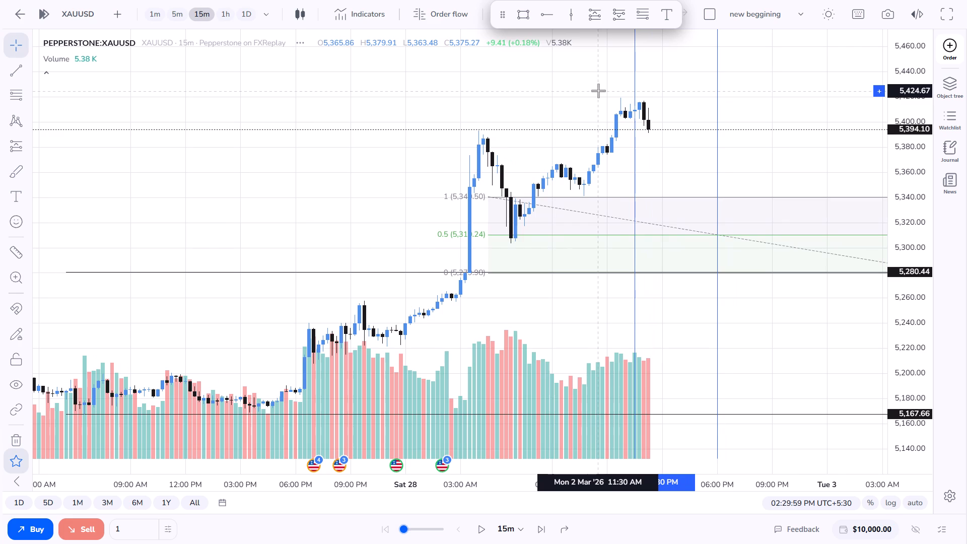
# On the 1-hour chart, draw a Fib retracement from 5,384.99 at March 2, 12:30 PM down to 5,366.95 at March 3, 07:30 AM.
pyautogui.click(225, 16)
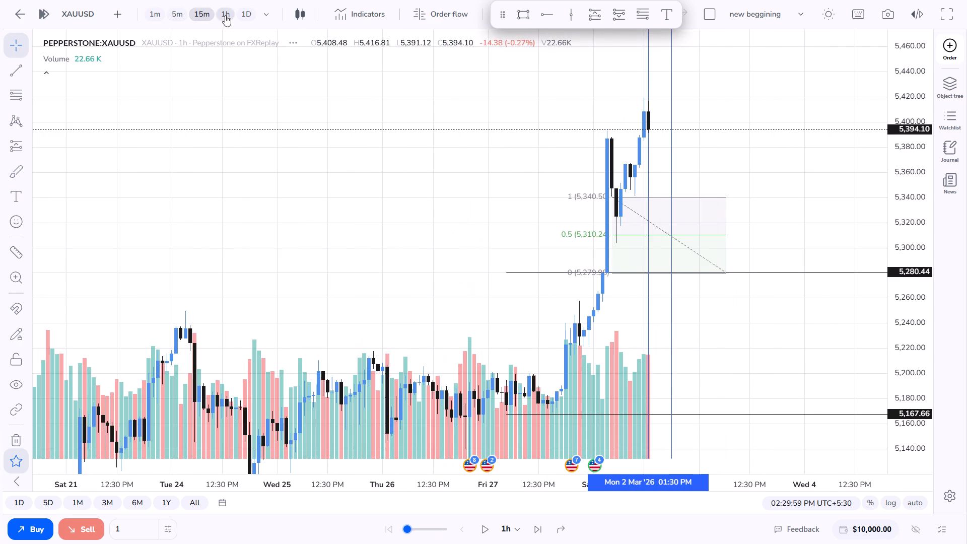
pyautogui.scroll(5, 544, 106)
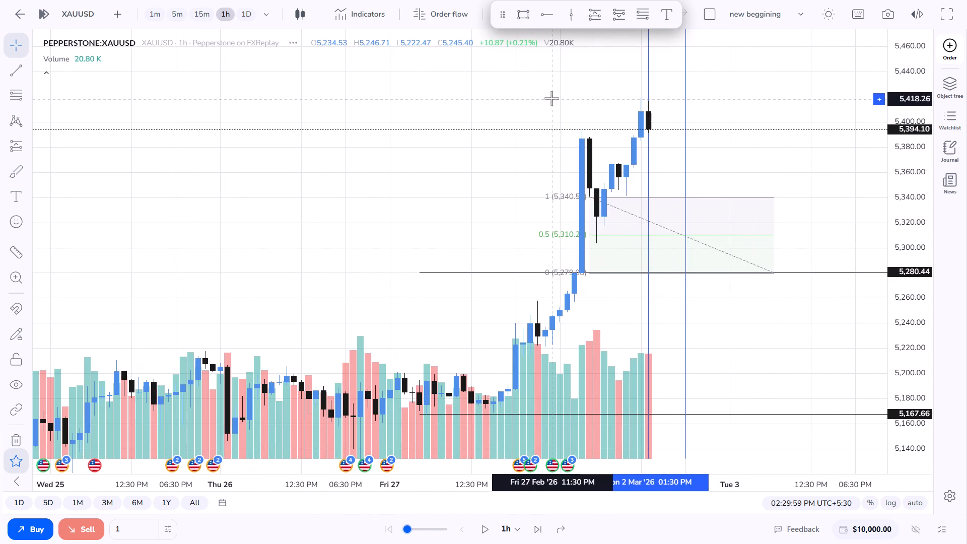
pyautogui.moveTo(615, 91); pyautogui.dragTo(518, 87)
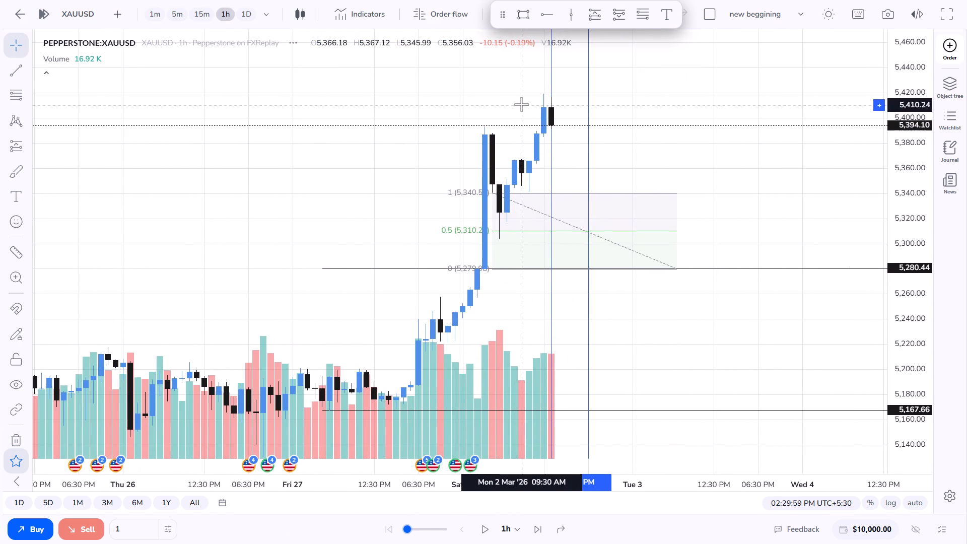
pyautogui.click(527, 18)
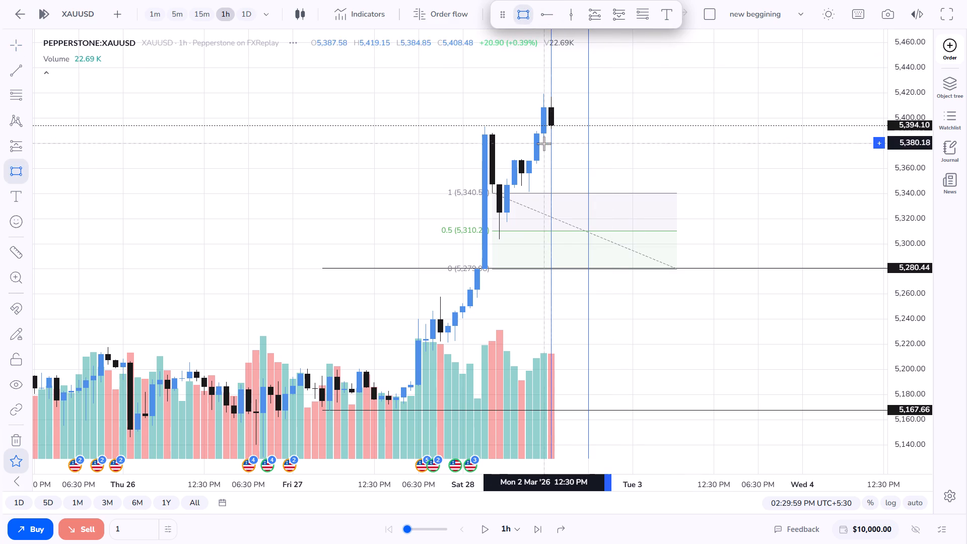
pyautogui.click(526, 17)
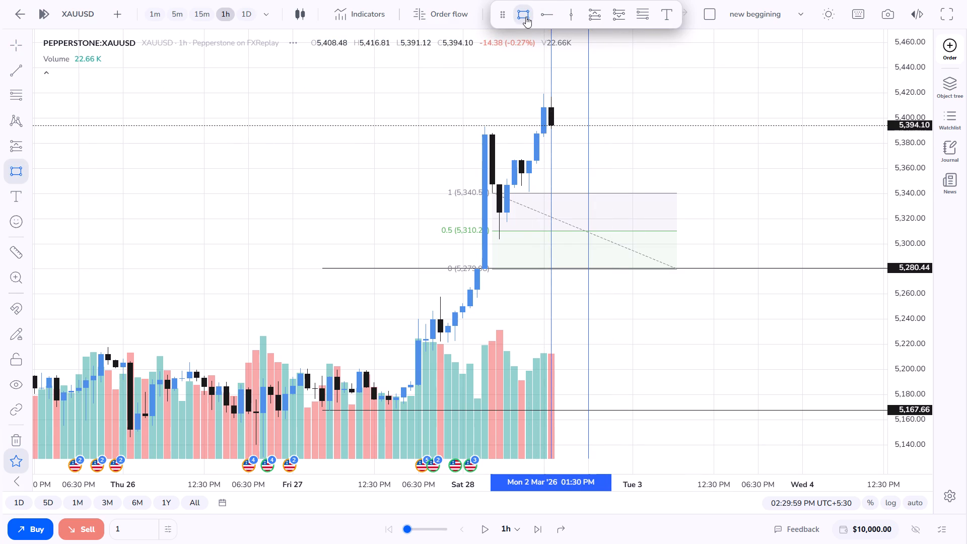
pyautogui.click(646, 9)
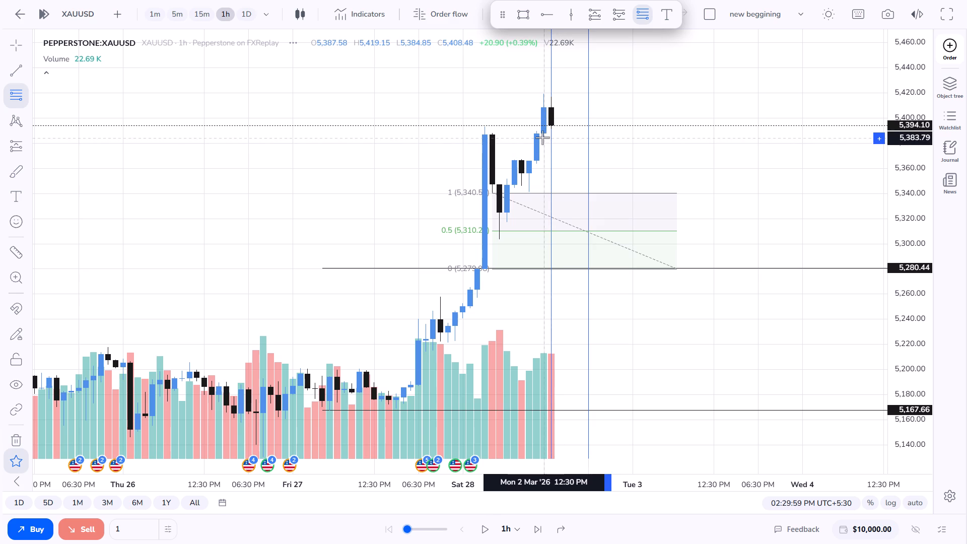
pyautogui.moveTo(544, 137); pyautogui.dragTo(628, 167)
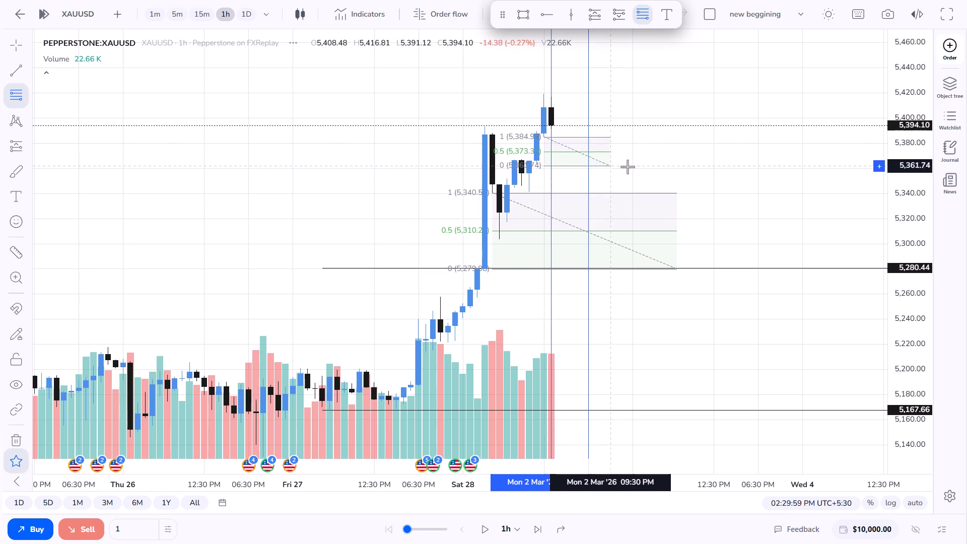
pyautogui.moveTo(628, 167); pyautogui.dragTo(675, 159)
pyautogui.click(675, 159)
# Delete the older Fib retracement spanning 5,340.50 to 5,279.98.
pyautogui.scroll(11, 652, 112)
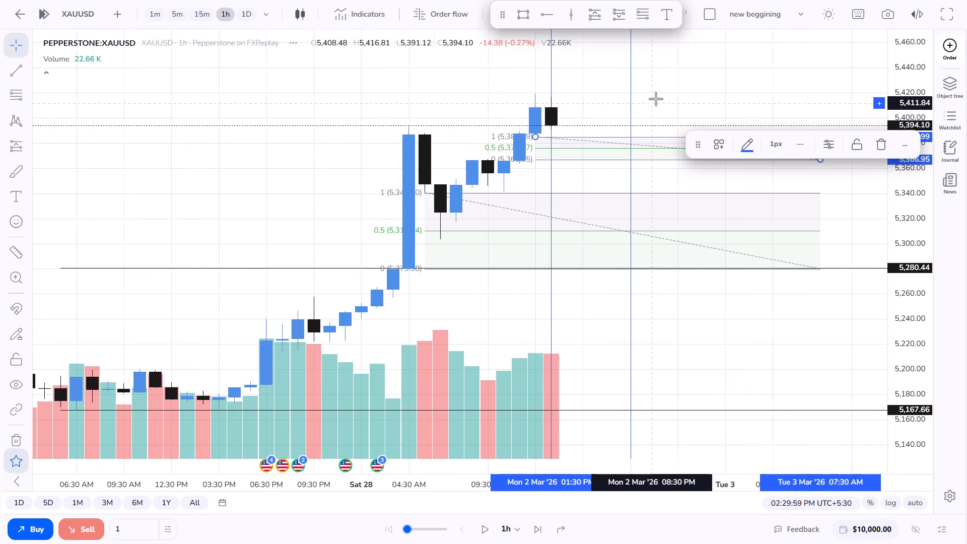
pyautogui.click(820, 193)
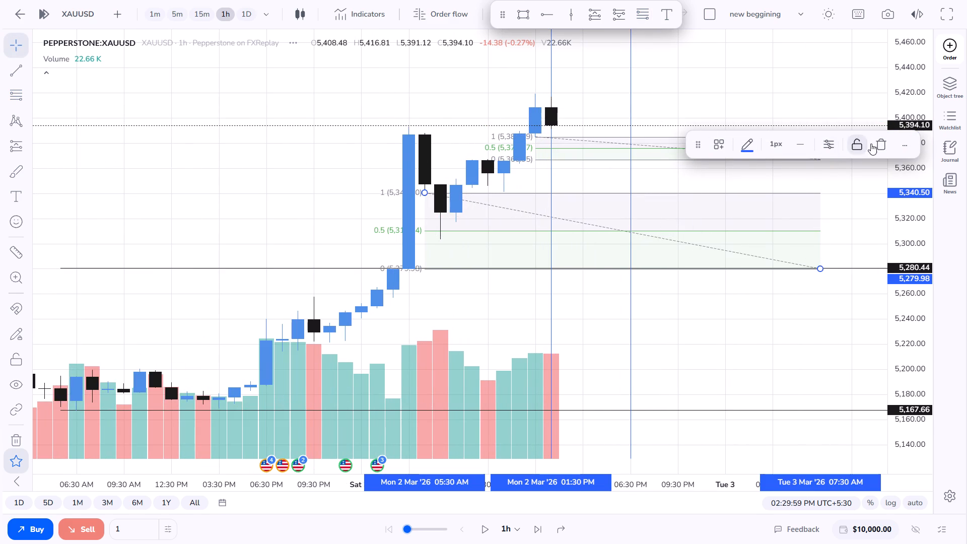
pyautogui.click(880, 144)
# Adjust the remaining Fib retracement's lower end to 5,366.11, keeping it at March 3, 07:30 AM.
pyautogui.scroll(14, 914, 170)
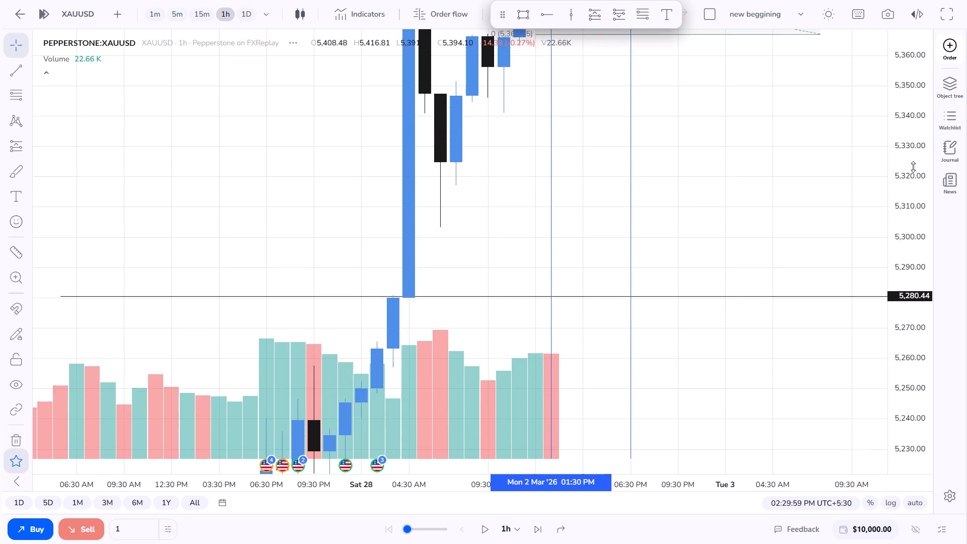
pyautogui.scroll(3, 913, 167)
pyautogui.moveTo(807, 154); pyautogui.dragTo(775, 299)
pyautogui.scroll(-3, 750, 235)
pyautogui.moveTo(738, 200); pyautogui.dragTo(731, 300)
pyautogui.scroll(1, 734, 243)
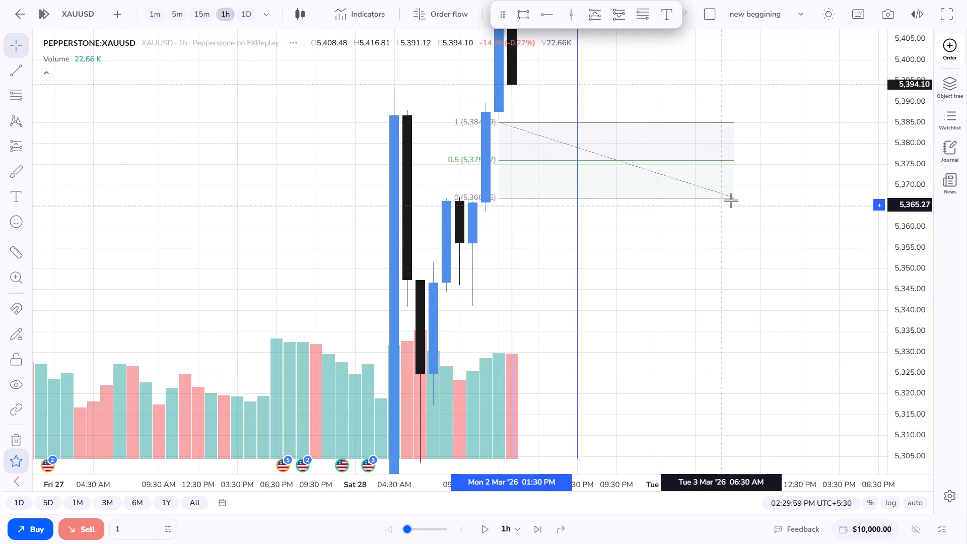
pyautogui.click(733, 197)
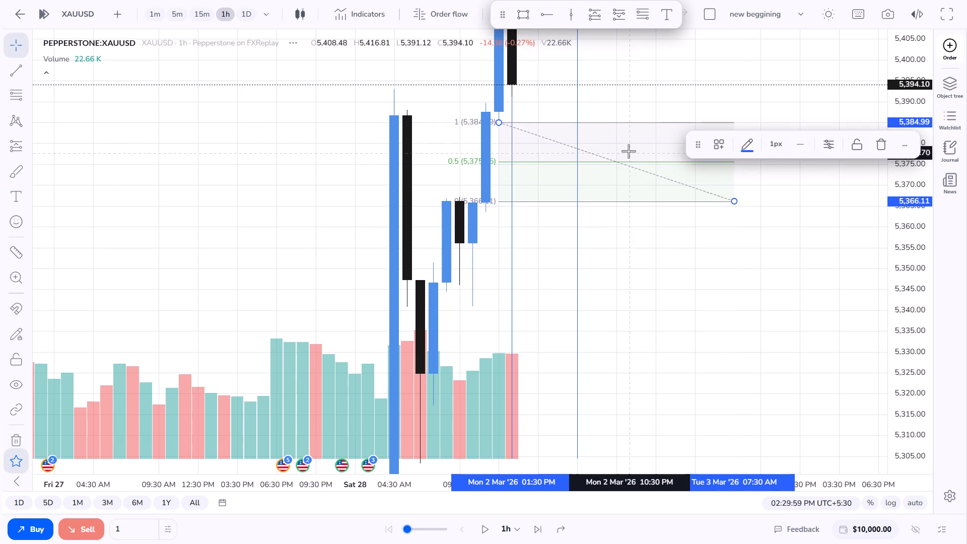
# Examine the price action around the 5,384.99 to 5,366.11 retracement zone on the 1-hour and 15-minute charts.
pyautogui.scroll(4, 629, 151)
pyautogui.scroll(-1, 629, 150)
pyautogui.scroll(-4, 910, 95)
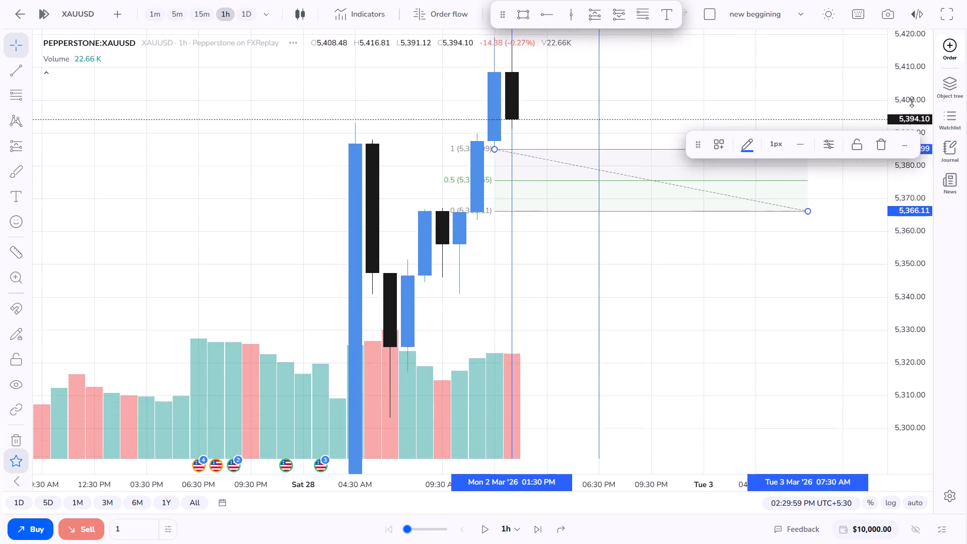
pyautogui.scroll(-8, 912, 102)
pyautogui.scroll(5, 694, 123)
pyautogui.scroll(-7, 699, 118)
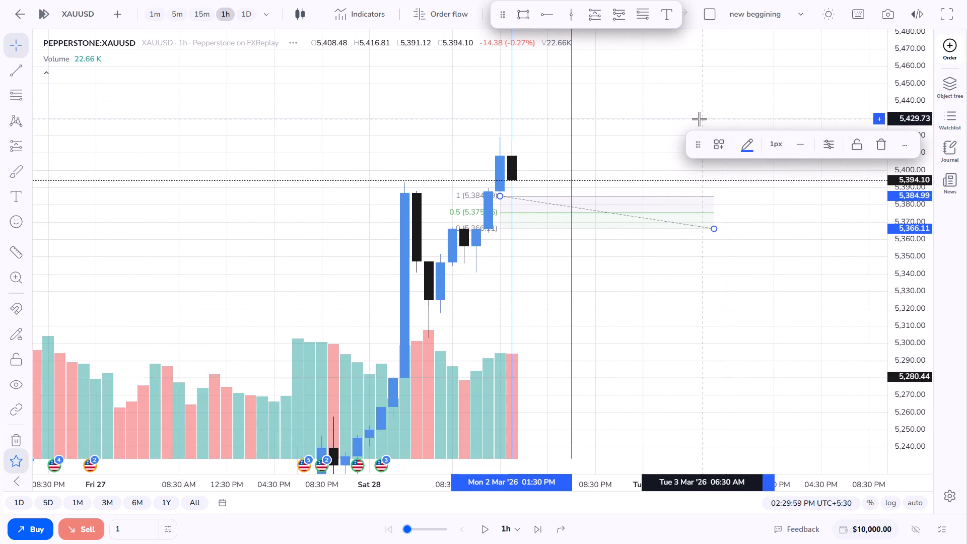
pyautogui.scroll(-6, 699, 118)
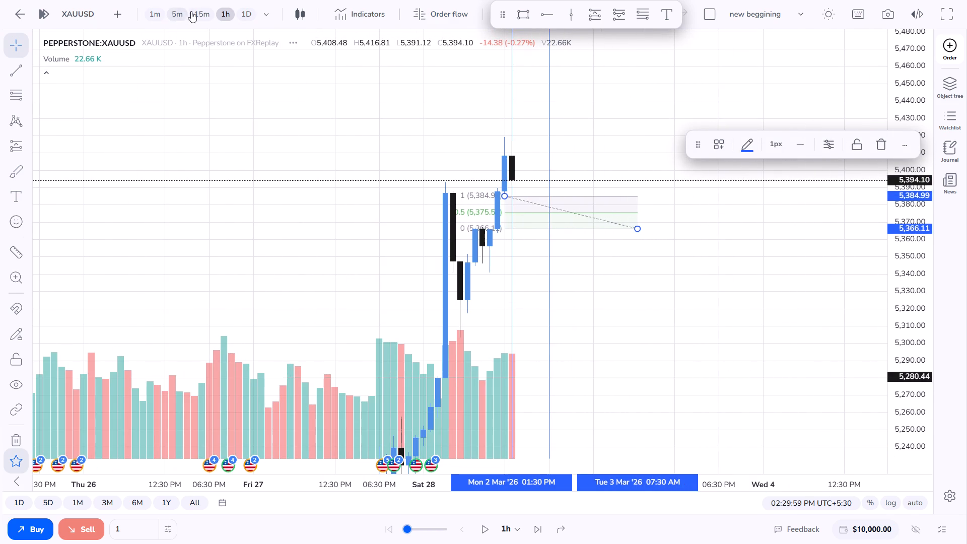
pyautogui.click(197, 11)
pyautogui.scroll(3, 384, 105)
pyautogui.scroll(-4, 386, 100)
pyautogui.scroll(9, 892, 201)
pyautogui.scroll(2, 682, 189)
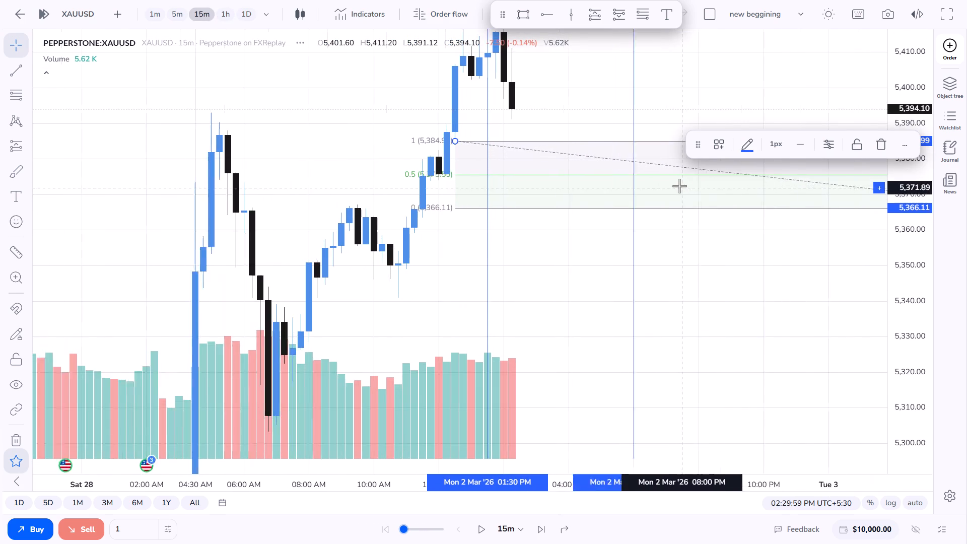
pyautogui.scroll(1, 679, 186)
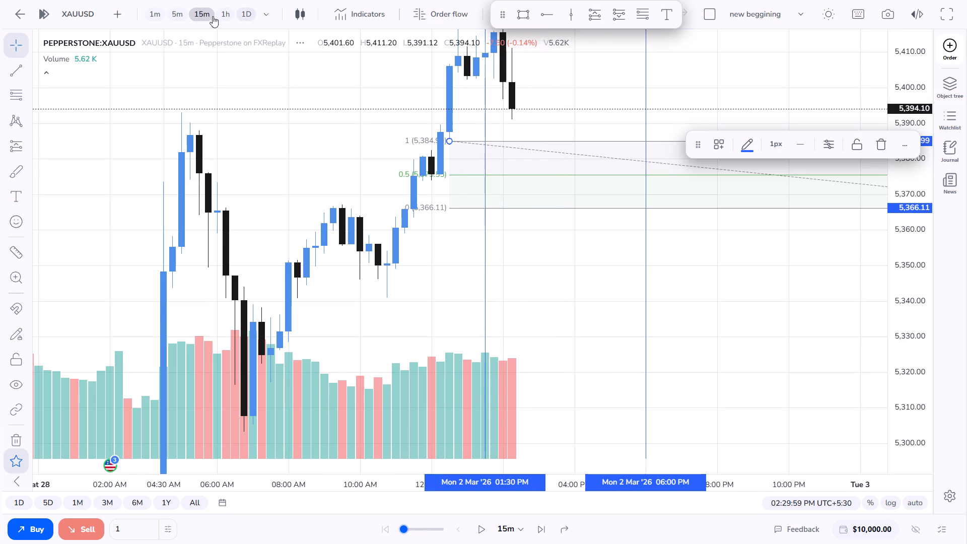
# Switch to the 5-minute chart, framing the retracement zone and the March 2, 01:30 PM to 06:00 PM window.
pyautogui.click(181, 11)
pyautogui.scroll(-3, 325, 70)
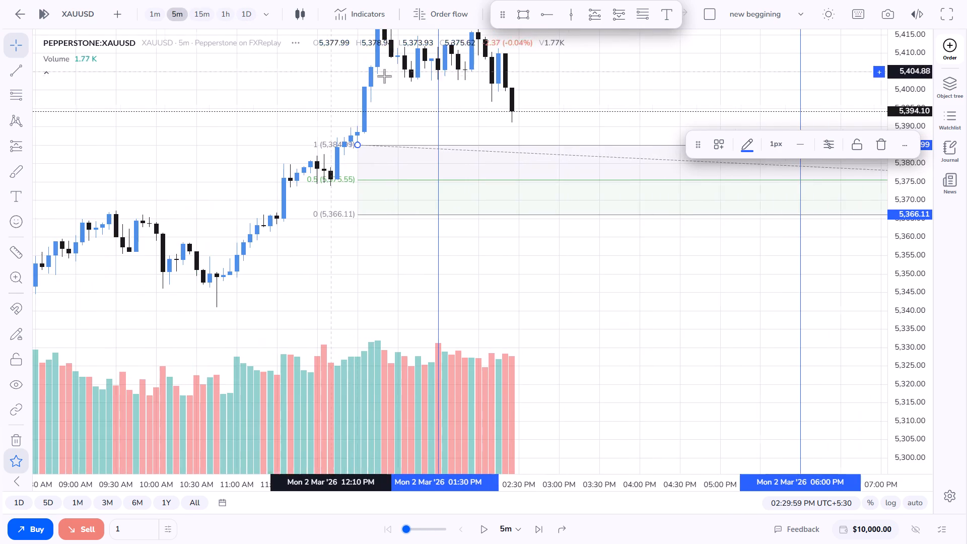
pyautogui.moveTo(618, 75); pyautogui.dragTo(551, 101)
pyautogui.scroll(-1, 573, 83)
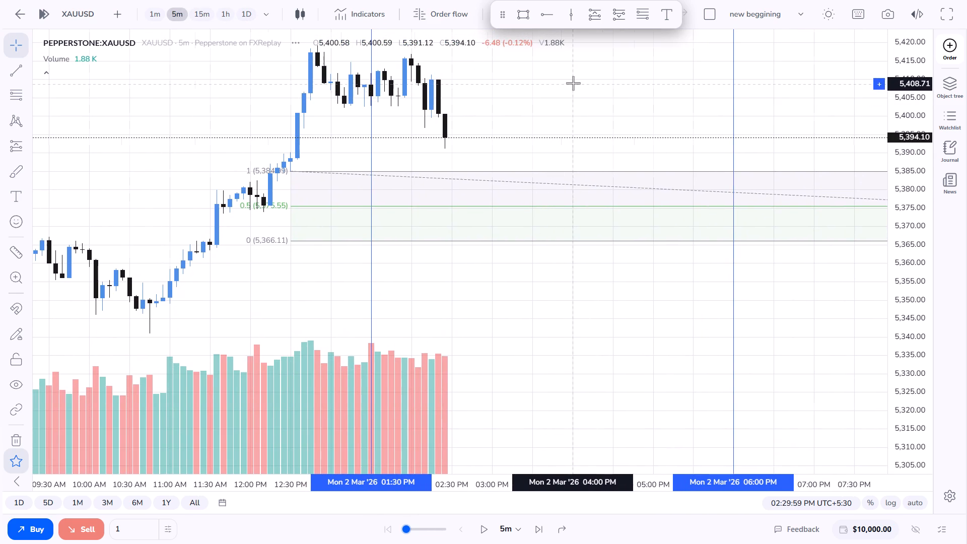
pyautogui.scroll(-1, 573, 83)
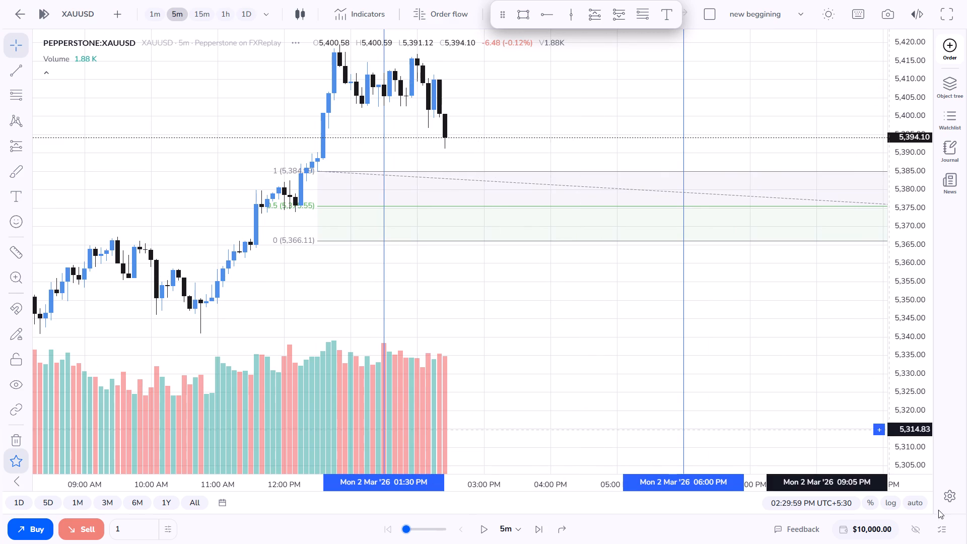
# Run the 5-minute replay forward in stages, pausing it at March 2, 05:29:59 PM.
pyautogui.click(486, 526)
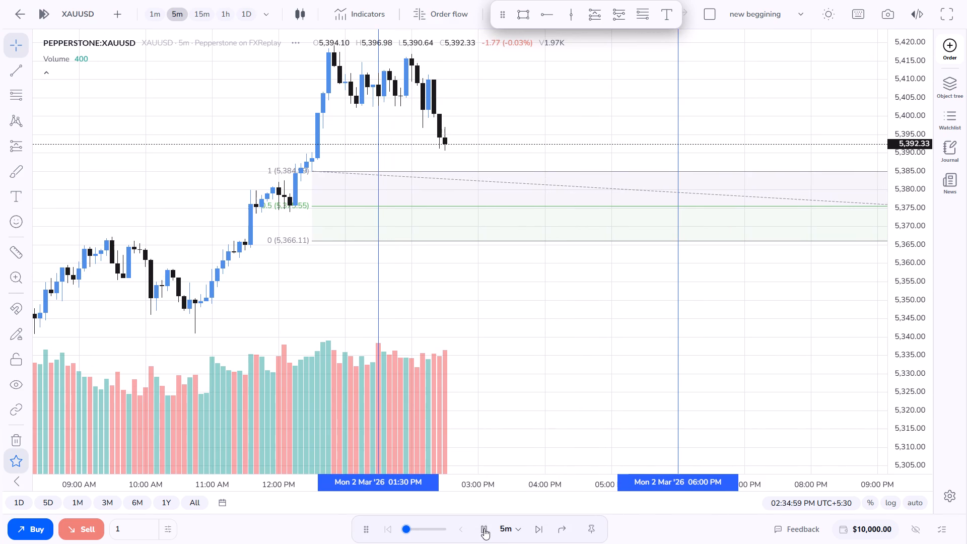
pyautogui.click(484, 528)
pyautogui.click(484, 528)
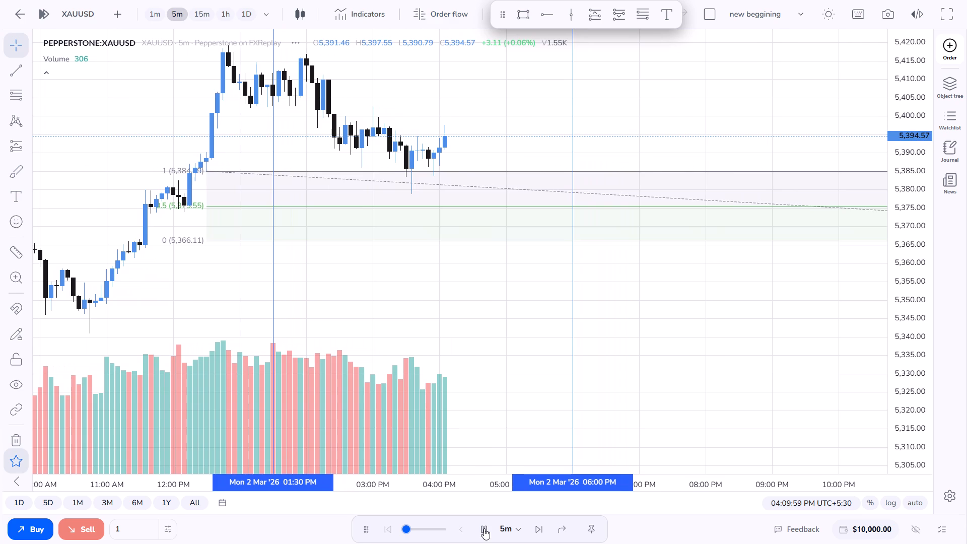
pyautogui.click(484, 528)
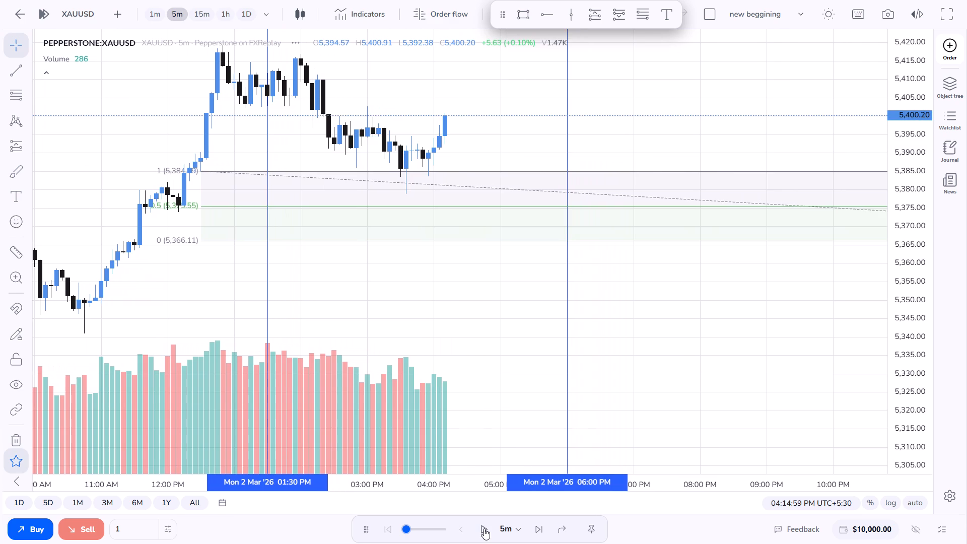
pyautogui.click(484, 528)
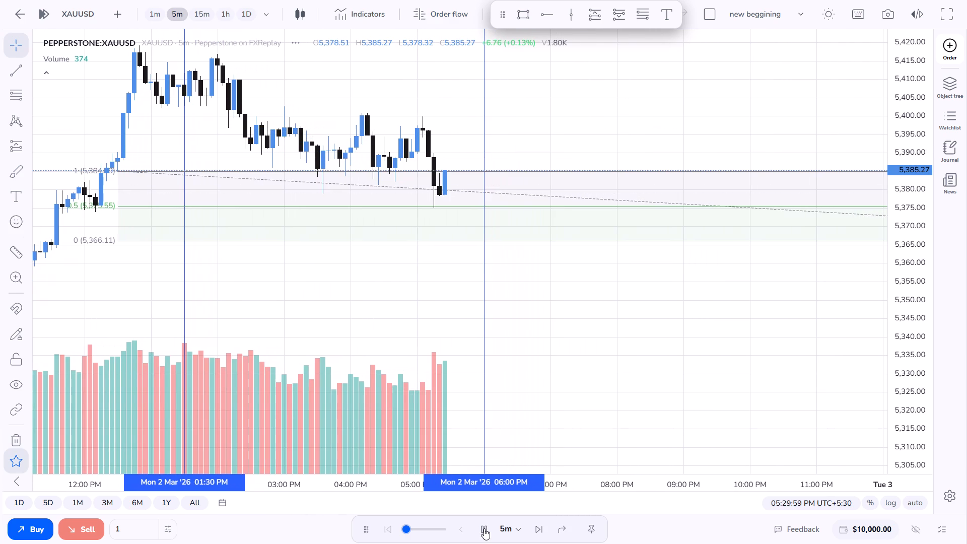
pyautogui.click(484, 528)
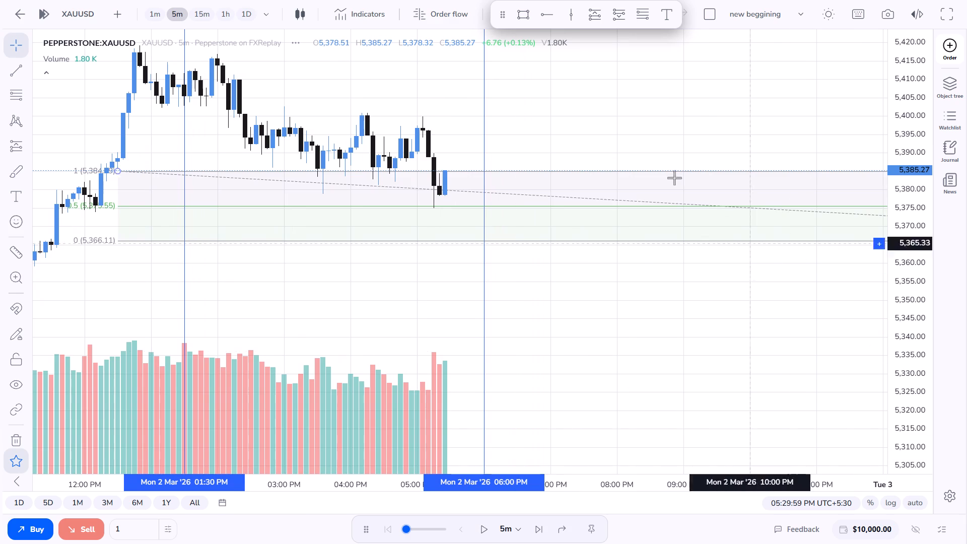
# Prepare a market buy order at 5,385.27 with the stop loss at 5,375.46 and take profit at 5,417.20.
pyautogui.scroll(-5, 636, 148)
pyautogui.scroll(4, 624, 135)
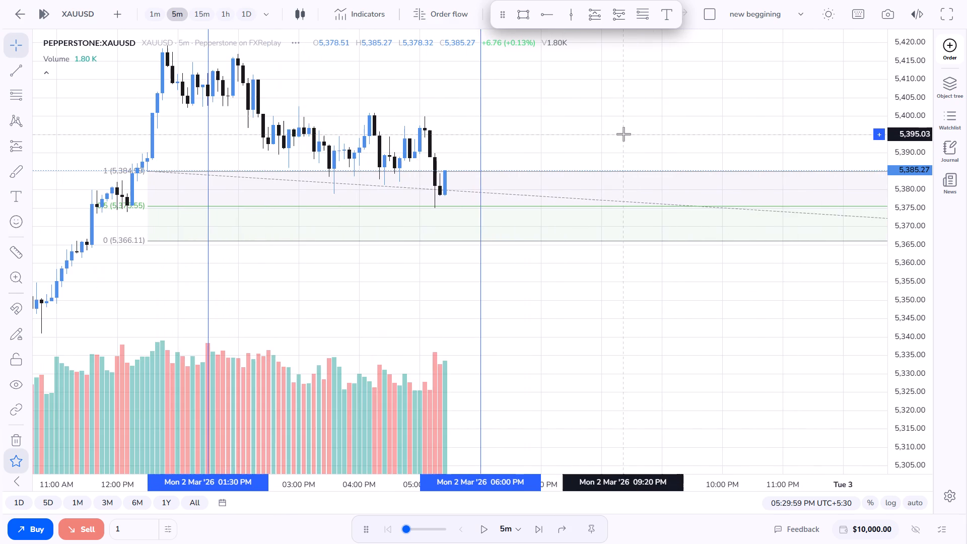
pyautogui.scroll(-4, 624, 134)
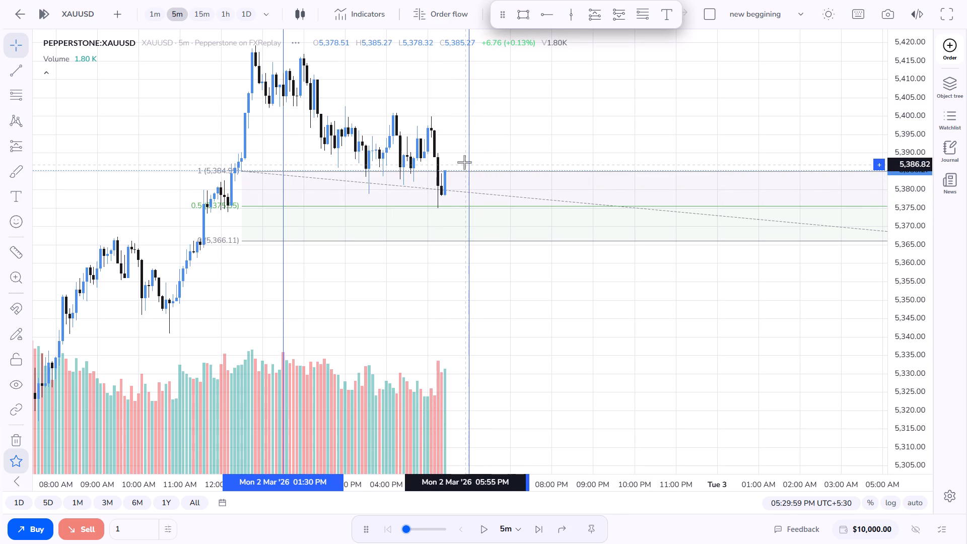
pyautogui.scroll(2, 459, 162)
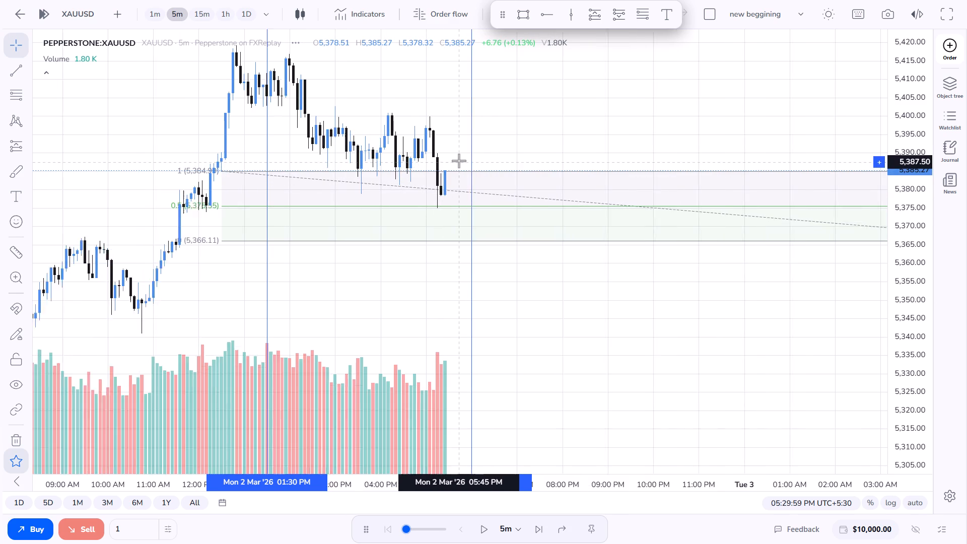
pyautogui.scroll(-2, 459, 160)
pyautogui.moveTo(534, 113); pyautogui.dragTo(536, 132)
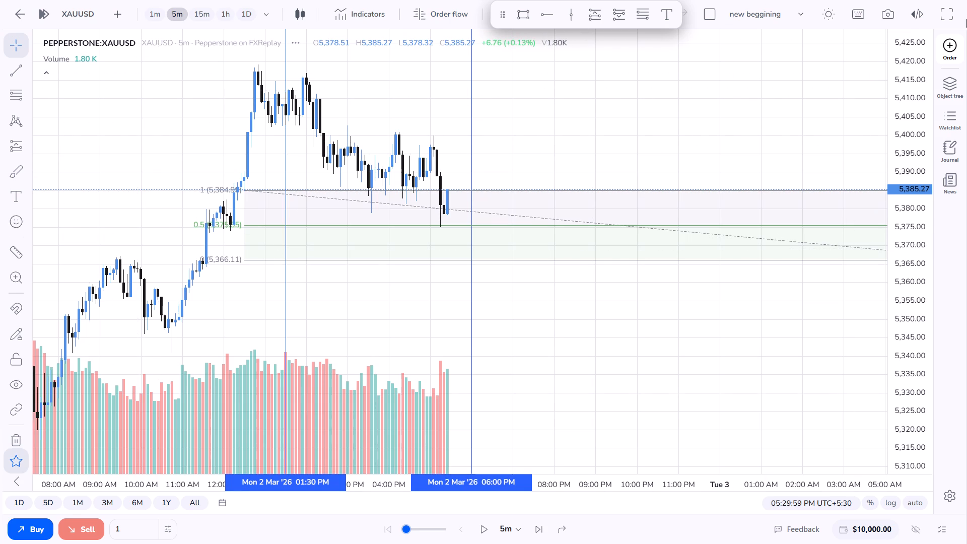
pyautogui.click(953, 43)
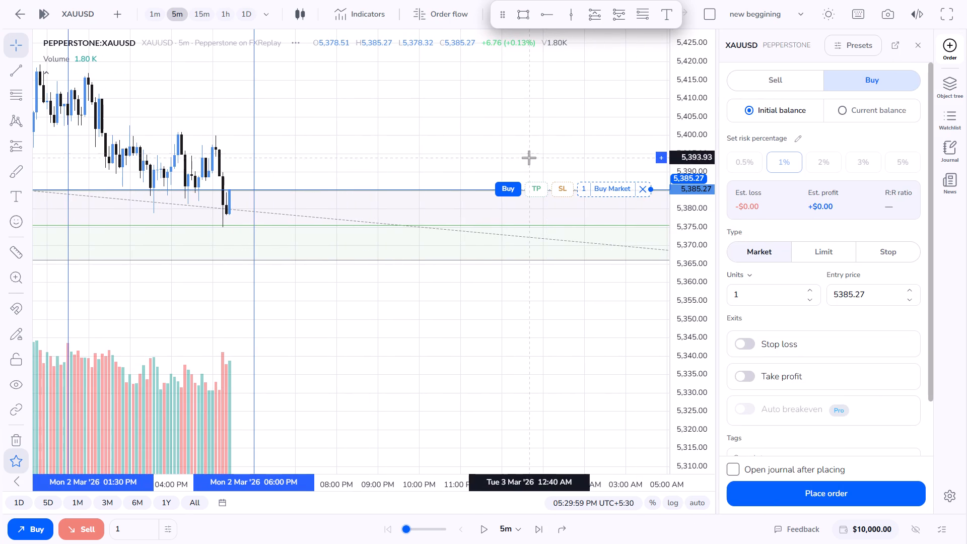
pyautogui.moveTo(561, 187); pyautogui.dragTo(565, 210)
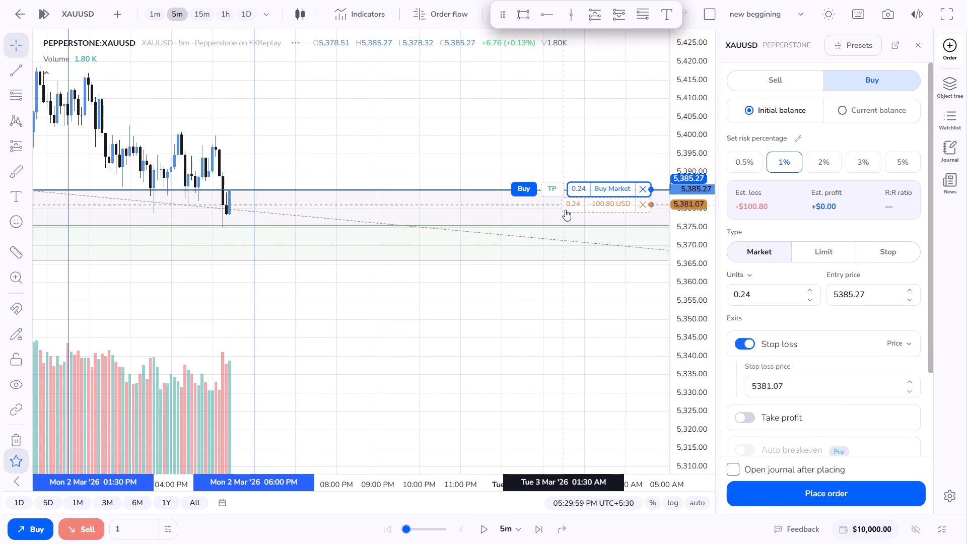
pyautogui.moveTo(565, 210); pyautogui.dragTo(568, 225)
pyautogui.moveTo(550, 188); pyautogui.dragTo(558, 74)
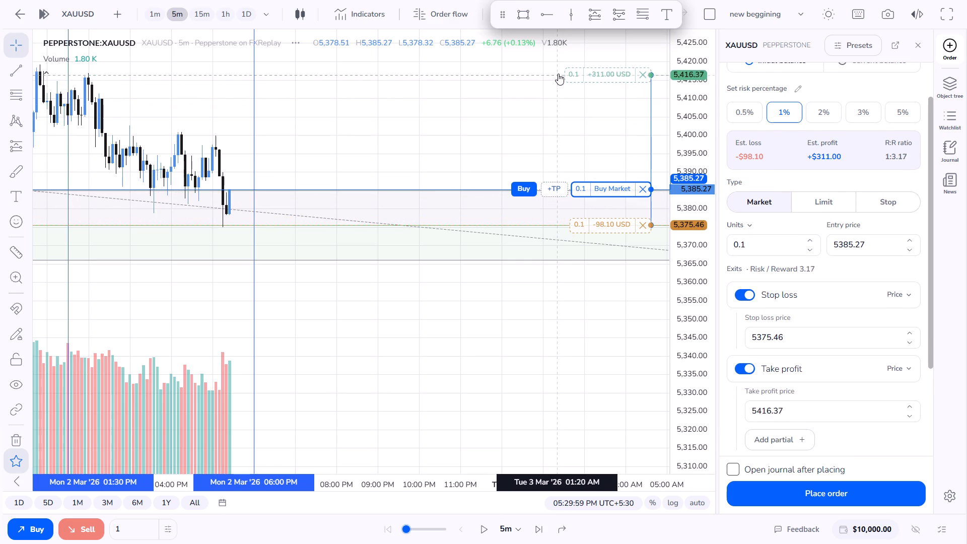
pyautogui.moveTo(558, 74); pyautogui.dragTo(561, 64)
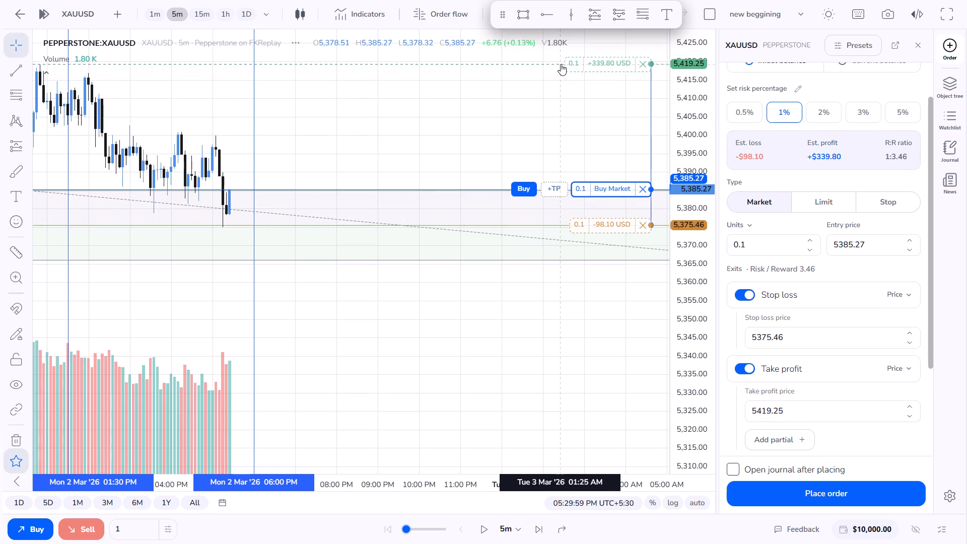
pyautogui.moveTo(561, 64); pyautogui.dragTo(562, 72)
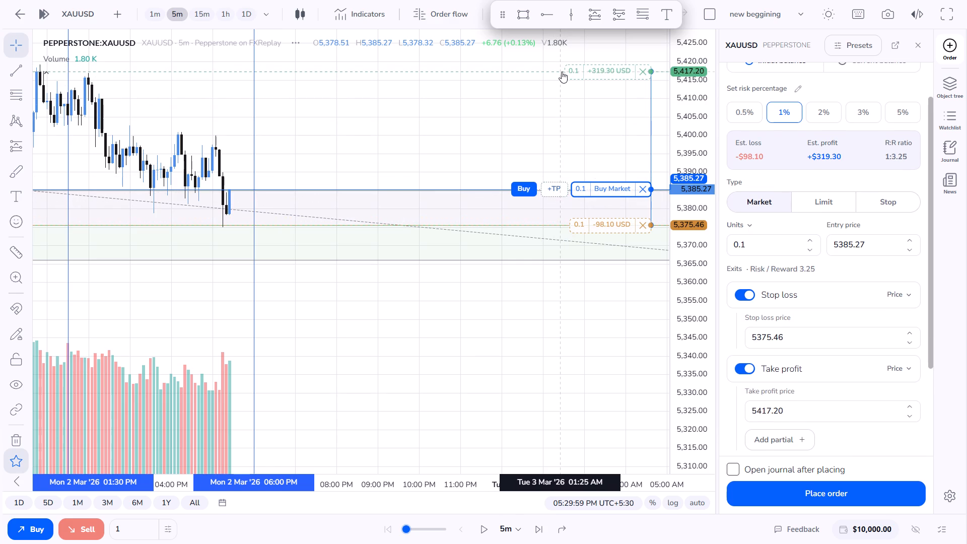
pyautogui.moveTo(562, 72); pyautogui.dragTo(562, 72)
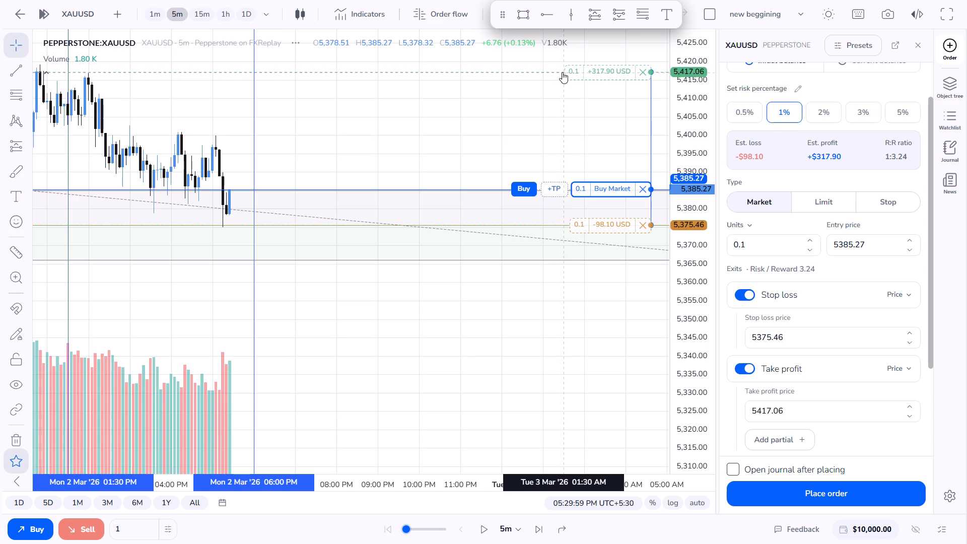
pyautogui.moveTo(562, 72); pyautogui.dragTo(562, 72)
# Lower the pending buy order's stop loss to 5,372.58, below the 0.5 retracement level.
pyautogui.scroll(-6, 539, 122)
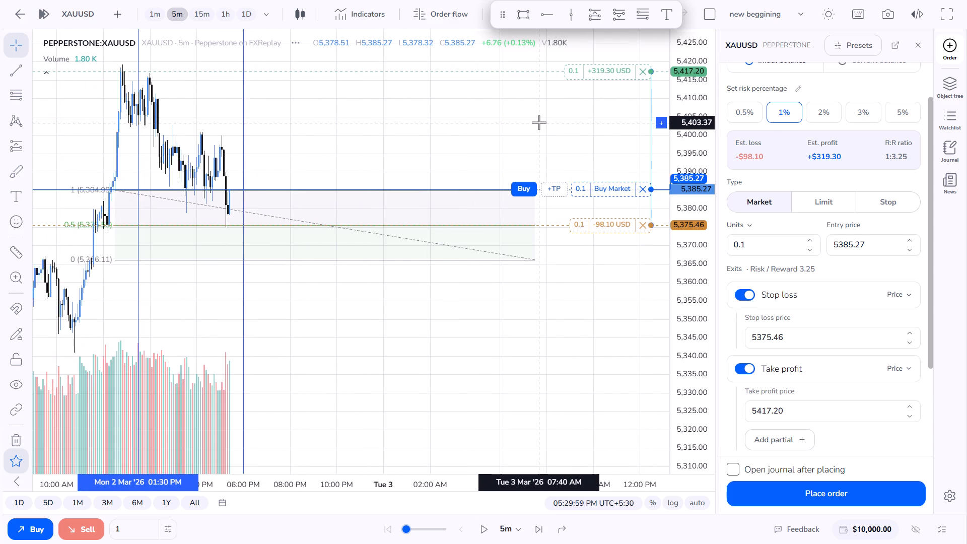
pyautogui.scroll(-4, 539, 122)
pyautogui.scroll(7, 457, 142)
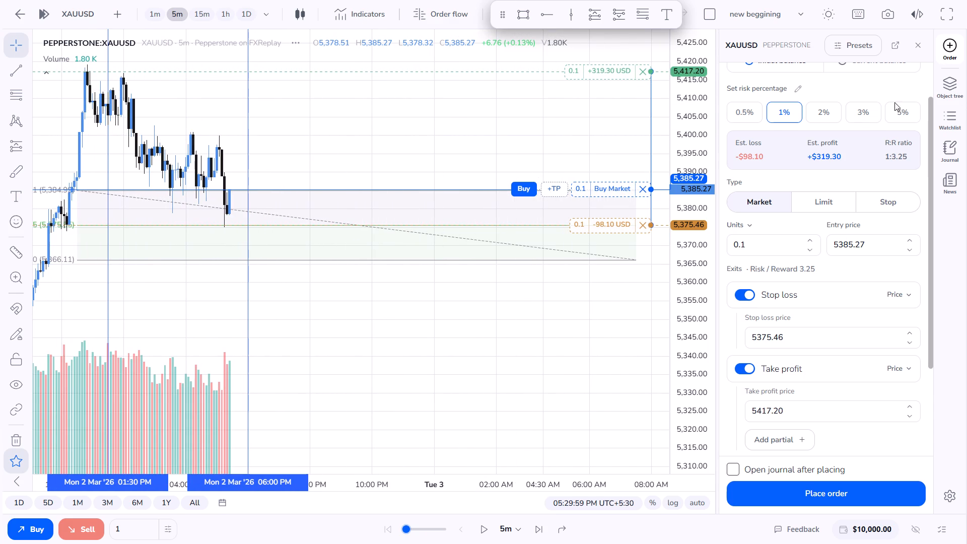
pyautogui.moveTo(591, 224); pyautogui.dragTo(593, 228)
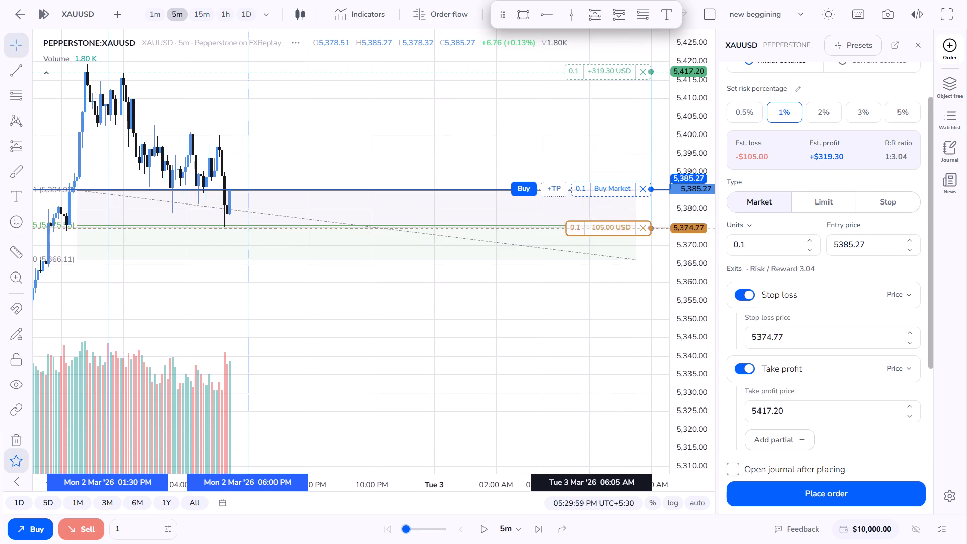
pyautogui.moveTo(593, 228); pyautogui.dragTo(593, 230)
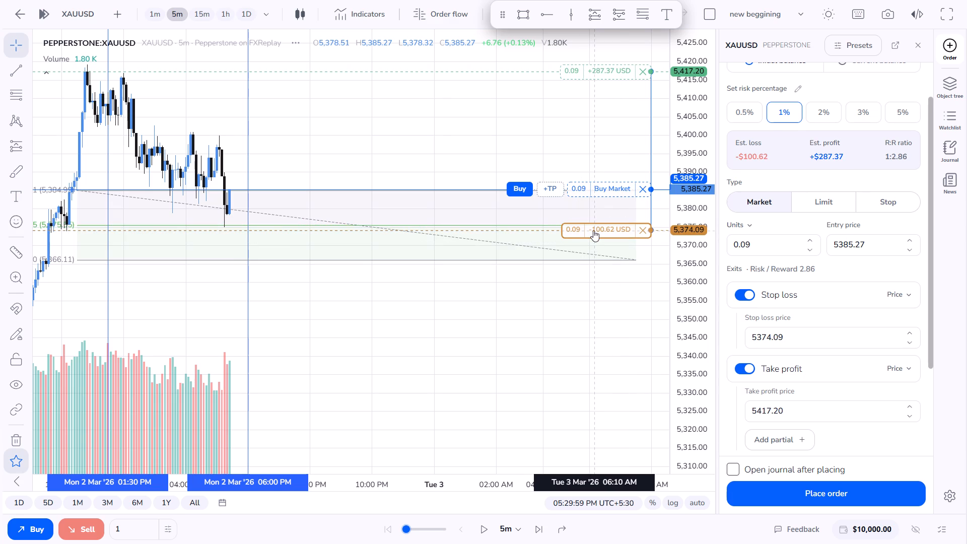
pyautogui.scroll(-5, 482, 195)
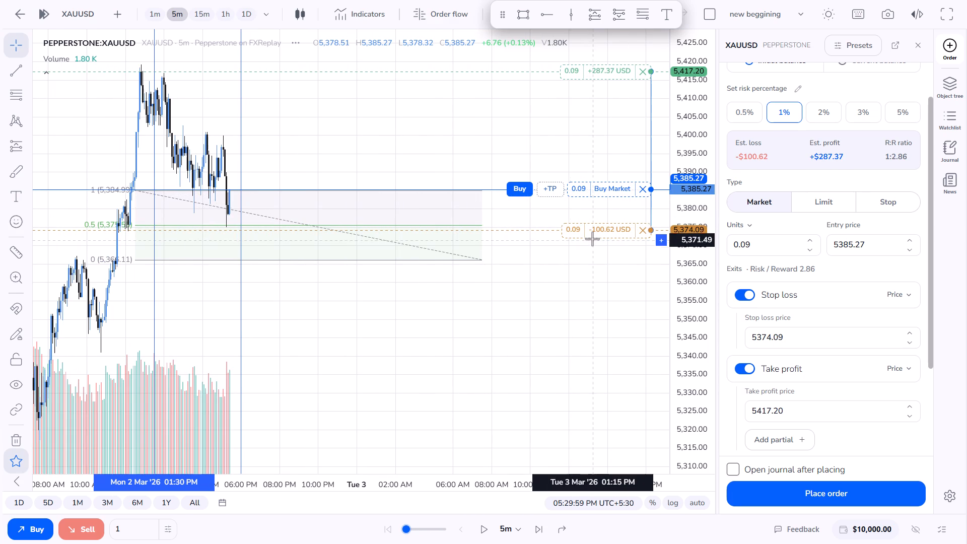
pyautogui.click(592, 235)
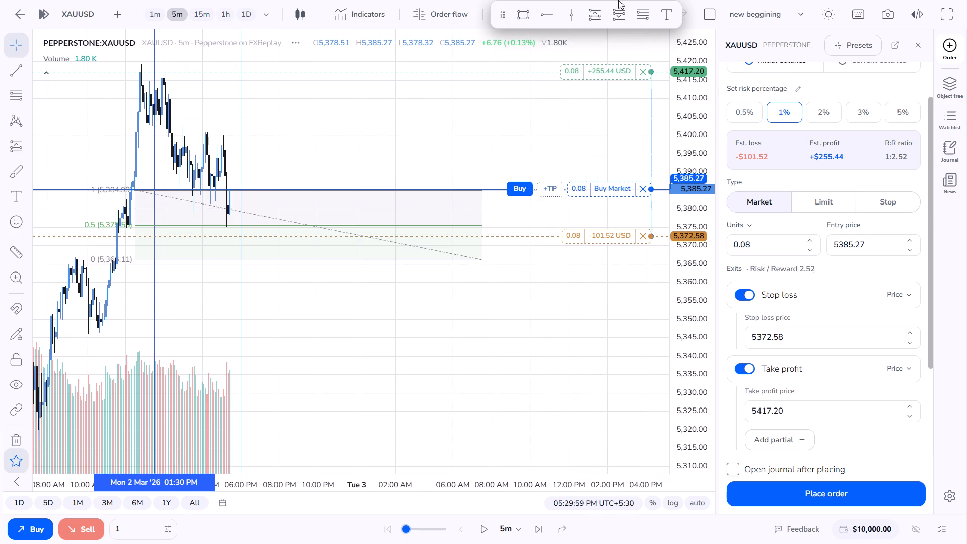
# Examine the planned entry, stop and target on the 15-minute and 1-hour charts, returning to the 5-minute chart.
pyautogui.scroll(-3, 385, 133)
pyautogui.scroll(5, 381, 135)
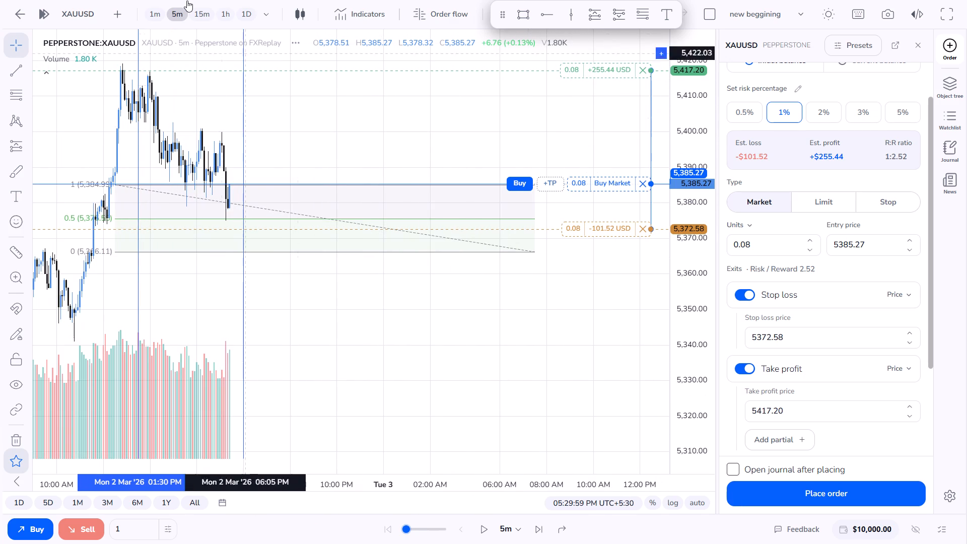
pyautogui.click(194, 9)
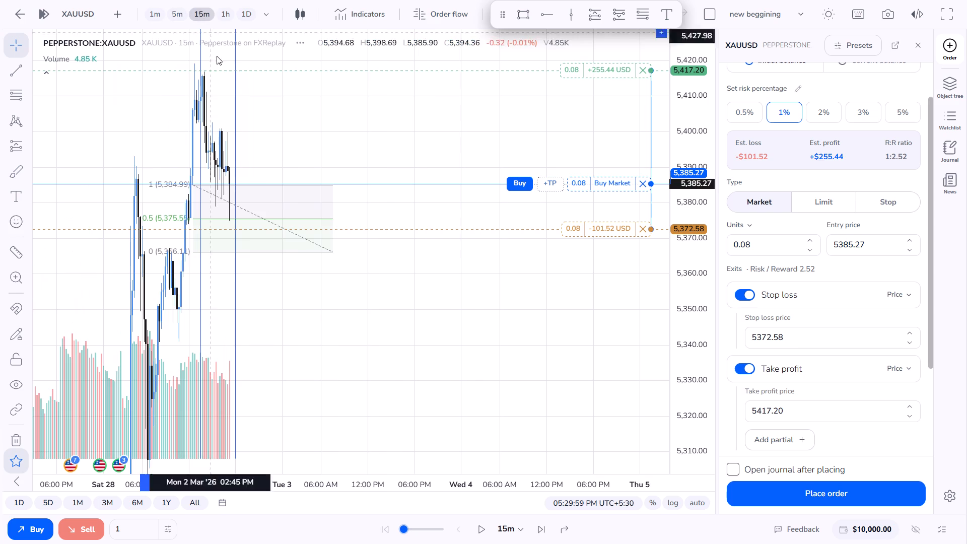
pyautogui.scroll(9, 227, 77)
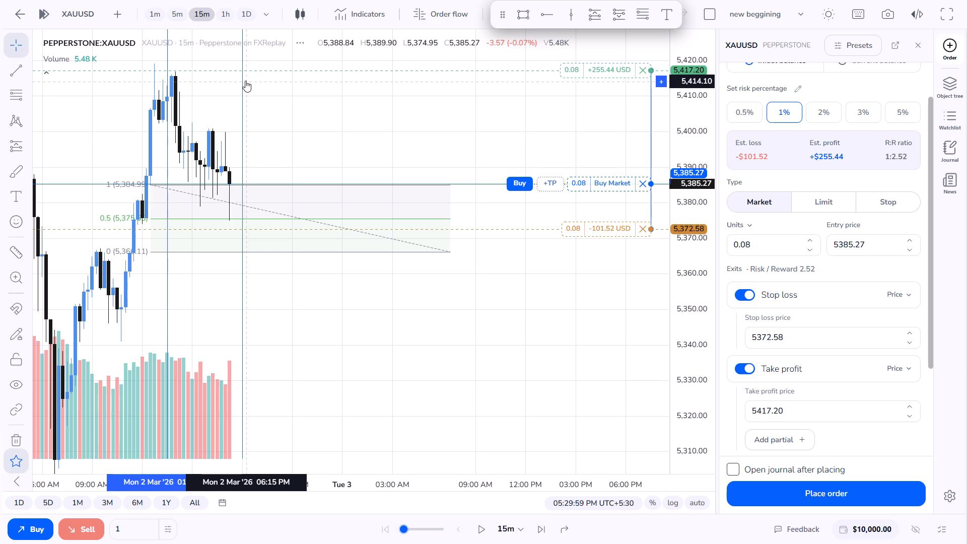
pyautogui.click(225, 17)
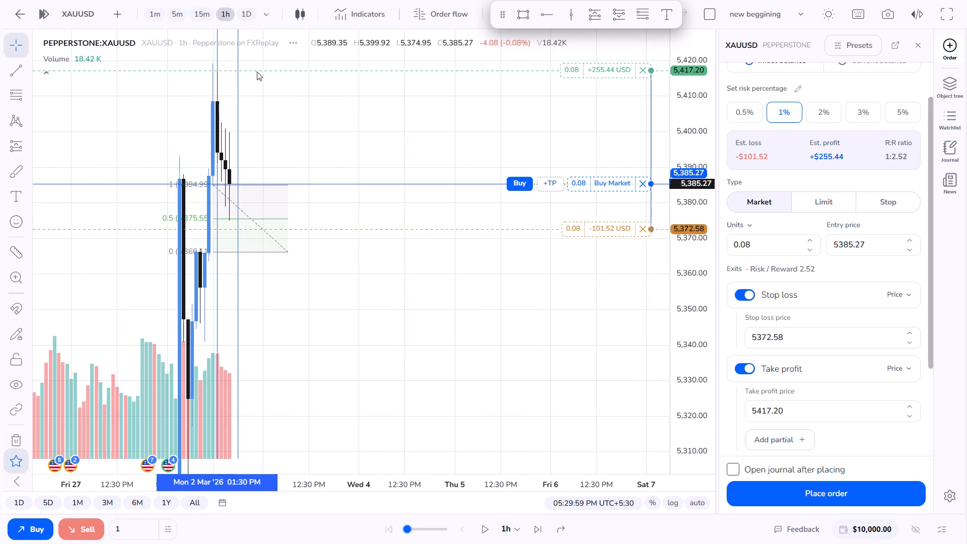
pyautogui.scroll(5, 271, 108)
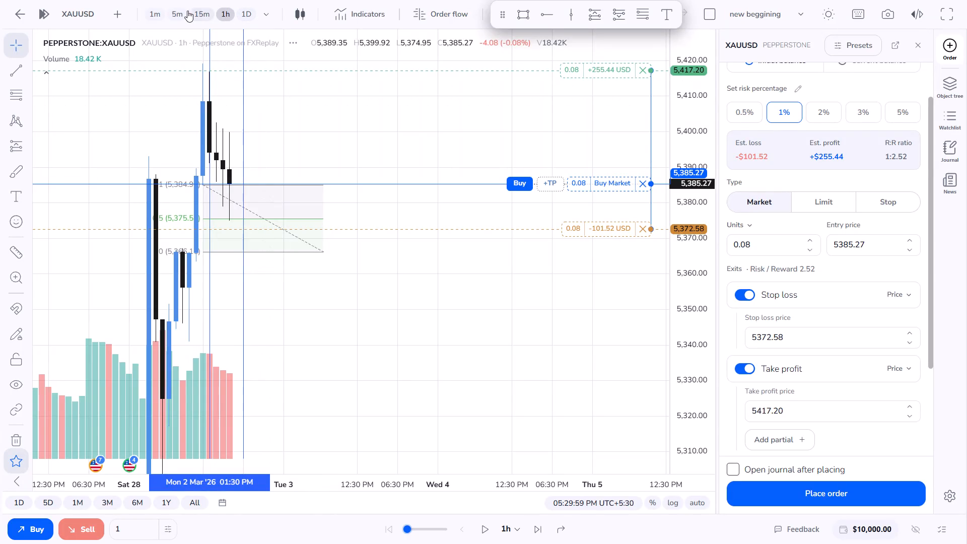
pyautogui.click(174, 10)
pyautogui.scroll(-10, 275, 131)
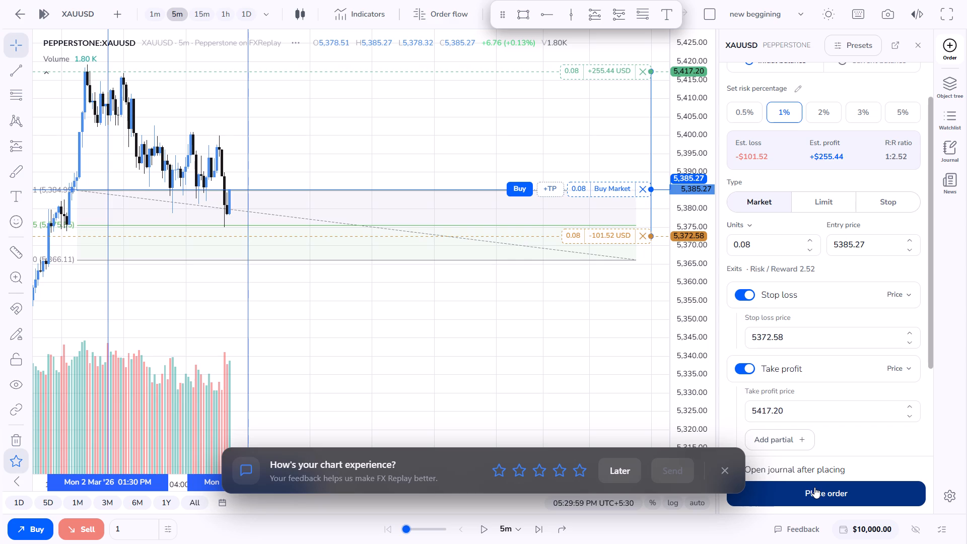
# Dismiss the chart feedback survey and place the 0.08-unit XAUUSD market buy order.
pyautogui.click(726, 470)
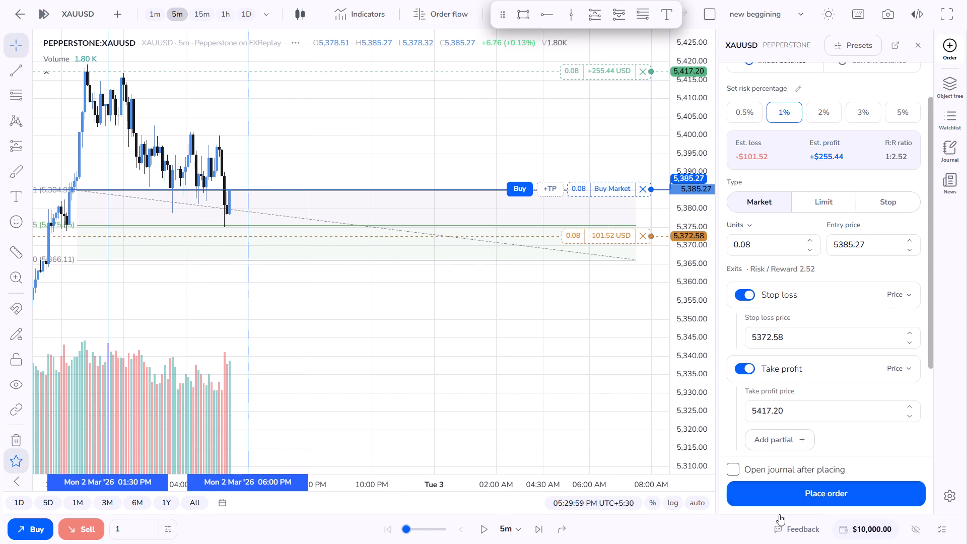
pyautogui.click(826, 486)
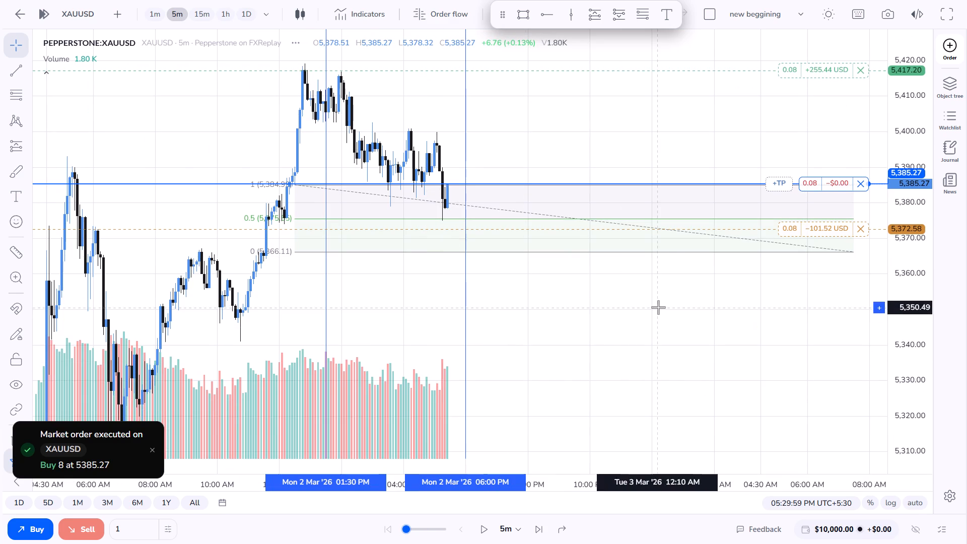
# Run the replay forward with the buy trade open, pausing at March 2, 07:39:59 PM.
pyautogui.click(481, 527)
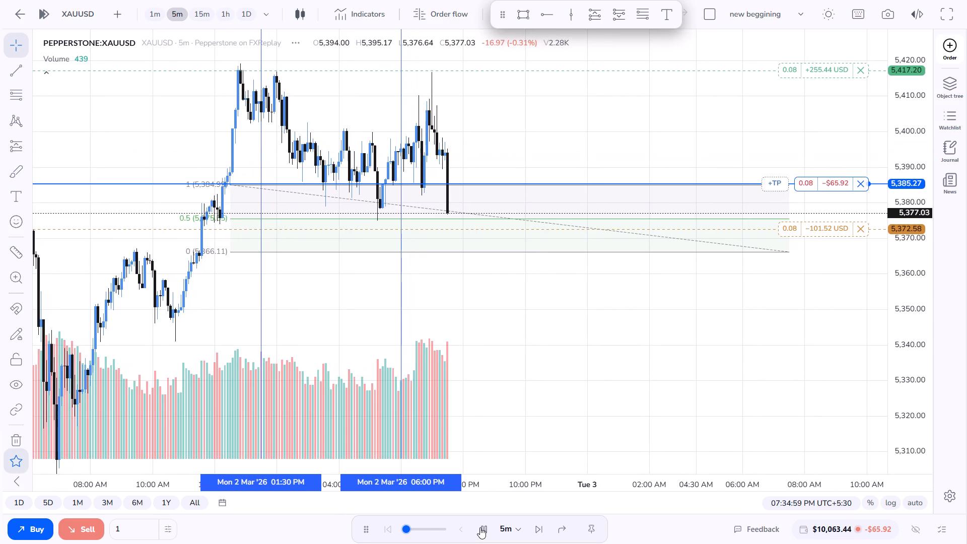
pyautogui.click(480, 527)
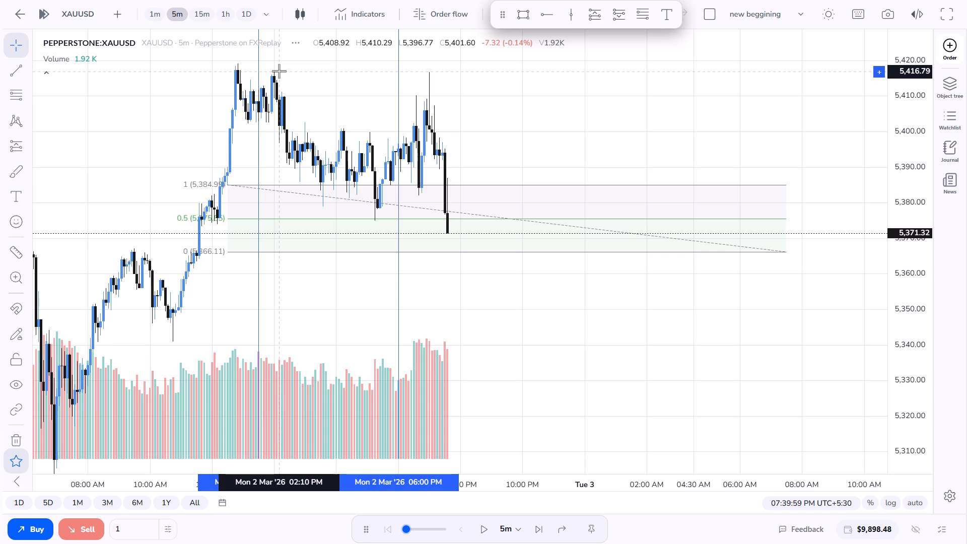
# Delete the Fib retracement spanning 5,384.99 to 5,366.11 from the 5-minute chart.
pyautogui.scroll(5, 280, 73)
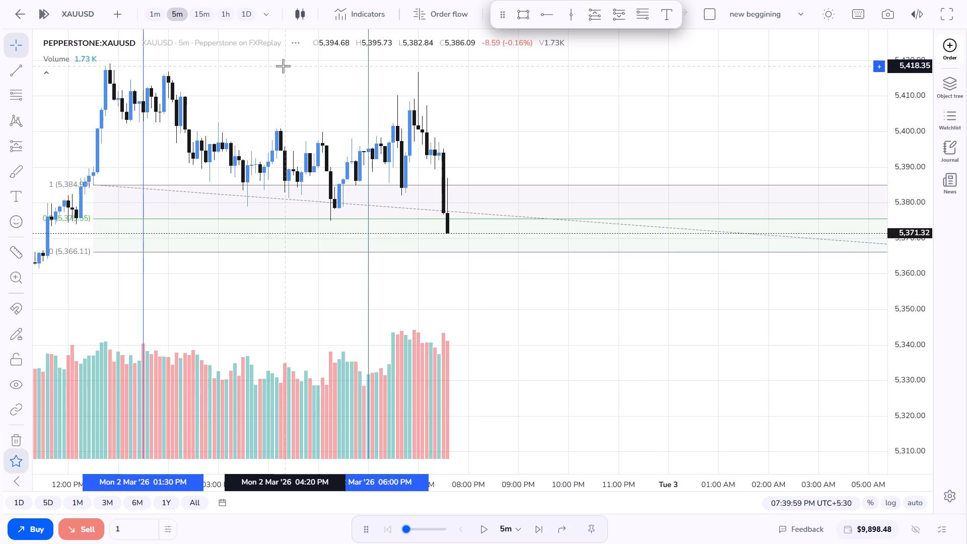
pyautogui.scroll(-13, 283, 66)
pyautogui.scroll(13, 281, 73)
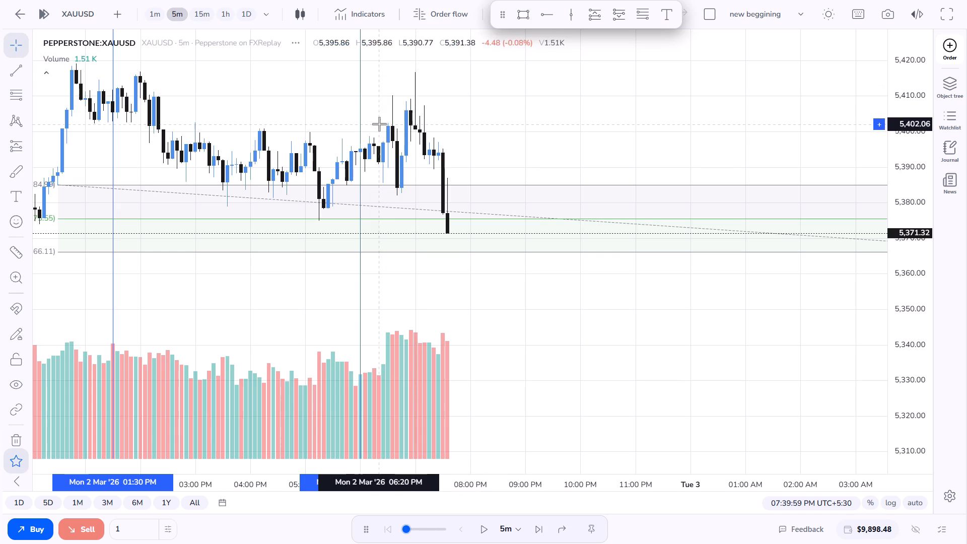
pyautogui.click(501, 187)
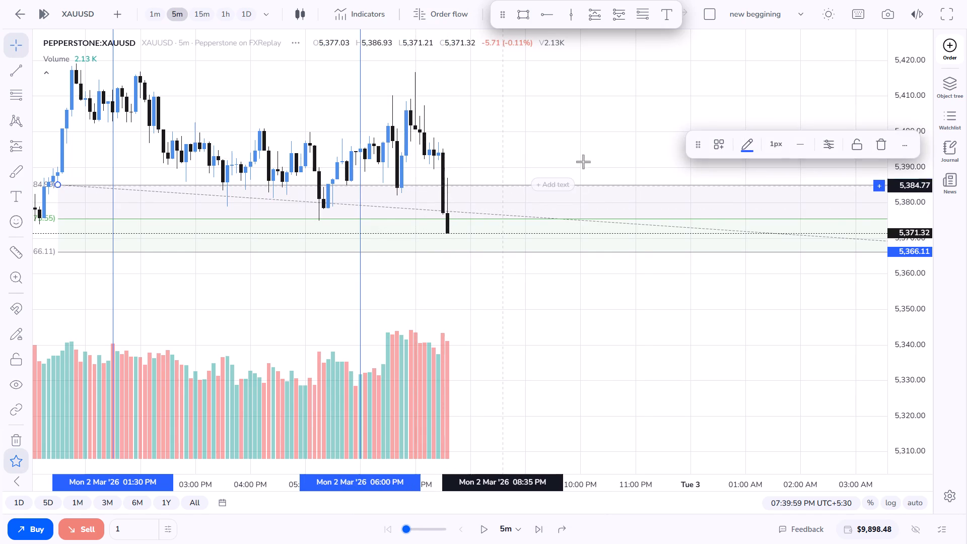
pyautogui.click(882, 147)
pyautogui.scroll(-5, 288, 88)
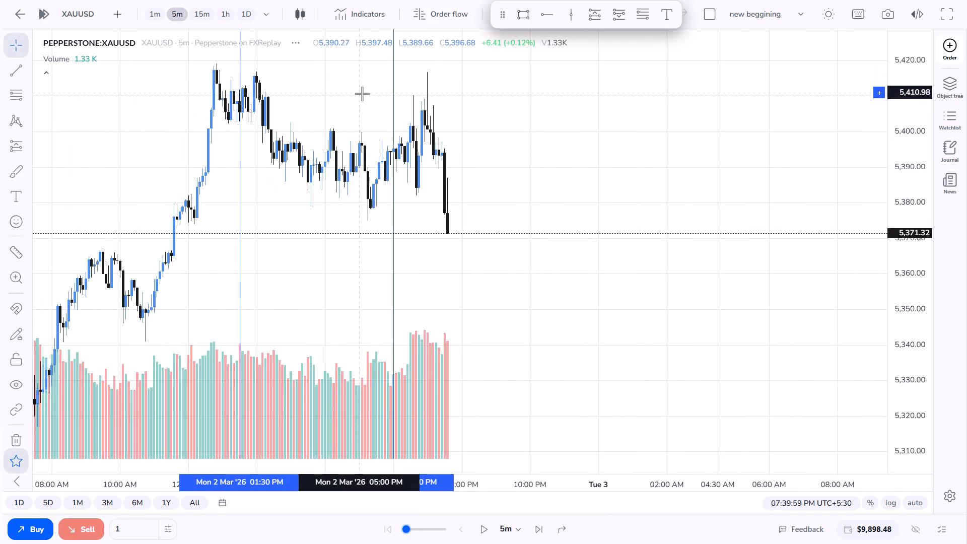
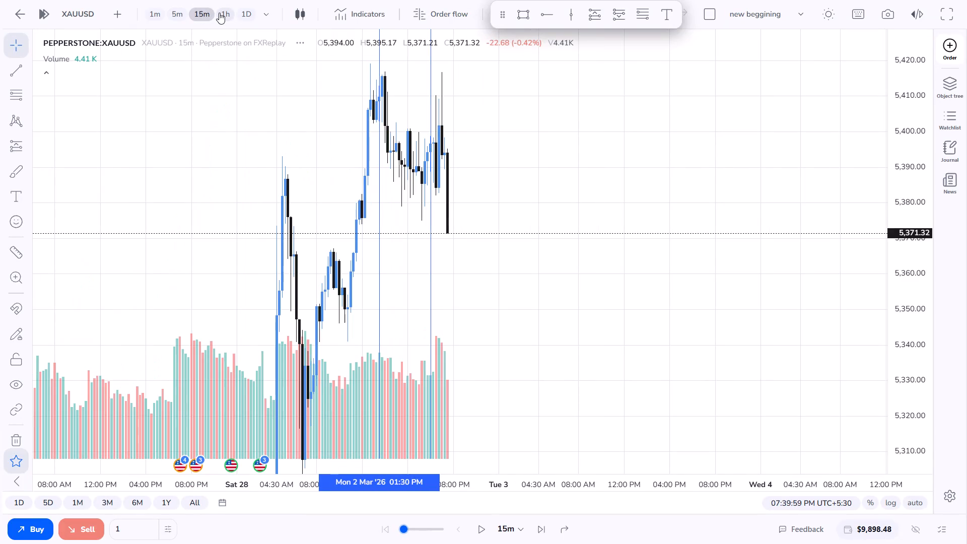
# Switch to the 1-hour chart and delete the vertical line at March 2, 05:30 PM.
pyautogui.click(219, 13)
pyautogui.scroll(17, 358, 165)
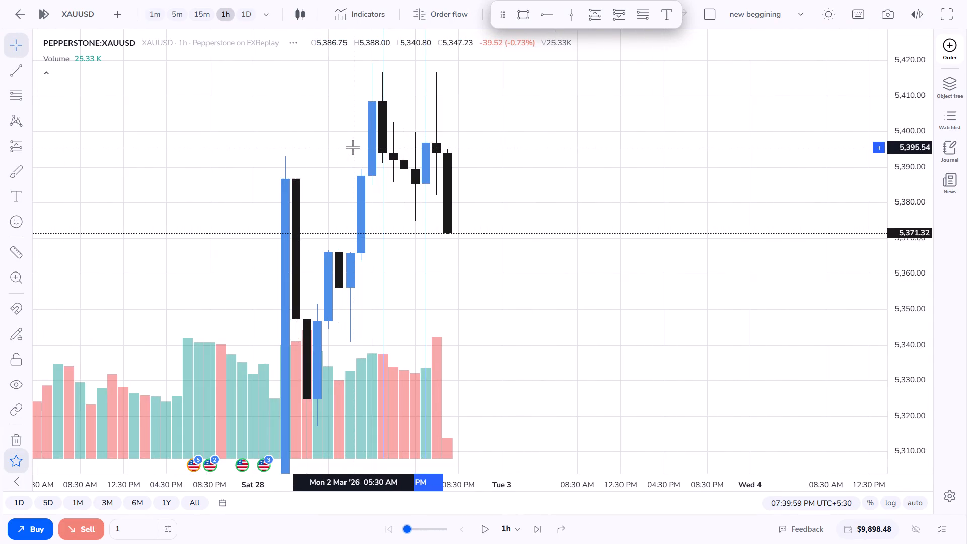
pyautogui.click(422, 122)
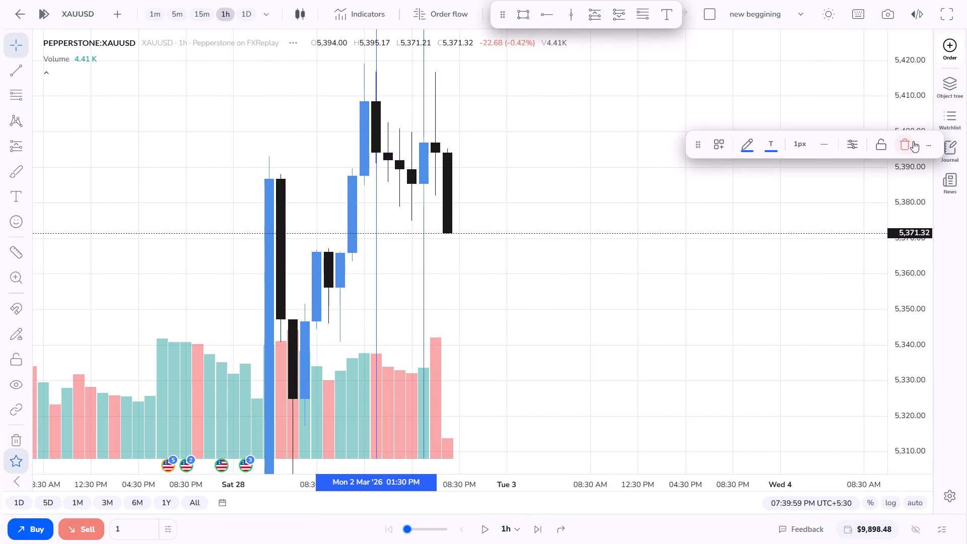
pyautogui.click(913, 141)
# Draw a horizontal ray at about 5,416.72 along the March 2 swing highs, starting one candle before the 01:30 PM vertical line.
pyautogui.scroll(5, 577, 135)
pyautogui.scroll(-5, 576, 134)
pyautogui.scroll(-4, 906, 126)
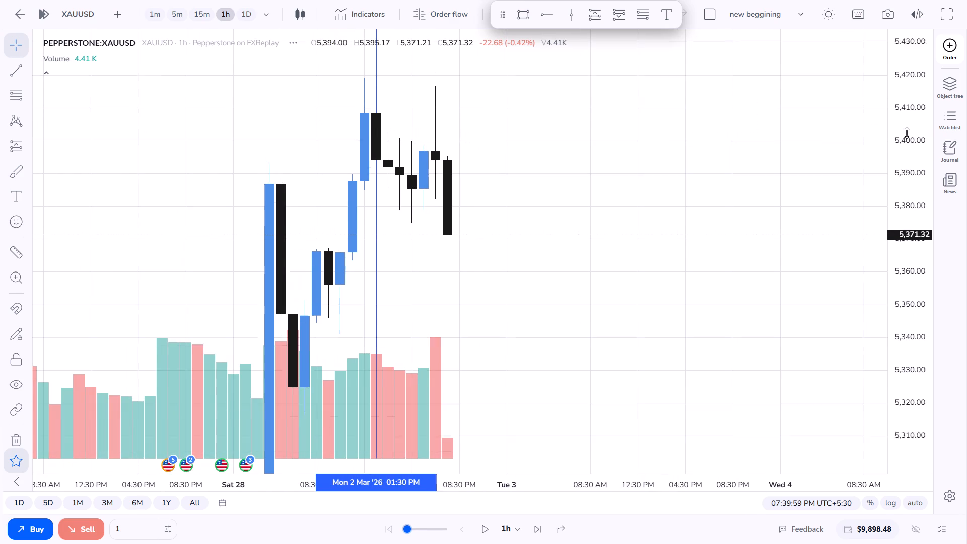
pyautogui.scroll(-8, 907, 133)
pyautogui.scroll(1, 502, 174)
pyautogui.scroll(-6, 499, 174)
pyautogui.scroll(4, 467, 181)
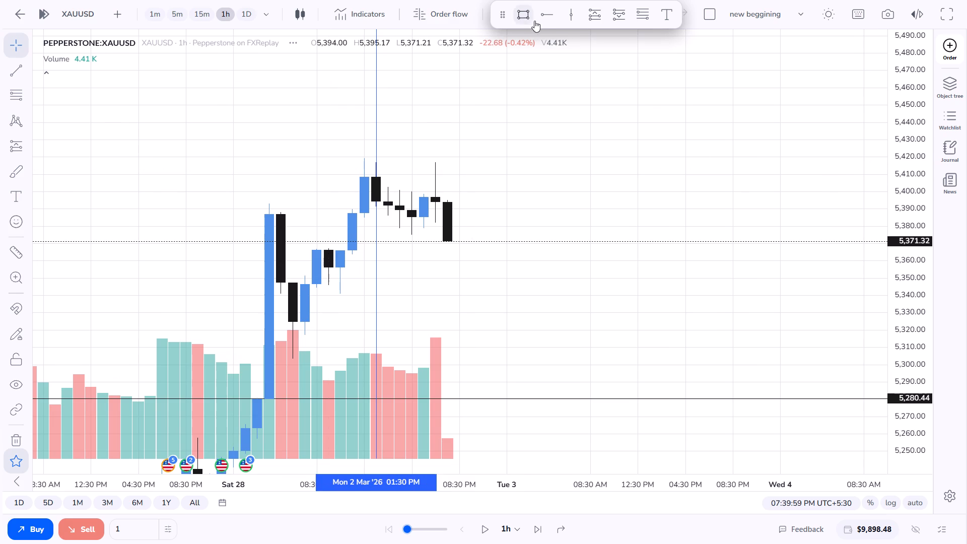
pyautogui.click(546, 14)
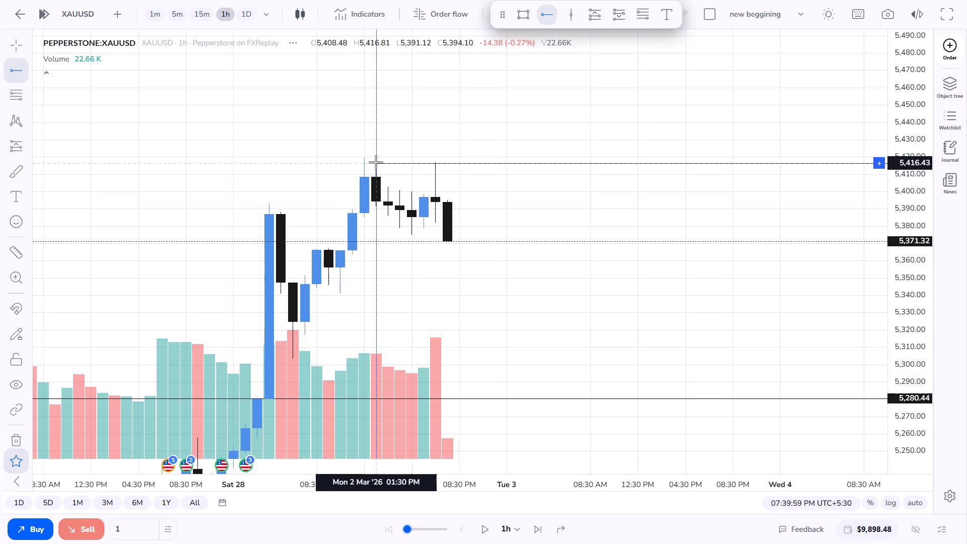
pyautogui.click(376, 162)
pyautogui.click(422, 179)
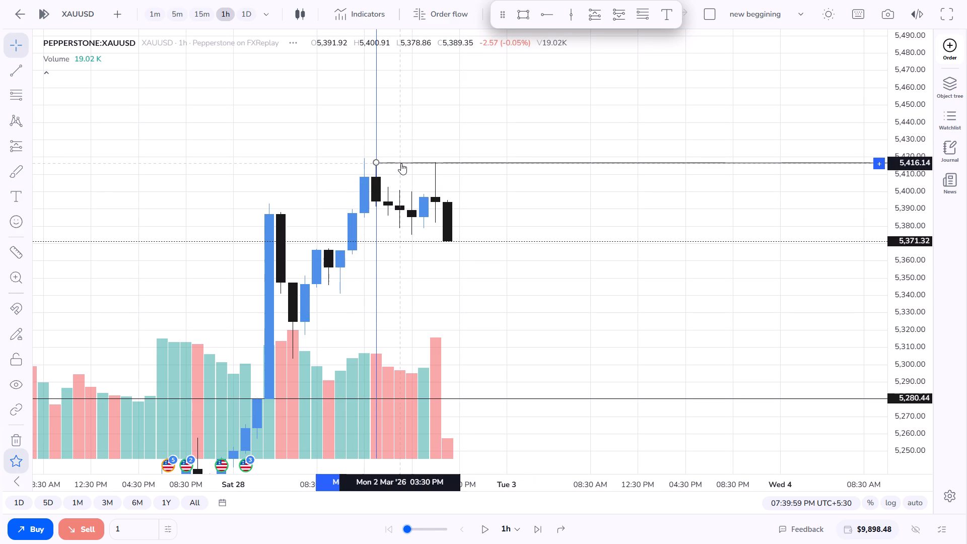
pyautogui.moveTo(402, 163); pyautogui.dragTo(396, 163)
pyautogui.click(401, 137)
# Draw a horizontal ray at about 5,346.29 near the March 2 pullback low, starting from the 08:30 AM candle.
pyautogui.scroll(6, 402, 140)
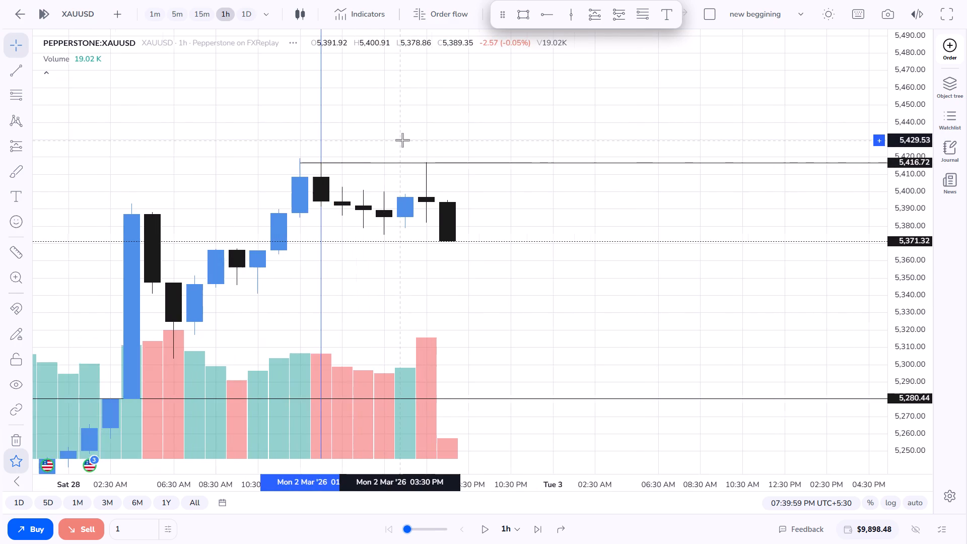
pyautogui.scroll(-10, 402, 140)
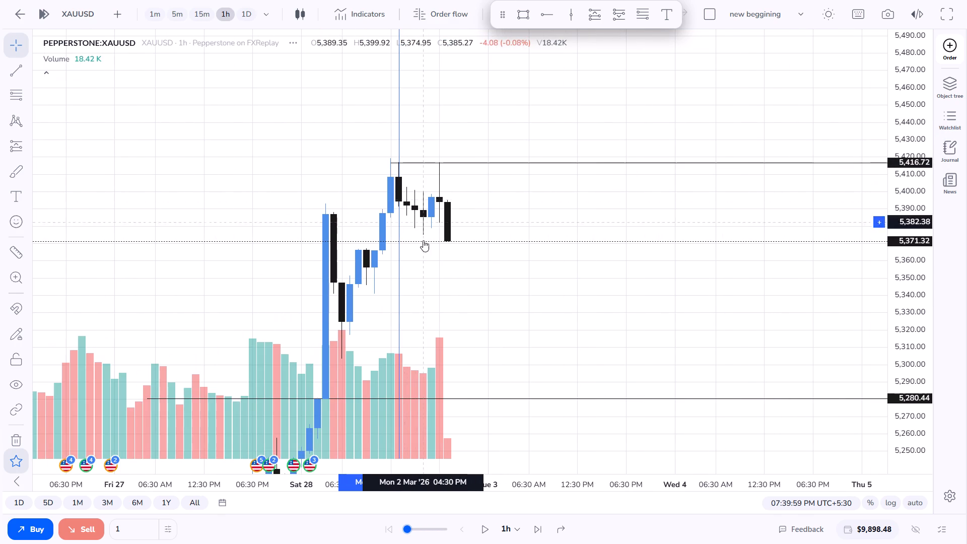
pyautogui.moveTo(429, 276); pyautogui.dragTo(426, 251)
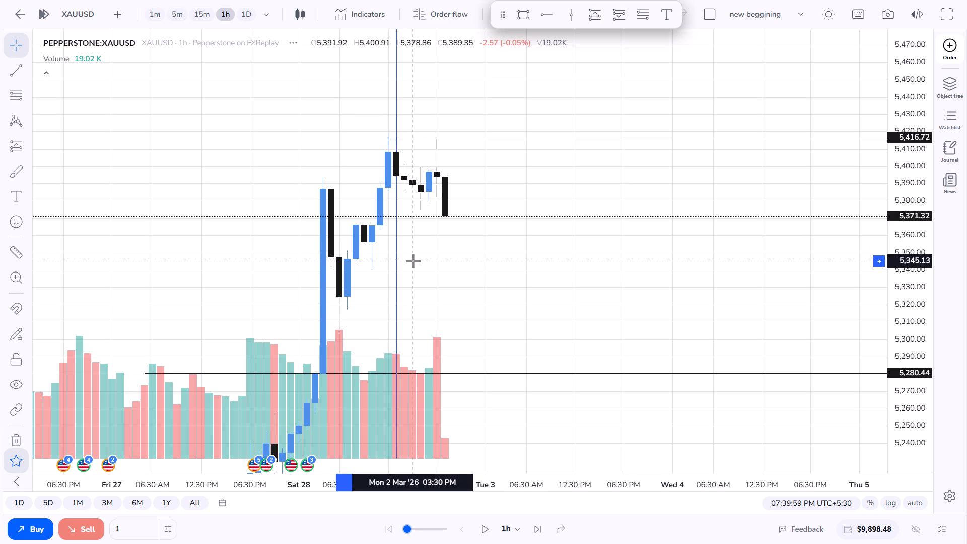
pyautogui.click(557, 14)
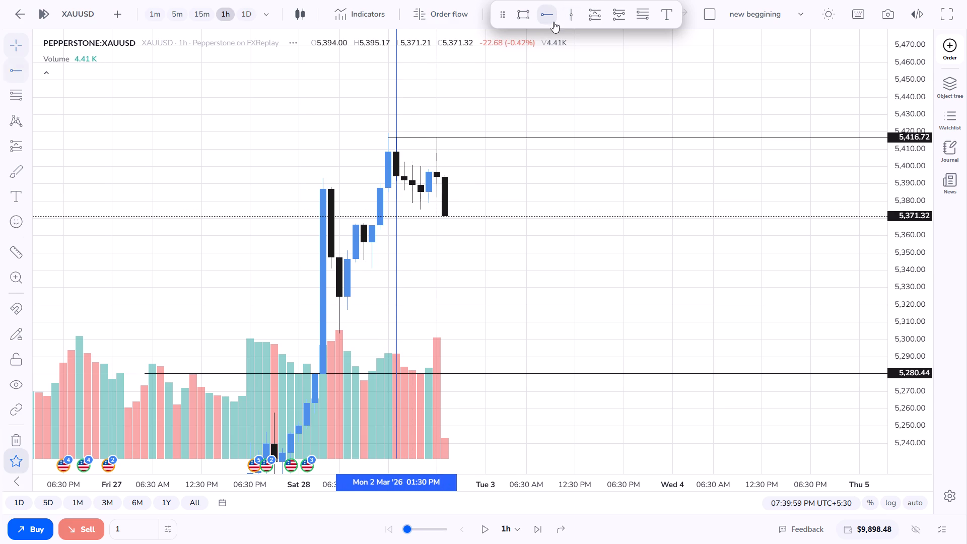
pyautogui.click(358, 260)
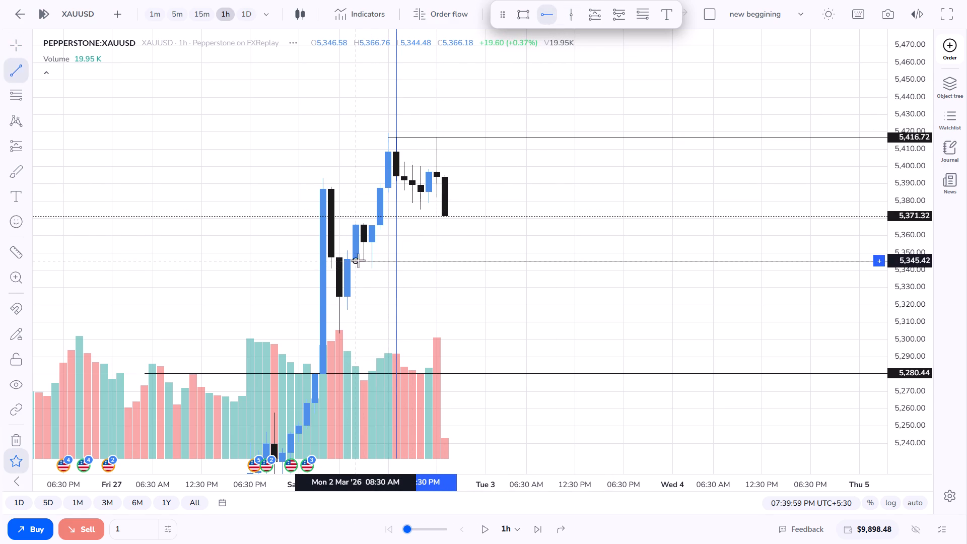
pyautogui.click(476, 279)
pyautogui.click(476, 260)
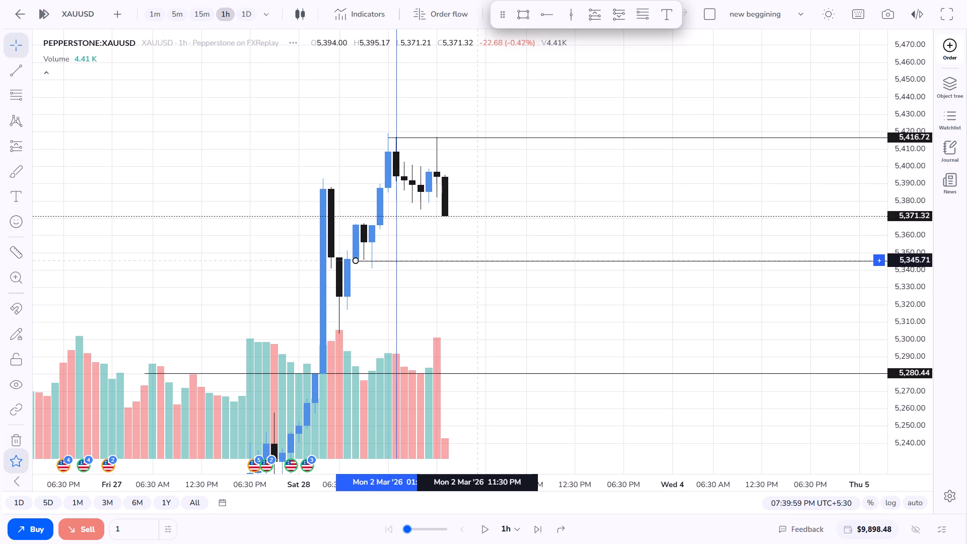
# Examine price against the two new horizontal rays on the 15-minute chart.
pyautogui.scroll(4, 480, 283)
pyautogui.scroll(-3, 477, 263)
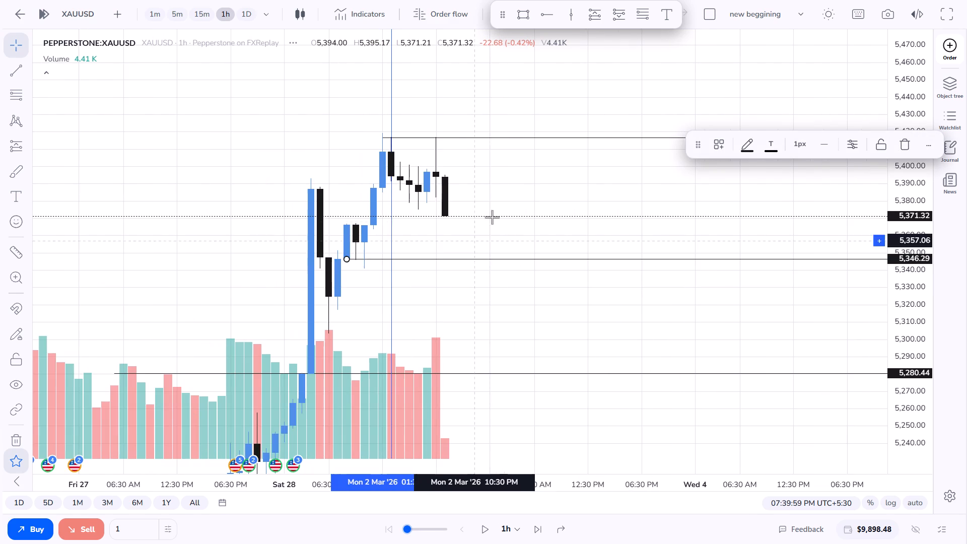
pyautogui.click(201, 11)
pyautogui.scroll(-6, 279, 122)
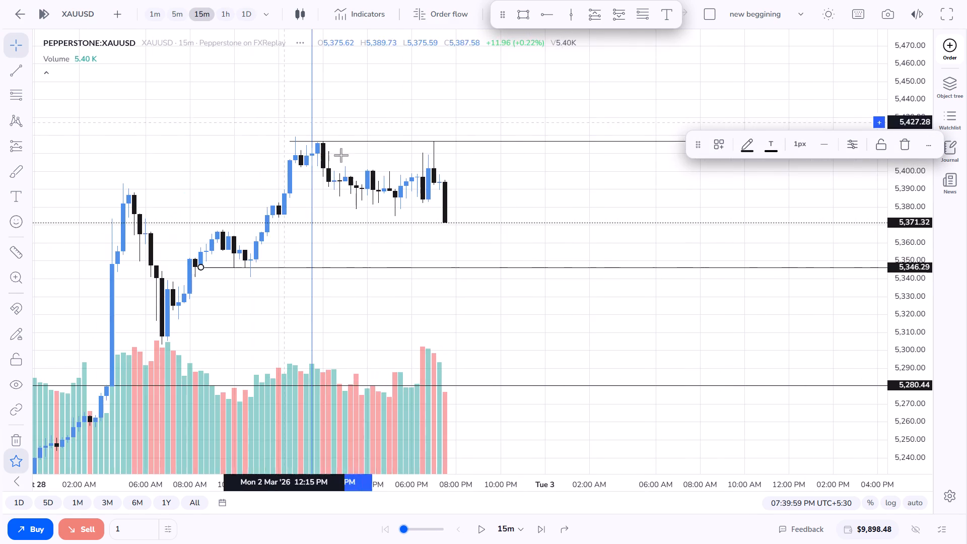
pyautogui.scroll(-7, 379, 253)
pyautogui.moveTo(389, 239); pyautogui.dragTo(324, 219)
pyautogui.scroll(5, 361, 250)
pyautogui.scroll(-2, 359, 249)
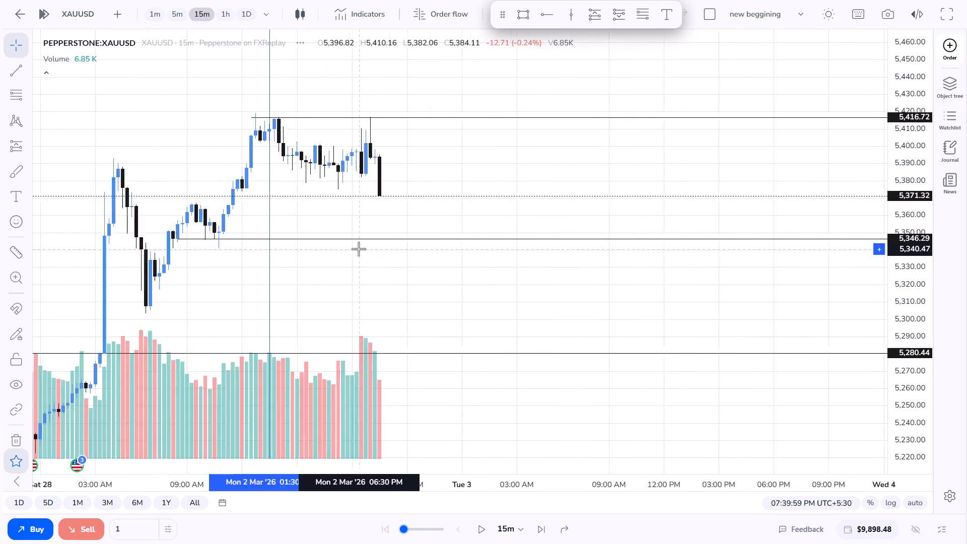
pyautogui.scroll(-4, 359, 249)
pyautogui.scroll(7, 925, 251)
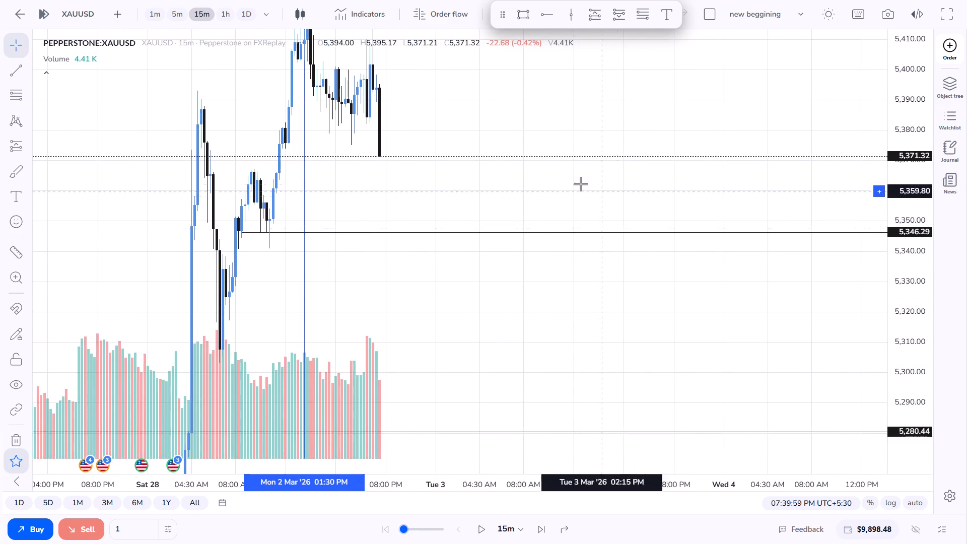
pyautogui.scroll(4, 579, 184)
pyautogui.scroll(-5, 579, 183)
pyautogui.scroll(3, 390, 119)
pyautogui.moveTo(391, 119); pyautogui.dragTo(441, 157)
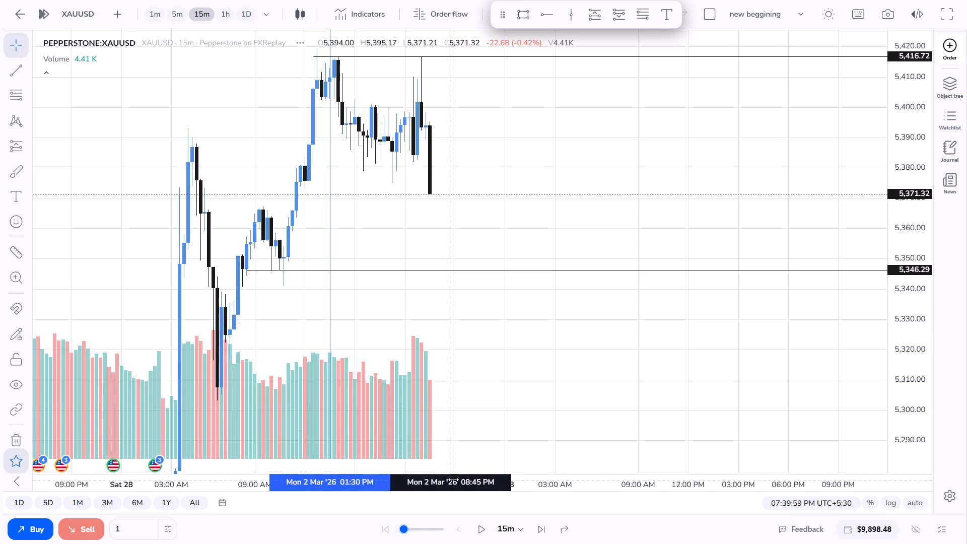
# Run the replay forward on the 15-minute chart, pausing at March 2, 07:59:59 PM.
pyautogui.click(472, 530)
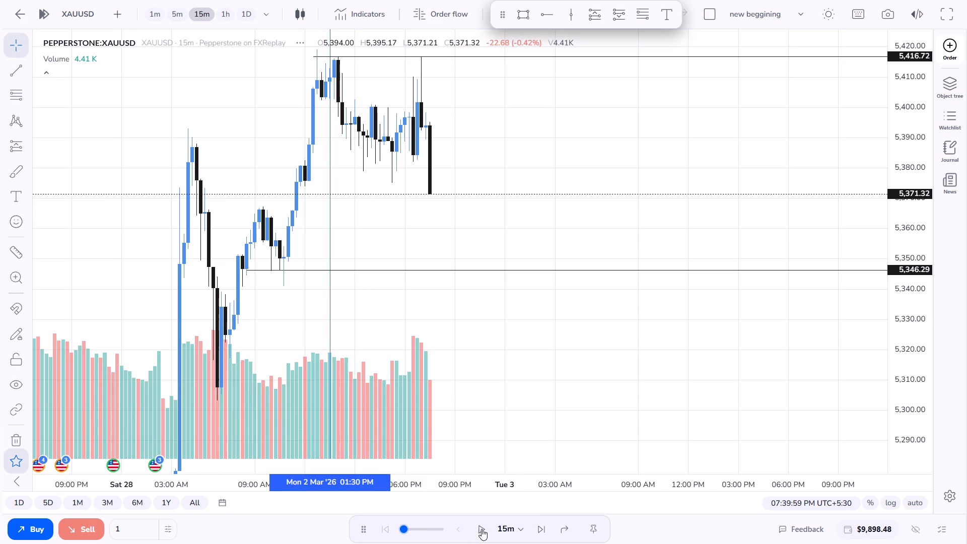
pyautogui.click(482, 529)
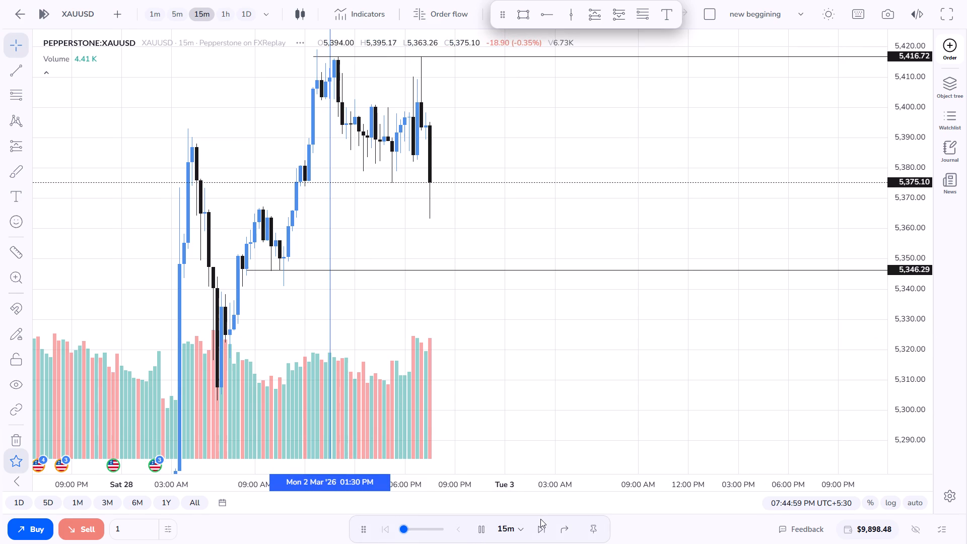
pyautogui.click(489, 527)
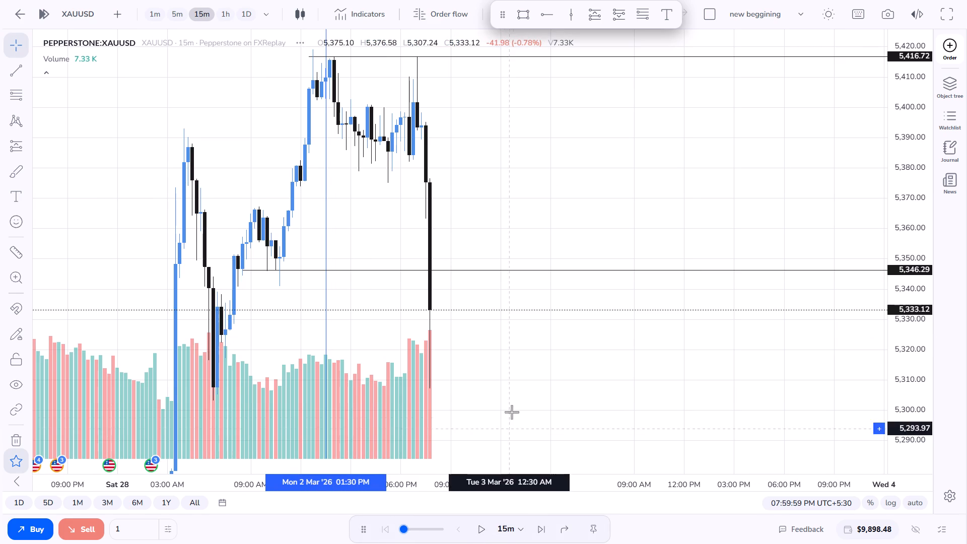
# Examine the latest candles against the marked levels on the 15-minute, 1-hour and 5-minute charts.
pyautogui.scroll(5, 495, 355)
pyautogui.scroll(-5, 519, 277)
pyautogui.moveTo(518, 164); pyautogui.dragTo(540, 32)
pyautogui.scroll(-3, 501, 47)
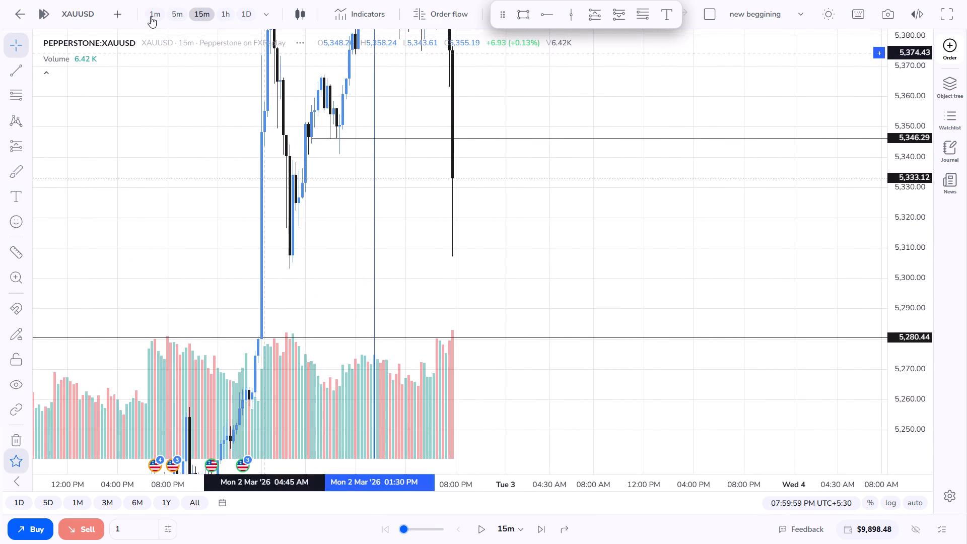
pyautogui.click(223, 13)
pyautogui.scroll(-1, 302, 173)
pyautogui.scroll(15, 303, 174)
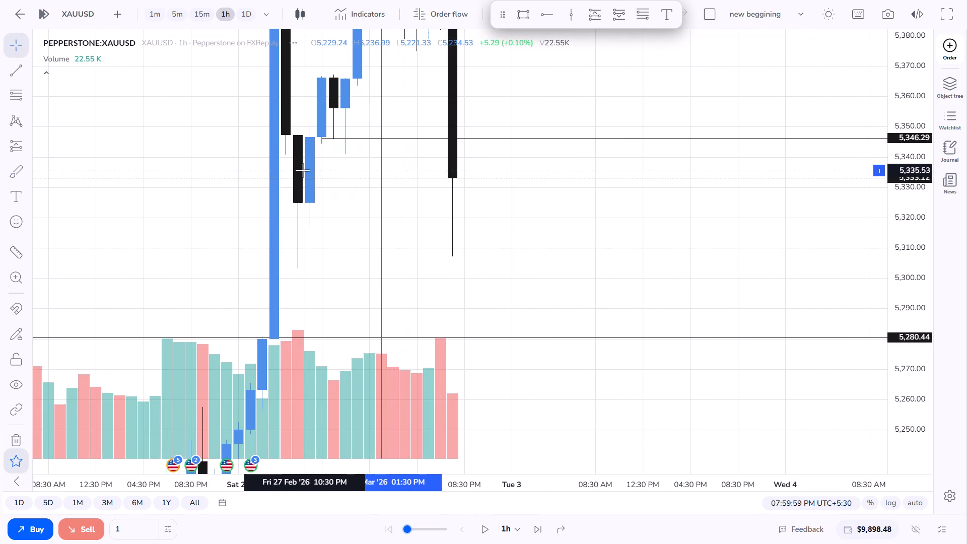
pyautogui.moveTo(441, 255); pyautogui.dragTo(435, 290)
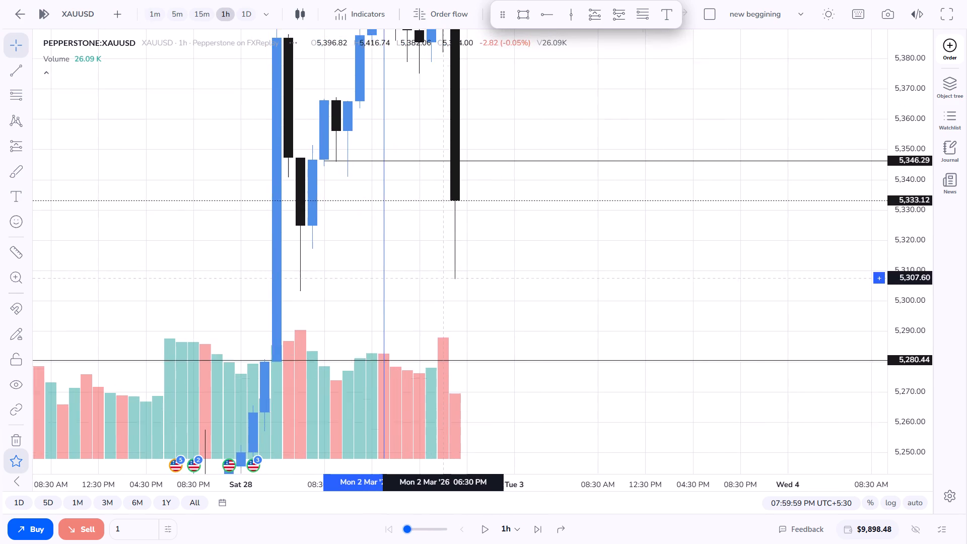
pyautogui.moveTo(435, 290); pyautogui.dragTo(431, 297)
pyautogui.scroll(-12, 915, 158)
pyautogui.scroll(-6, 425, 151)
pyautogui.scroll(5, 429, 148)
pyautogui.click(174, 14)
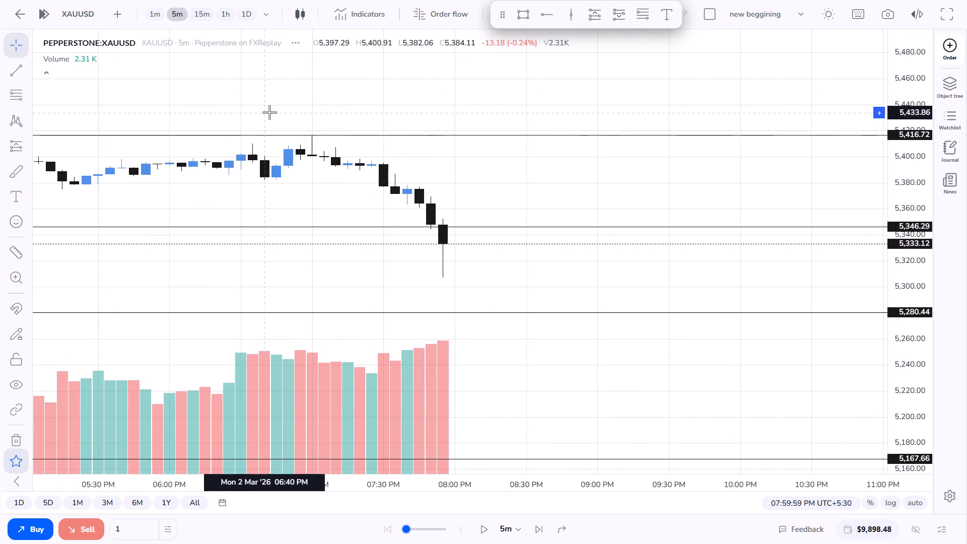
pyautogui.scroll(-19, 269, 112)
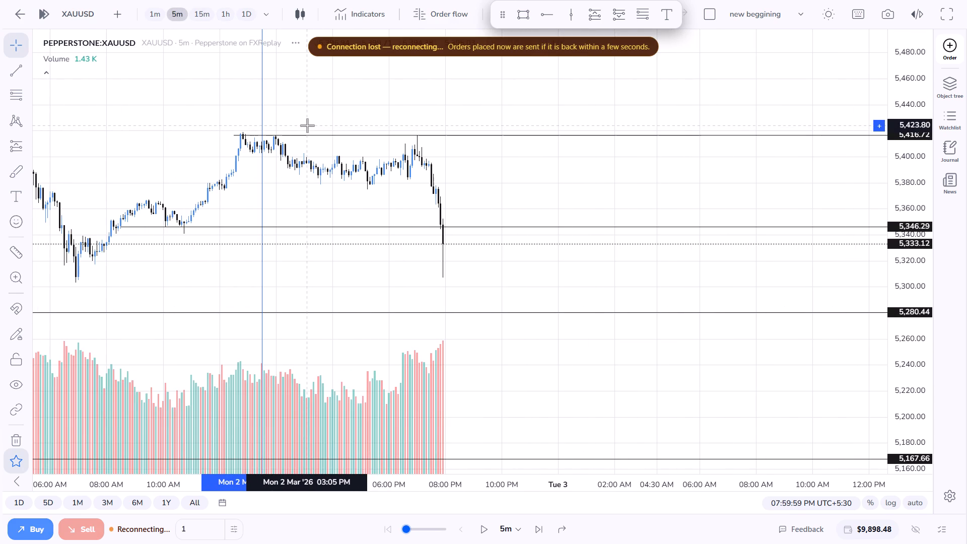
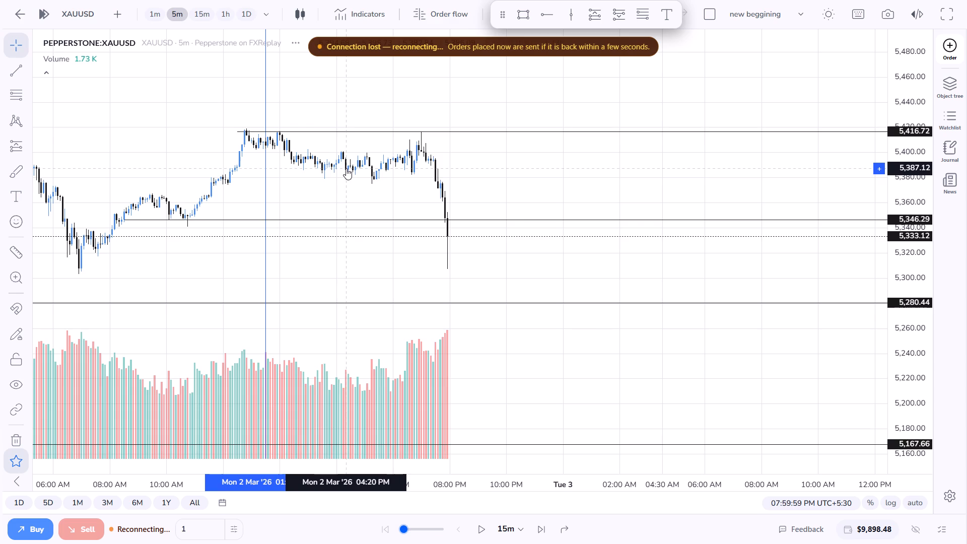
# Move the 5,346.29 horizontal ray down to about 5,302.20, starting at the March 2 swing low near 07:00 AM.
pyautogui.moveTo(346, 168); pyautogui.dragTo(437, 157)
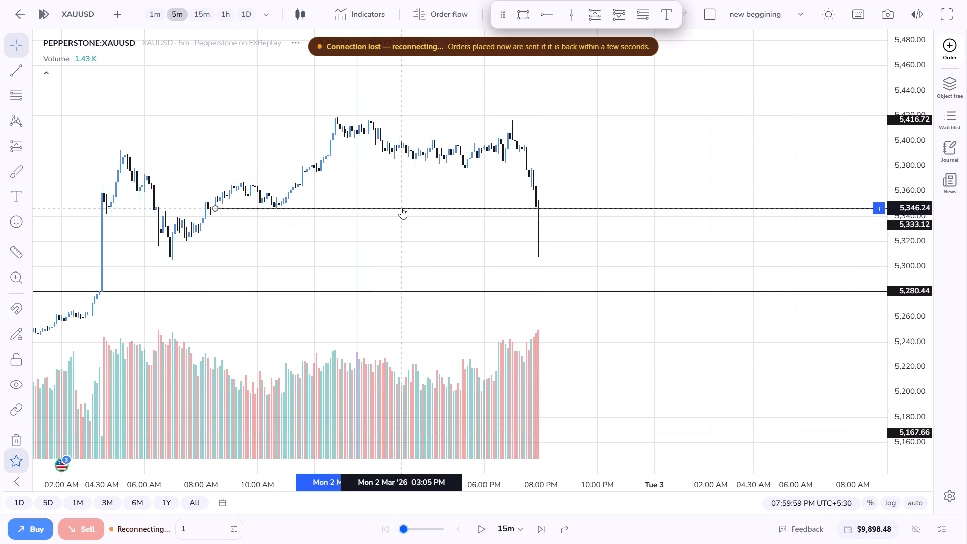
pyautogui.moveTo(401, 206); pyautogui.dragTo(395, 229)
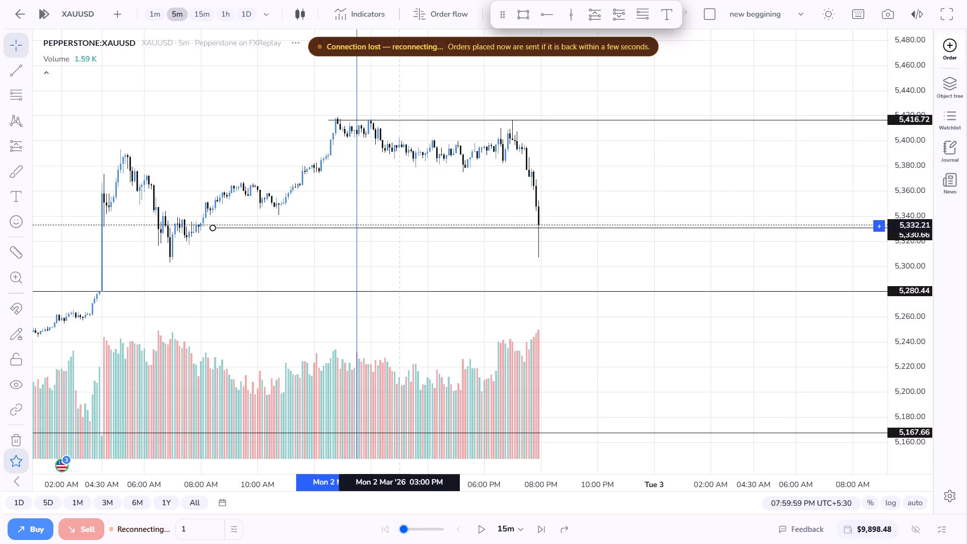
pyautogui.moveTo(395, 229); pyautogui.dragTo(356, 260)
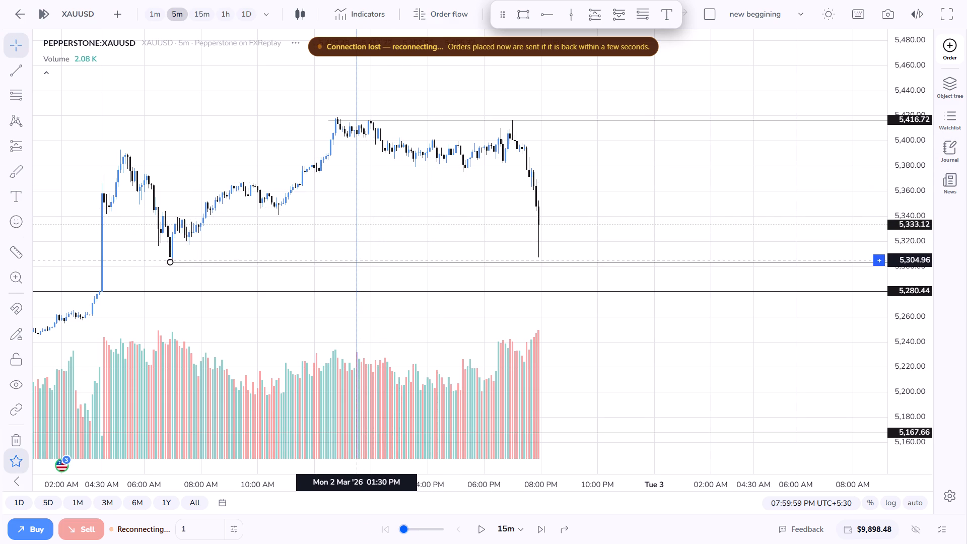
pyautogui.moveTo(356, 260); pyautogui.dragTo(355, 258)
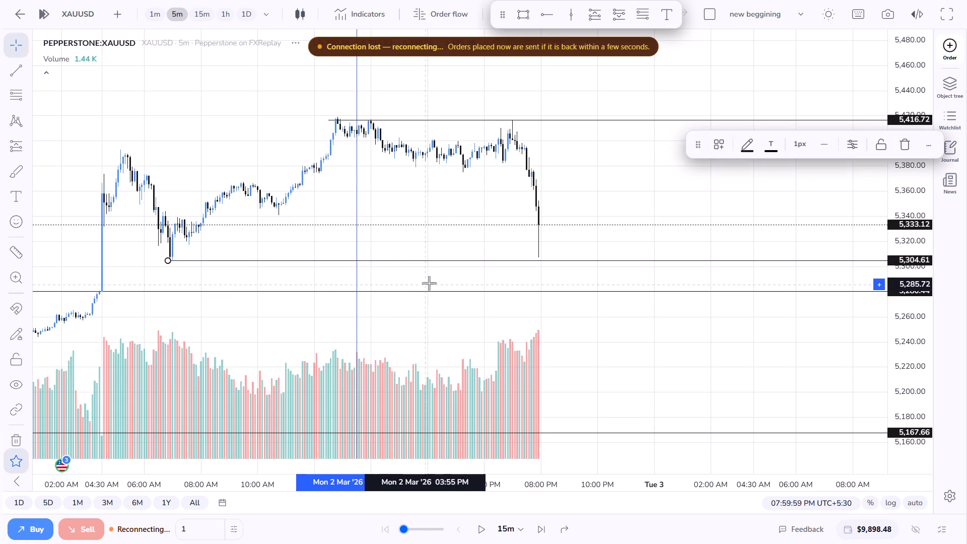
pyautogui.click(436, 282)
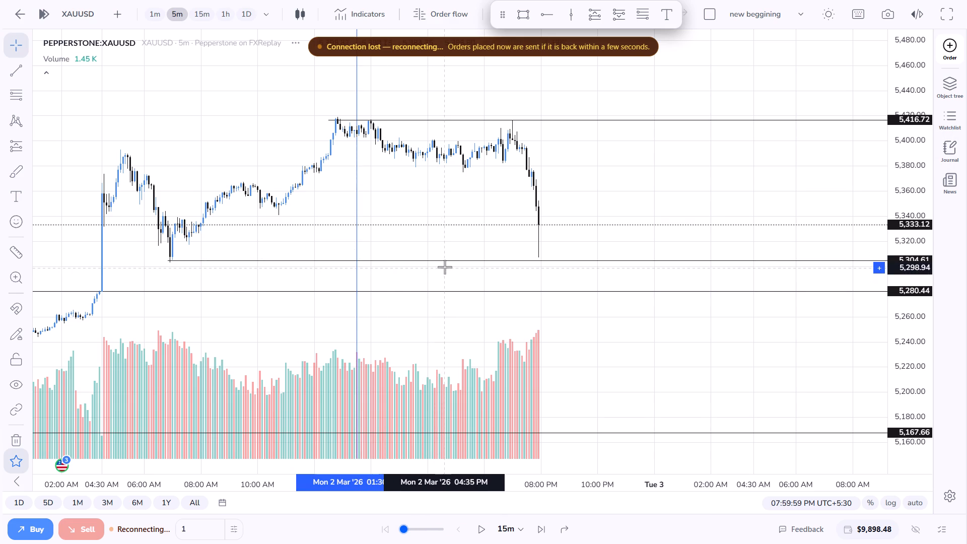
pyautogui.click(445, 263)
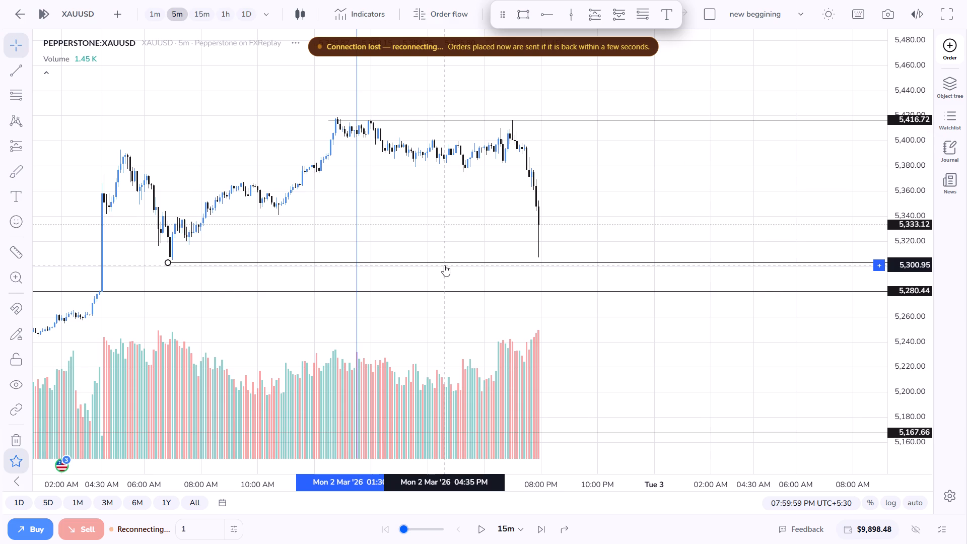
pyautogui.click(450, 234)
pyautogui.click(464, 260)
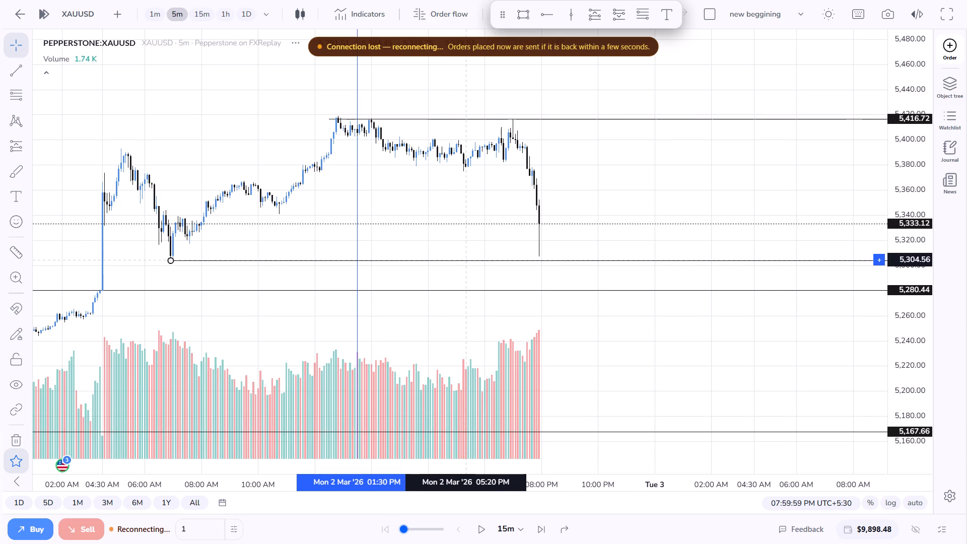
pyautogui.click(468, 234)
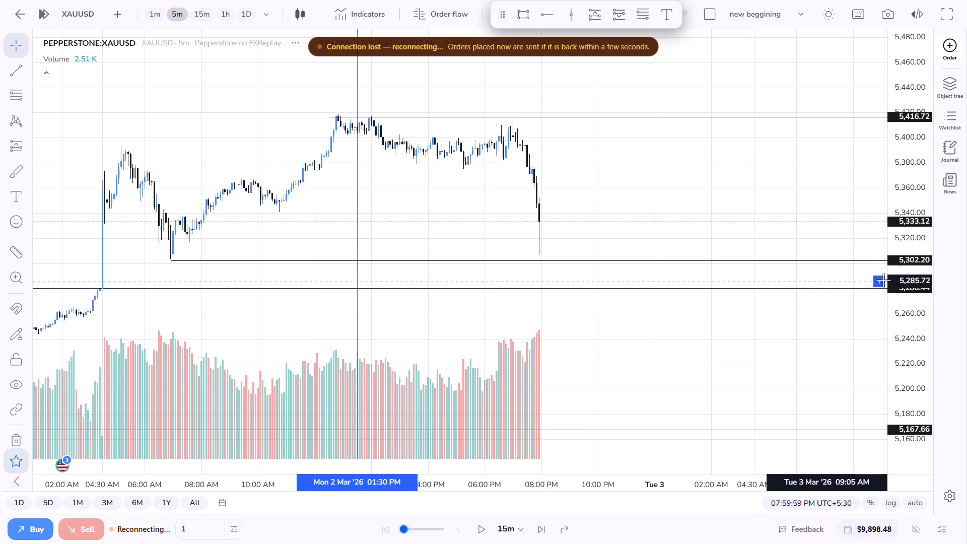
# Connect the computer to the secured Wi-Fi network with the strongest signal, returning to the full-screen chart.
pyautogui.press('F11')
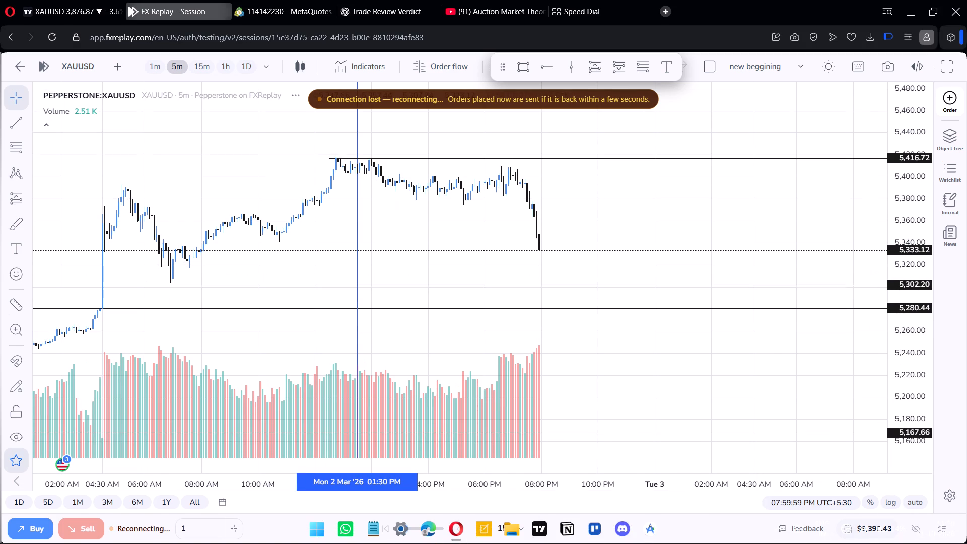
pyautogui.click(873, 541)
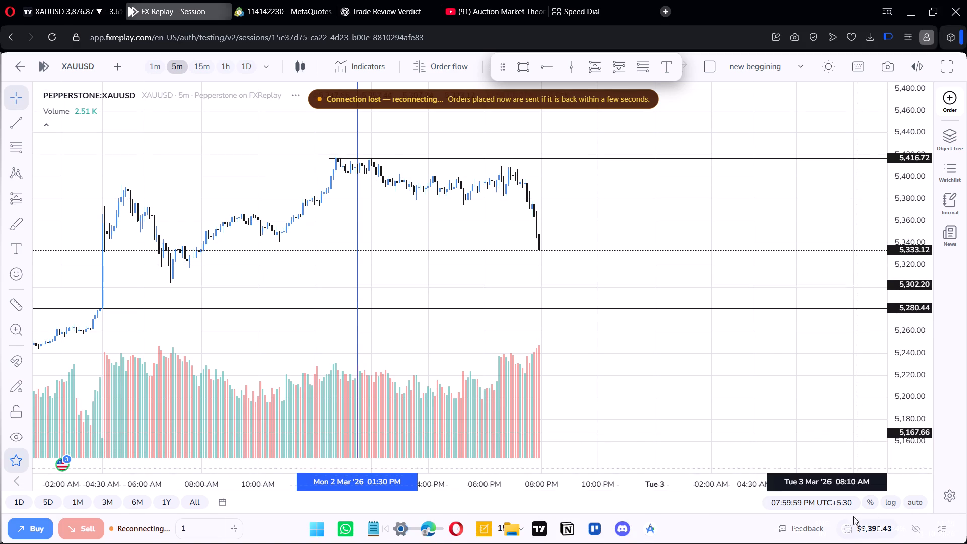
pyautogui.click(857, 543)
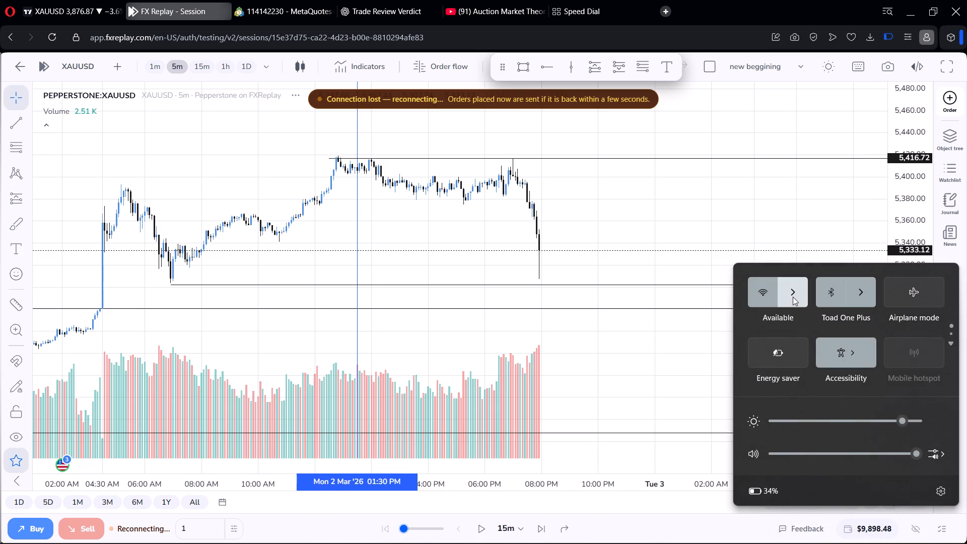
pyautogui.click(793, 297)
pyautogui.click(822, 326)
pyautogui.click(828, 305)
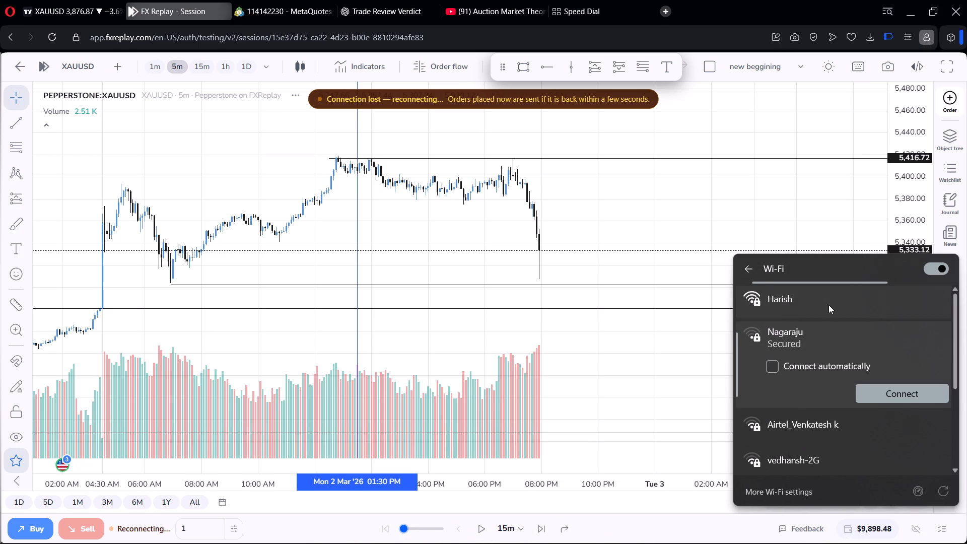
pyautogui.click(903, 350)
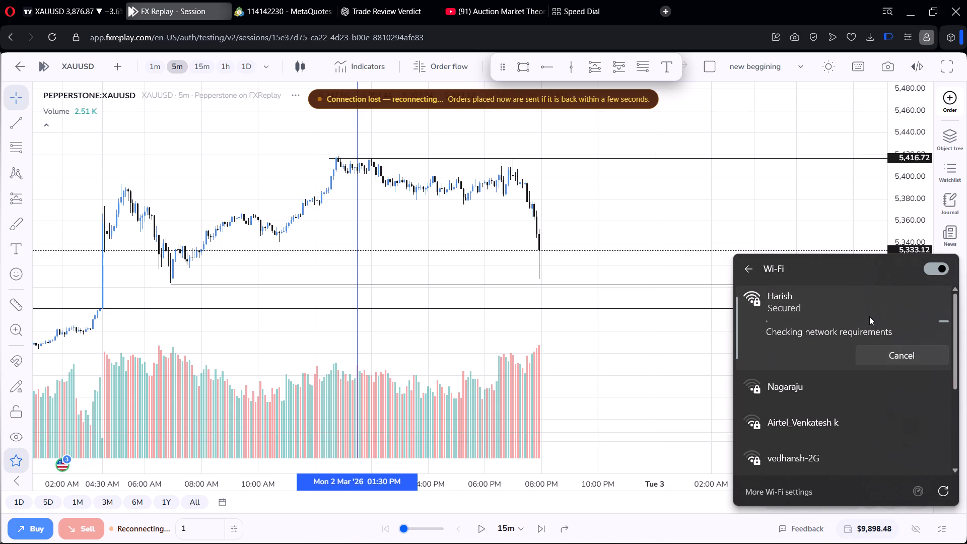
pyautogui.click(770, 180)
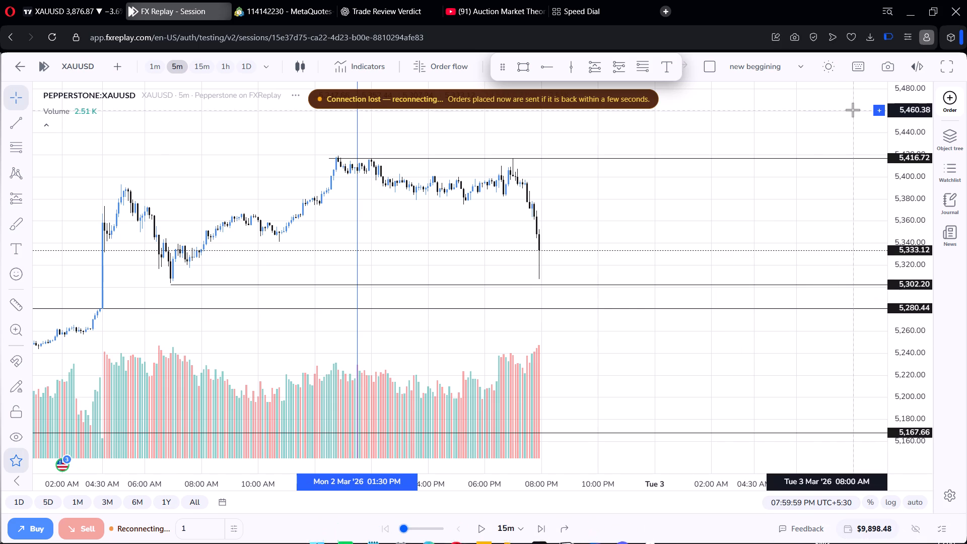
pyautogui.press('F11')
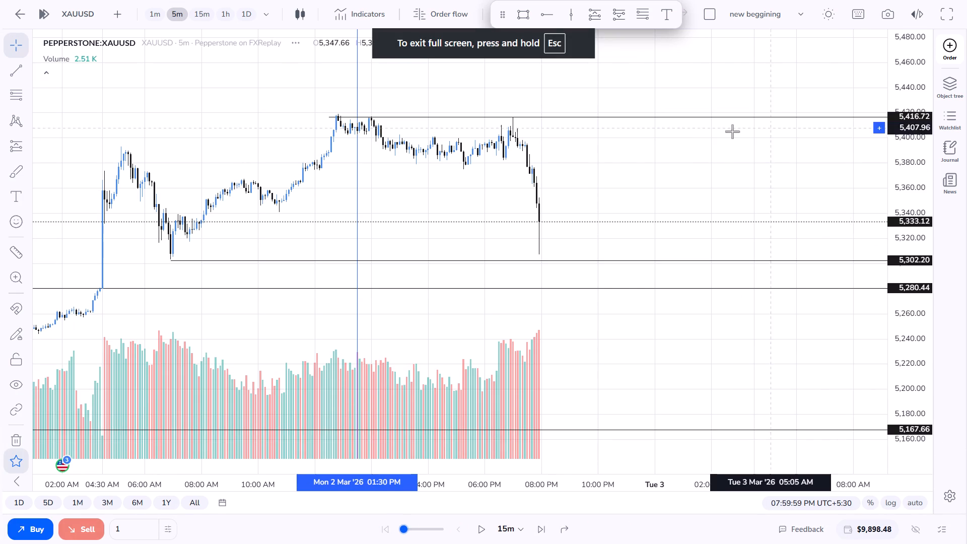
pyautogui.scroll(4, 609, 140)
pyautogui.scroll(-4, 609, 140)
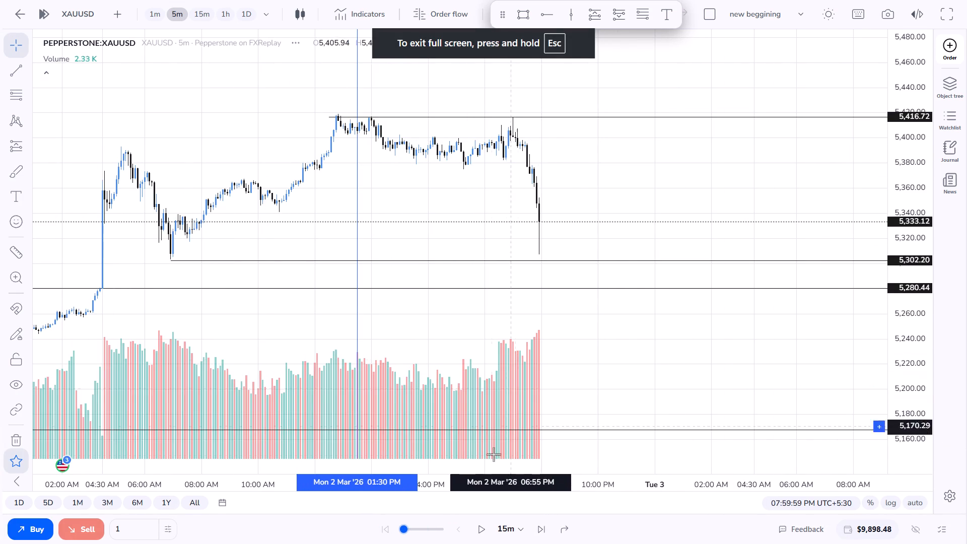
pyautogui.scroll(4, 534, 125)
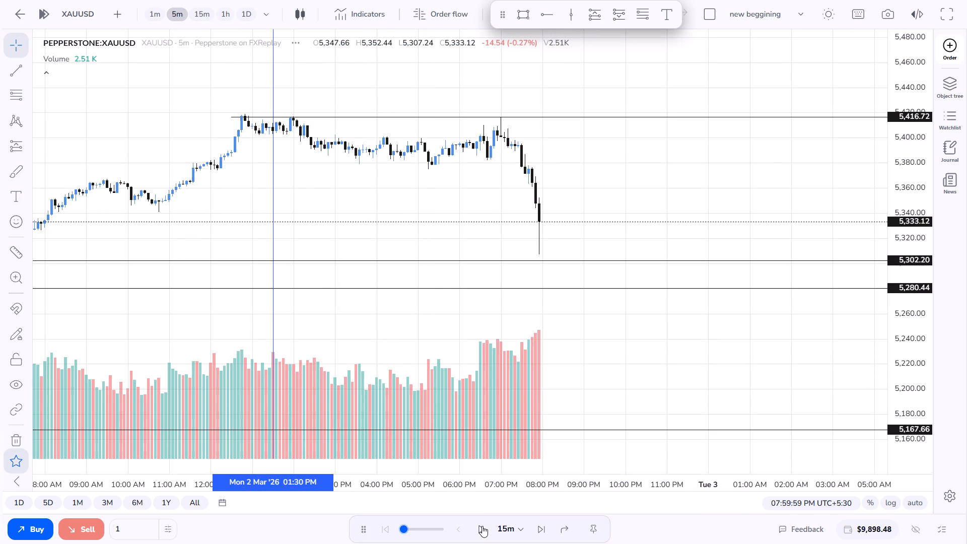
# Examine the 5-minute sell-off against the marked levels and the preceding price swings.
pyautogui.scroll(-5, 421, 341)
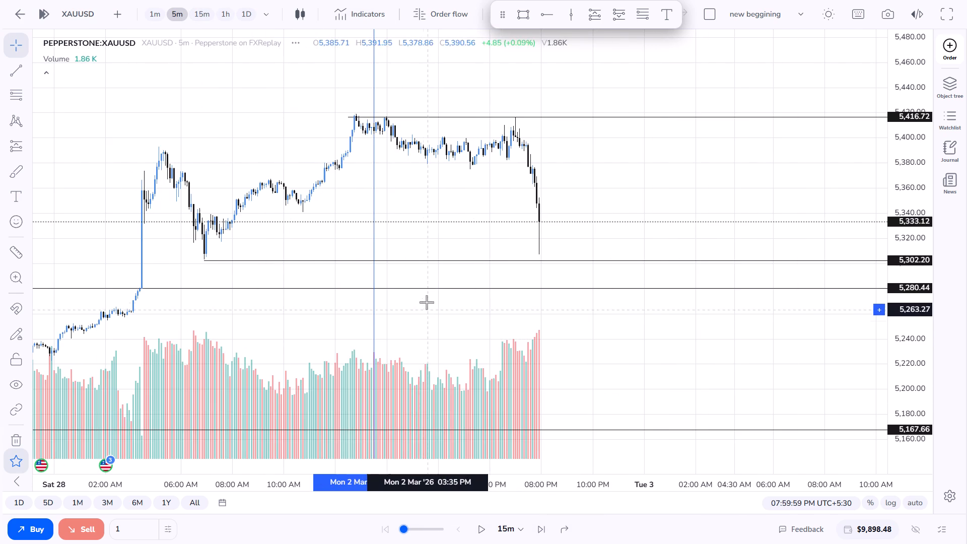
pyautogui.scroll(-2, 428, 263)
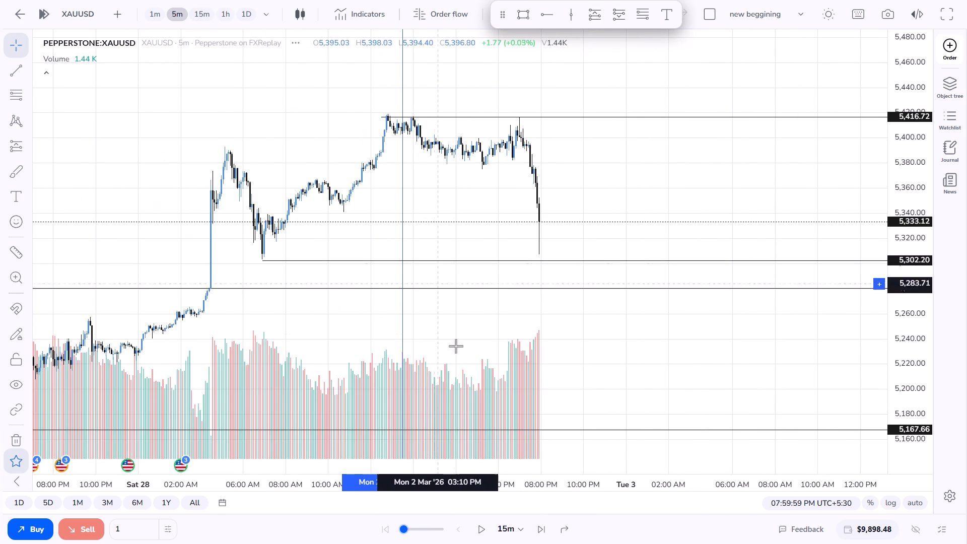
pyautogui.scroll(-4, 464, 365)
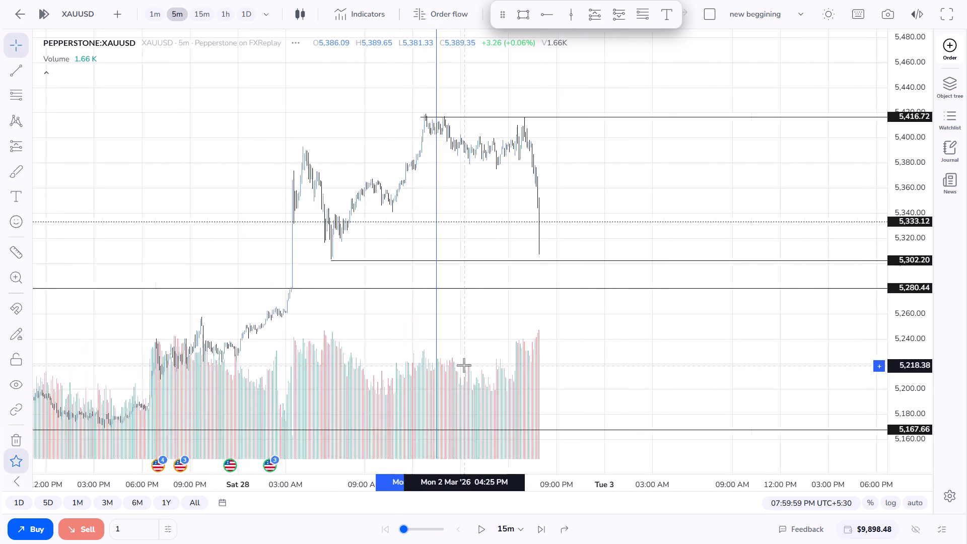
pyautogui.scroll(-2, 464, 365)
pyautogui.scroll(9, 464, 362)
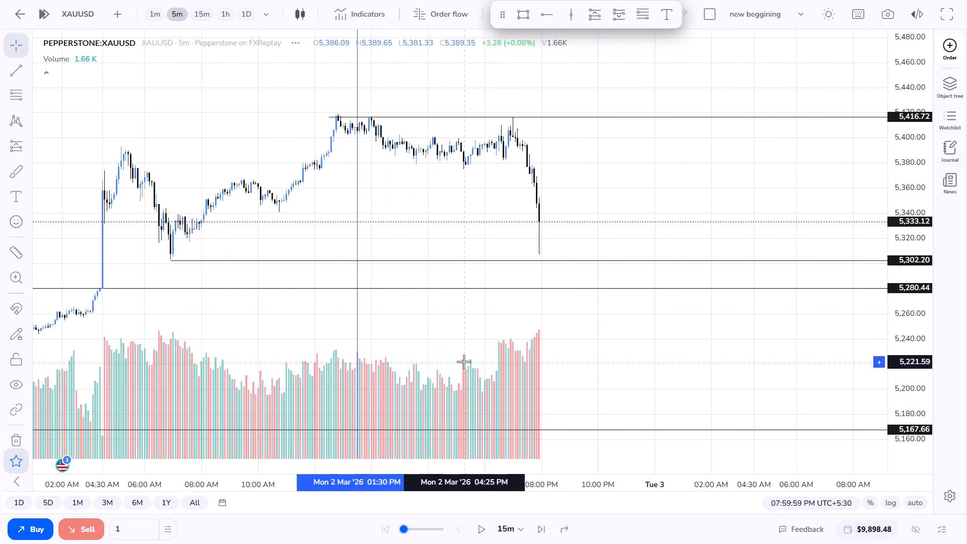
pyautogui.scroll(1, 464, 362)
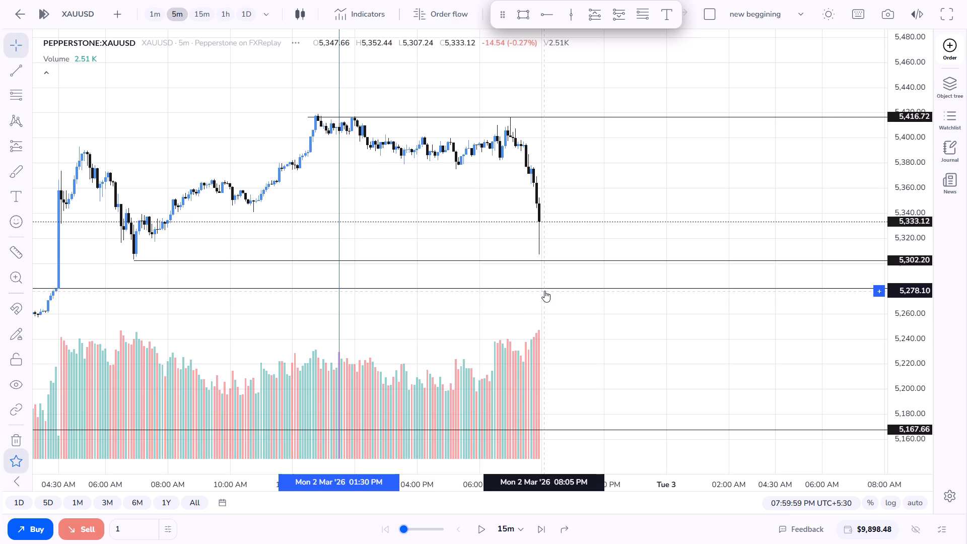
# Run the replay forward in 15-minute steps, pausing at March 2, 08:14:59 PM.
pyautogui.click(482, 530)
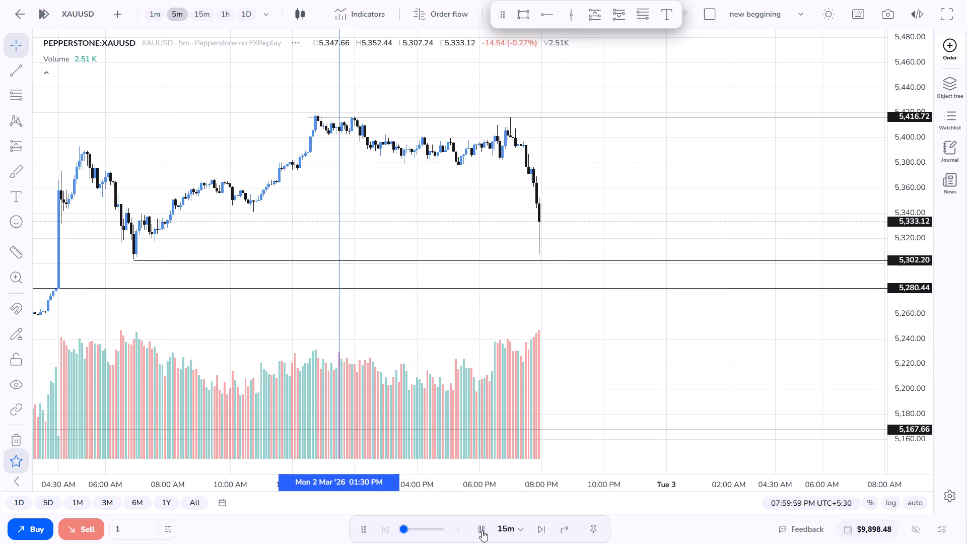
pyautogui.click(482, 530)
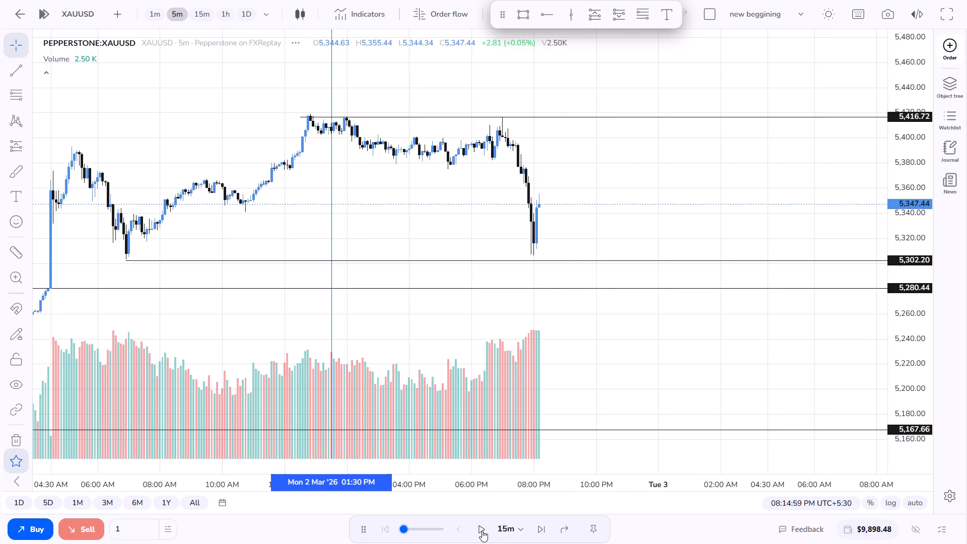
# Set the replay step interval to 5 minutes, synced with the 5-minute chart.
pyautogui.click(518, 531)
pyautogui.click(573, 323)
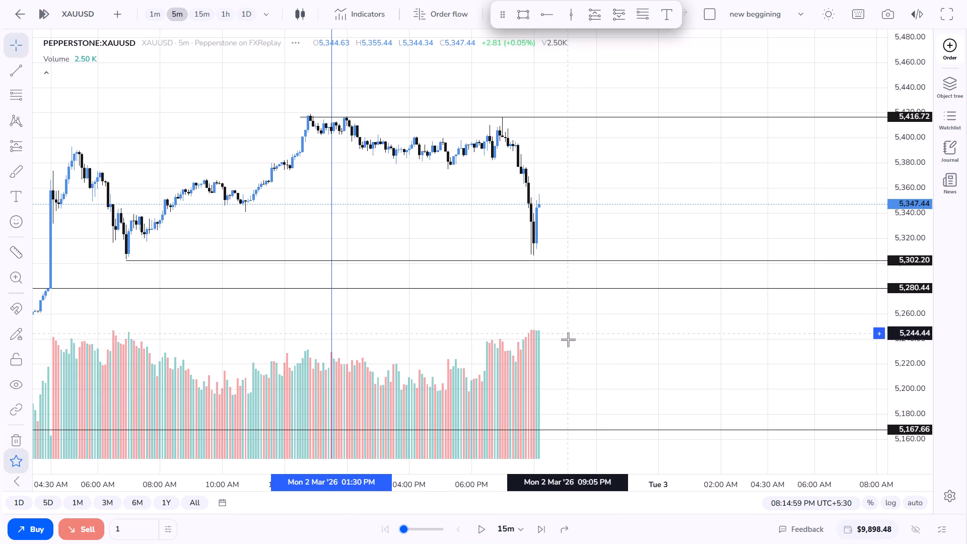
pyautogui.click(512, 530)
pyautogui.click(570, 400)
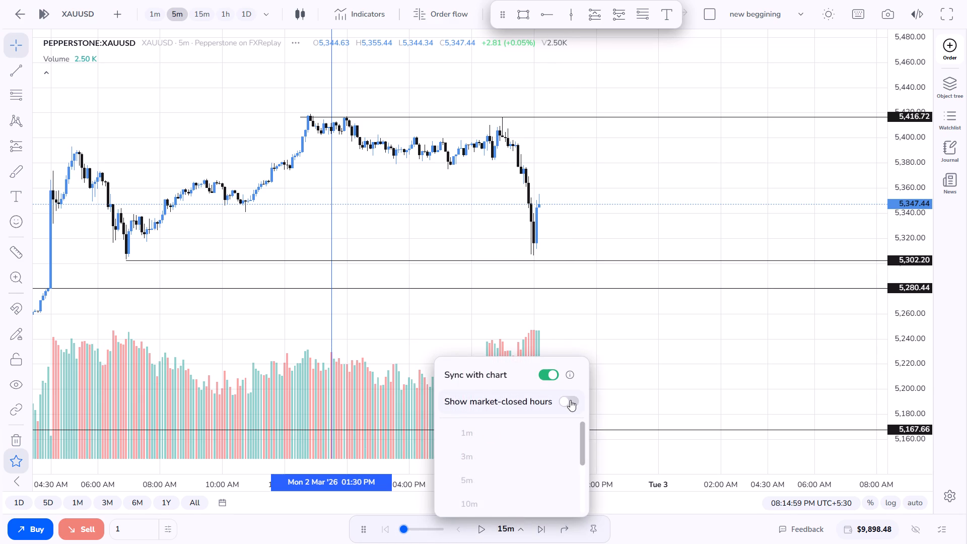
pyautogui.click(570, 402)
pyautogui.click(498, 442)
pyautogui.click(461, 242)
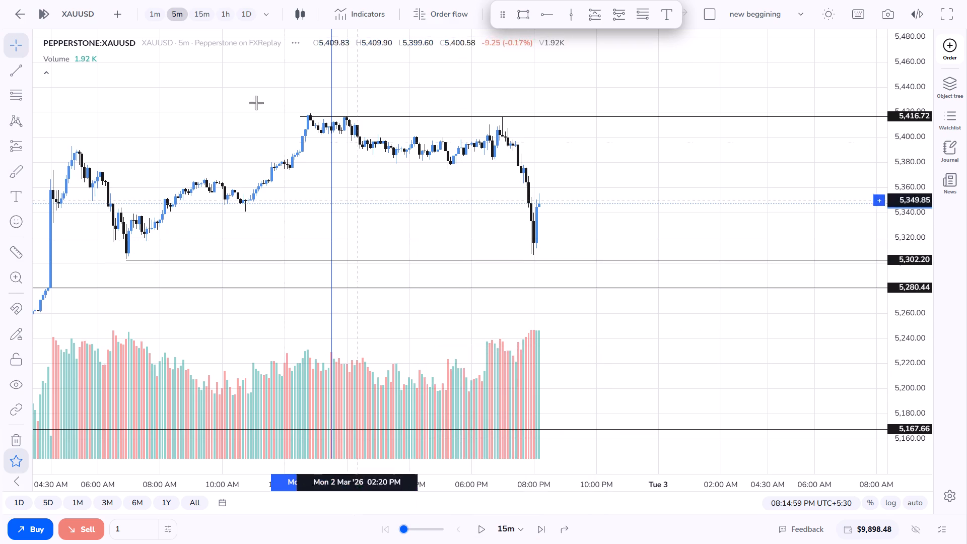
pyautogui.click(203, 1)
pyautogui.click(173, 9)
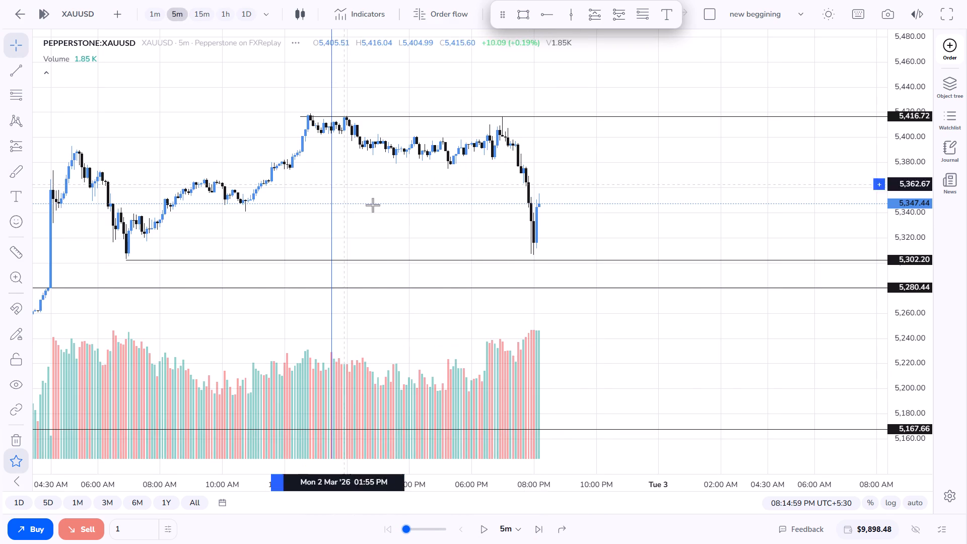
# Run the replay forward in 5-minute steps, pausing at March 2, 09:34:59 PM.
pyautogui.scroll(4, 519, 311)
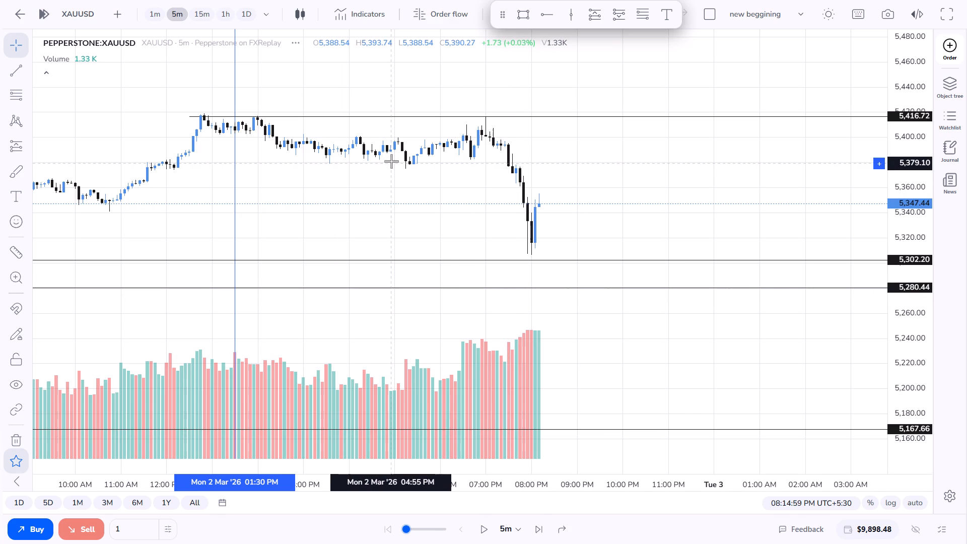
pyautogui.scroll(-5, 391, 161)
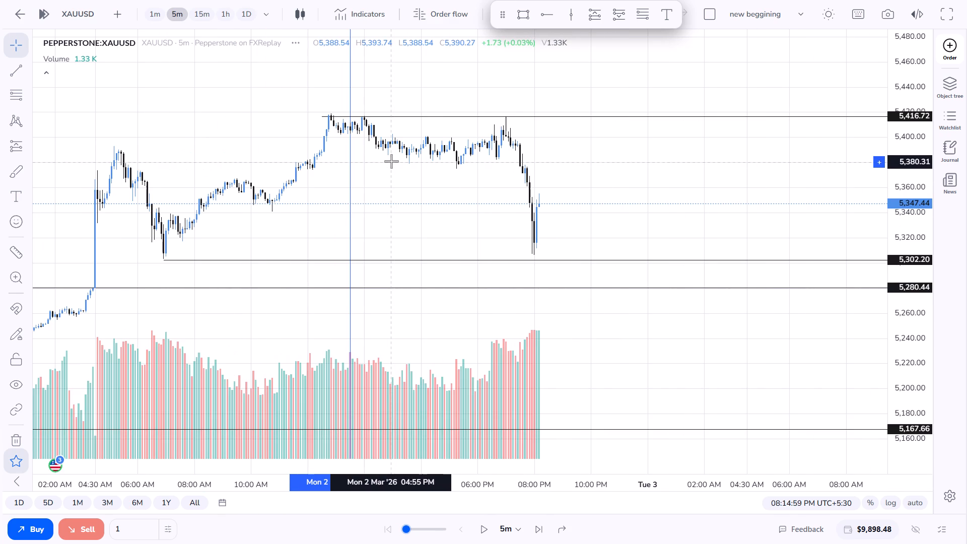
pyautogui.scroll(5, 463, 195)
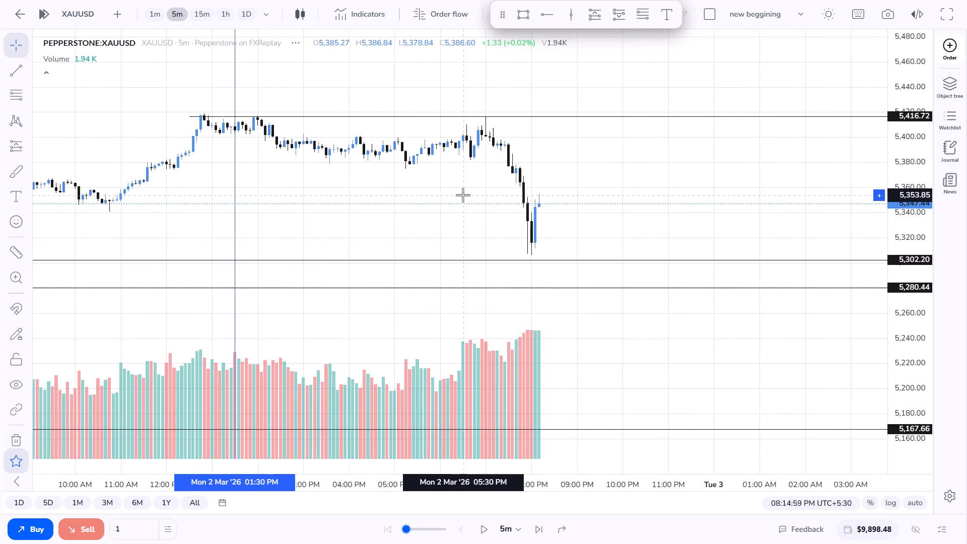
pyautogui.scroll(1, 460, 193)
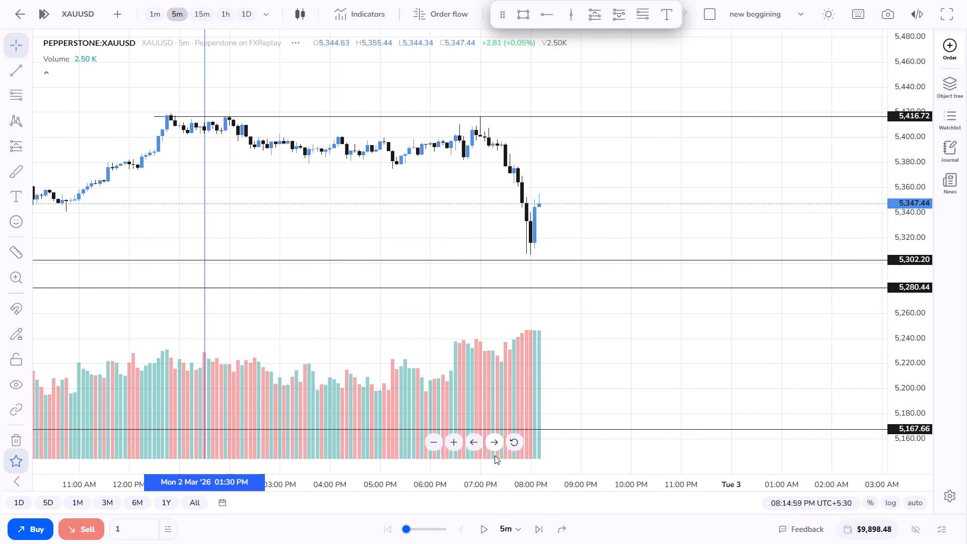
pyautogui.click(484, 532)
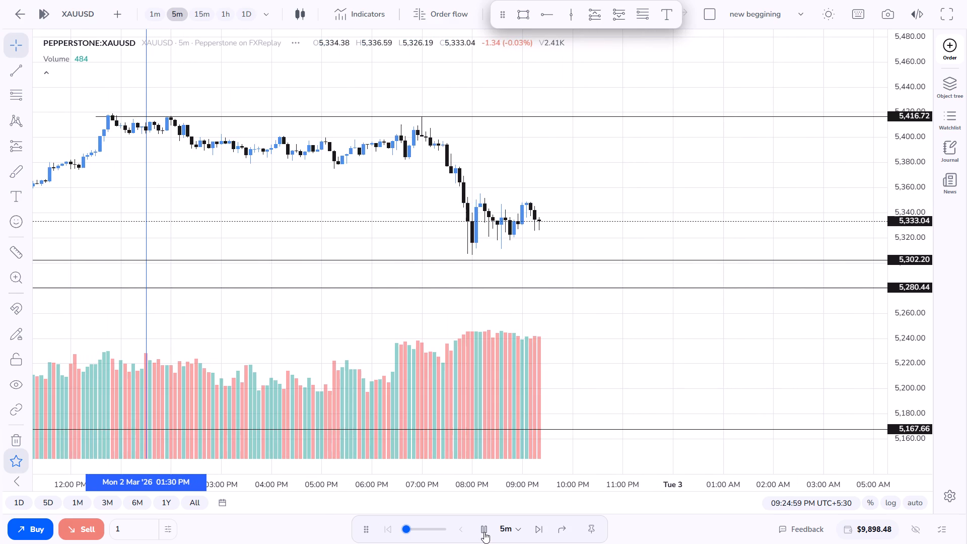
pyautogui.click(484, 532)
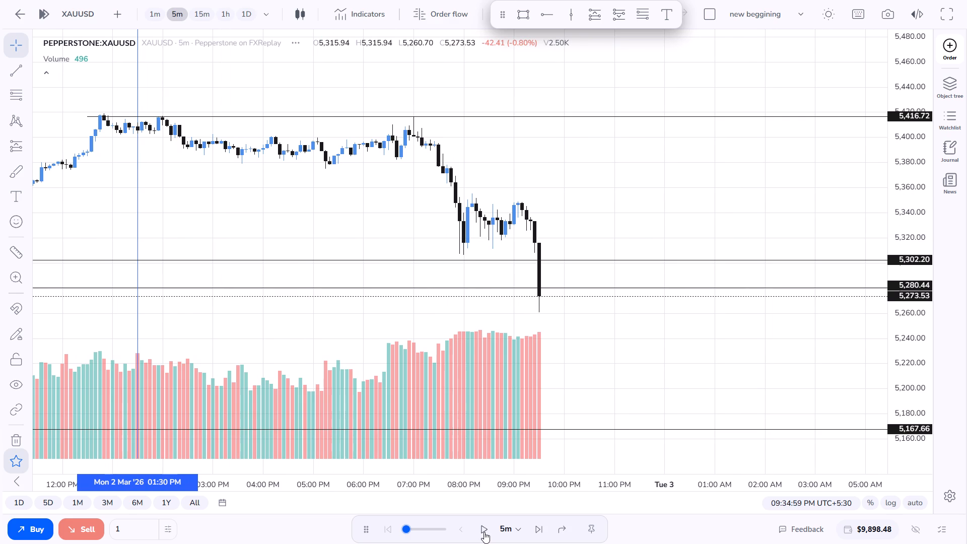
# Examine the latest drop against the 5,302.20, 5,280.44 and 5,167.66 levels and the earlier price swings.
pyautogui.scroll(-6, 467, 270)
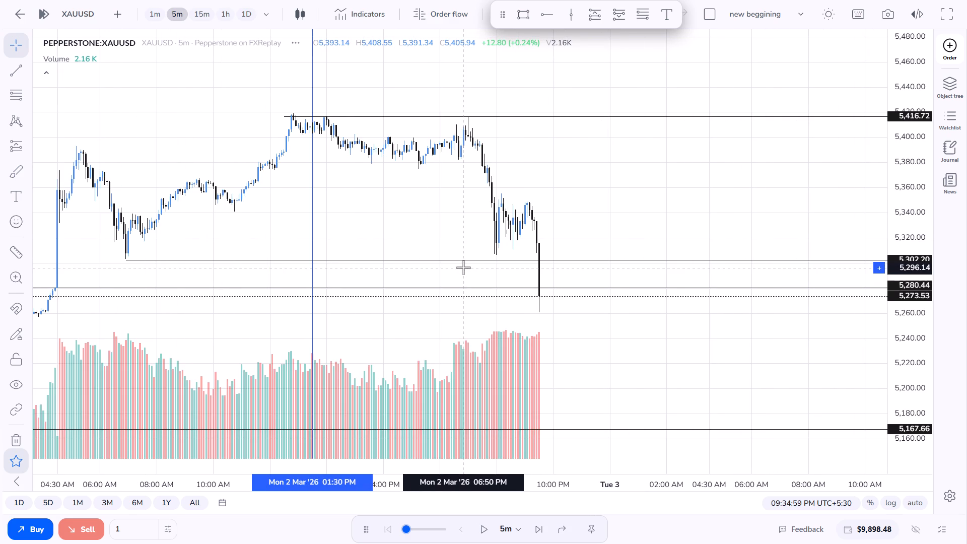
pyautogui.scroll(-4, 462, 262)
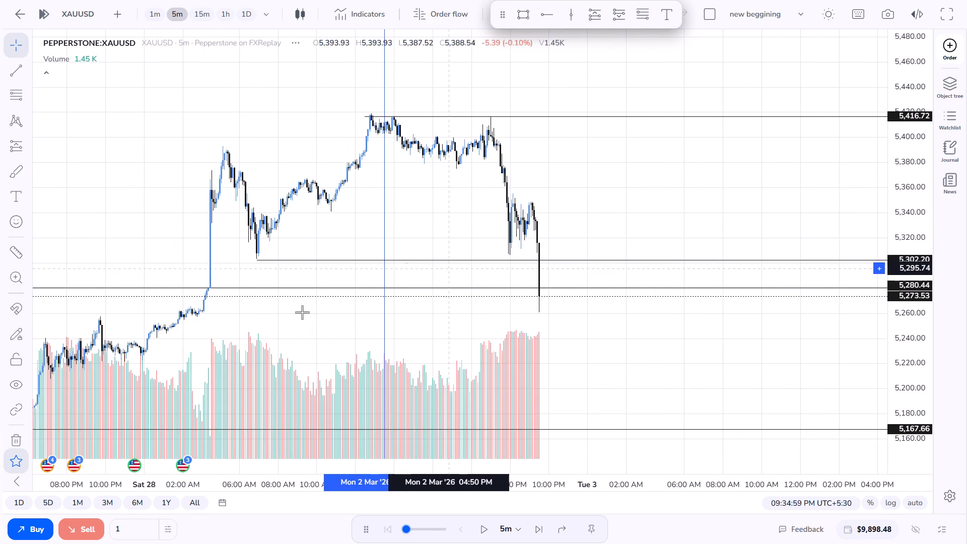
pyautogui.scroll(-1, 257, 347)
pyautogui.scroll(7, 257, 347)
pyautogui.moveTo(267, 334); pyautogui.dragTo(499, 350)
pyautogui.scroll(7, 409, 356)
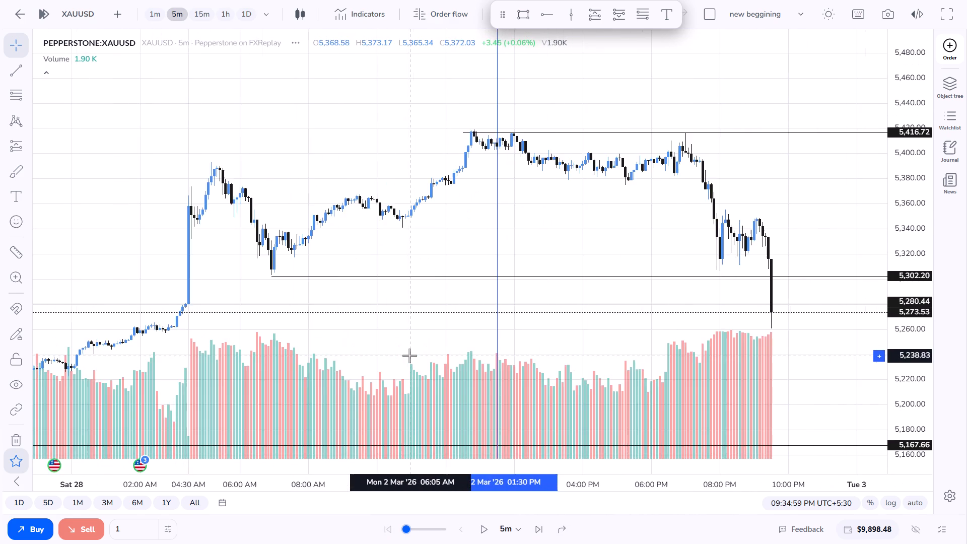
pyautogui.moveTo(269, 368); pyautogui.dragTo(487, 235)
pyautogui.scroll(-3, 507, 223)
pyautogui.scroll(6, 507, 223)
pyautogui.moveTo(511, 223); pyautogui.dragTo(279, 231)
pyautogui.moveTo(613, 275); pyautogui.dragTo(450, 265)
pyautogui.scroll(4, 427, 258)
# Run the replay forward in 5-minute steps, pausing at March 2, 09:44:59 PM.
pyautogui.click(480, 529)
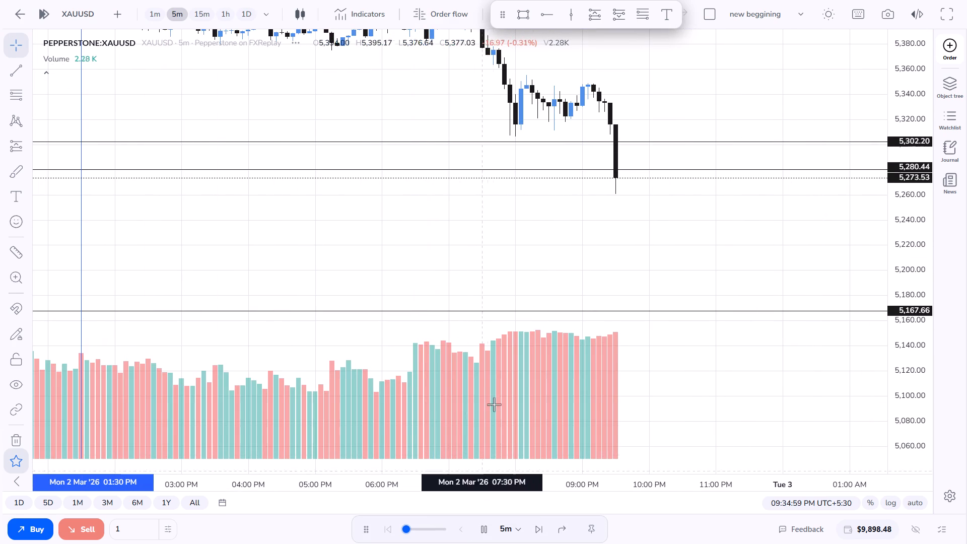
pyautogui.click(488, 522)
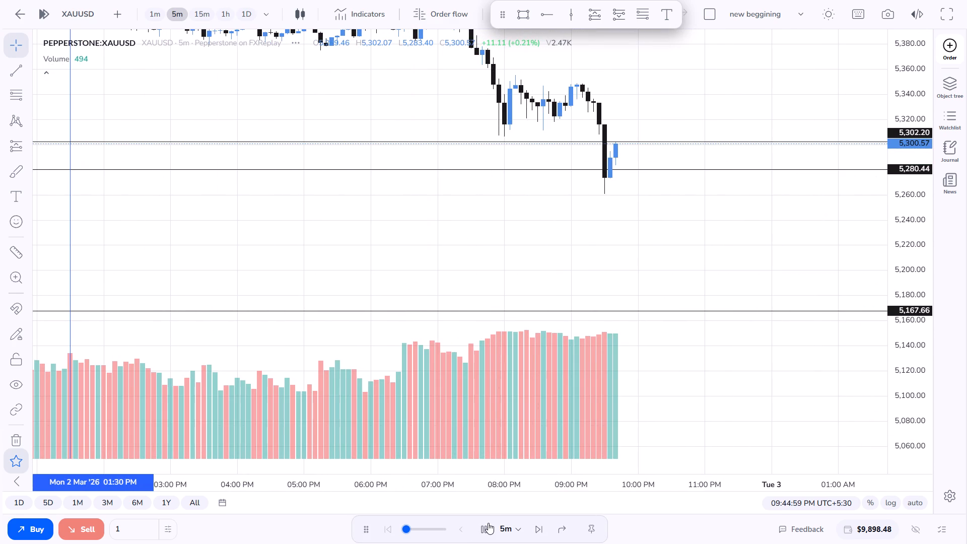
# Examine the latest 5-minute candles around the 5,302.20 and 5,280.44 levels.
pyautogui.moveTo(556, 208); pyautogui.dragTo(519, 268)
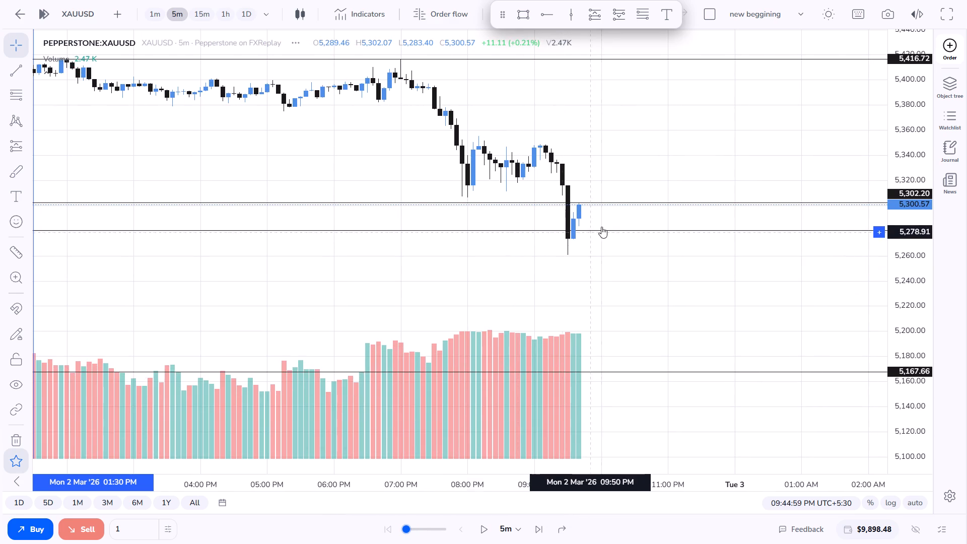
pyautogui.scroll(5, 596, 222)
pyautogui.scroll(-5, 596, 218)
pyautogui.scroll(-6, 928, 125)
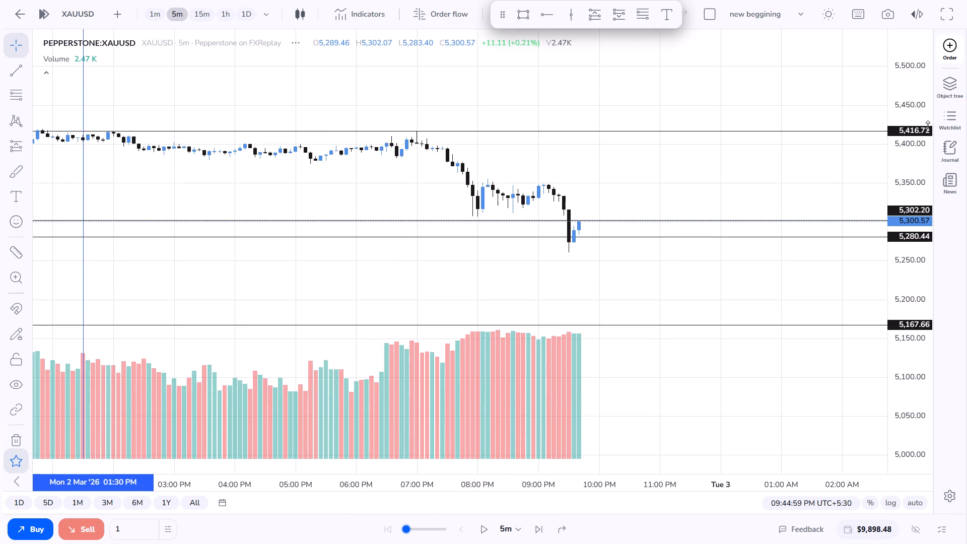
pyautogui.scroll(6, 924, 132)
pyautogui.scroll(6, 505, 108)
pyautogui.scroll(-6, 505, 108)
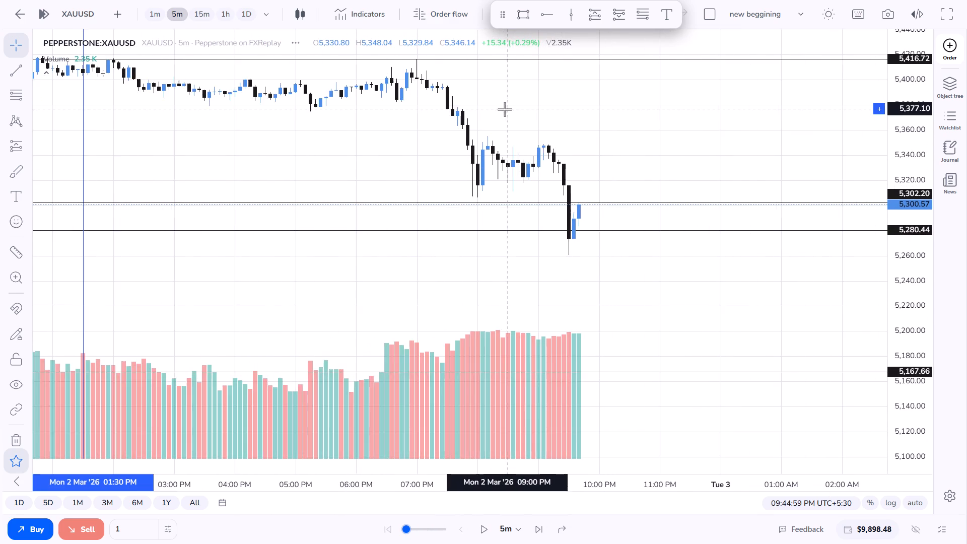
pyautogui.moveTo(534, 143); pyautogui.dragTo(472, 93)
pyautogui.scroll(-1, 466, 101)
pyautogui.scroll(3, 466, 101)
pyautogui.scroll(-5, 466, 101)
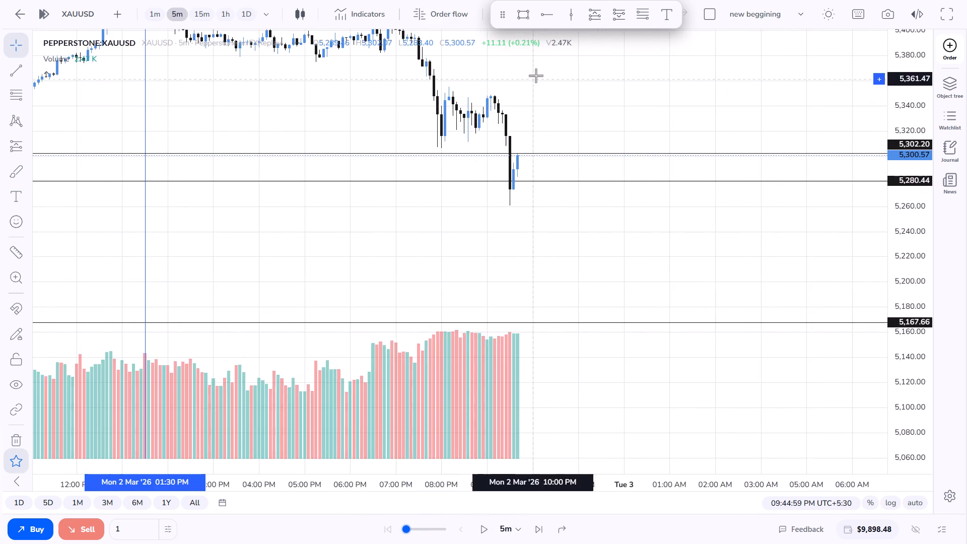
# Set up a XAUUSD market Buy order at 5,300.57 with a take profit at 5,300.95 and a stop loss at 5,280.51.
pyautogui.moveTo(529, 79); pyautogui.dragTo(499, 106)
pyautogui.scroll(2, 498, 106)
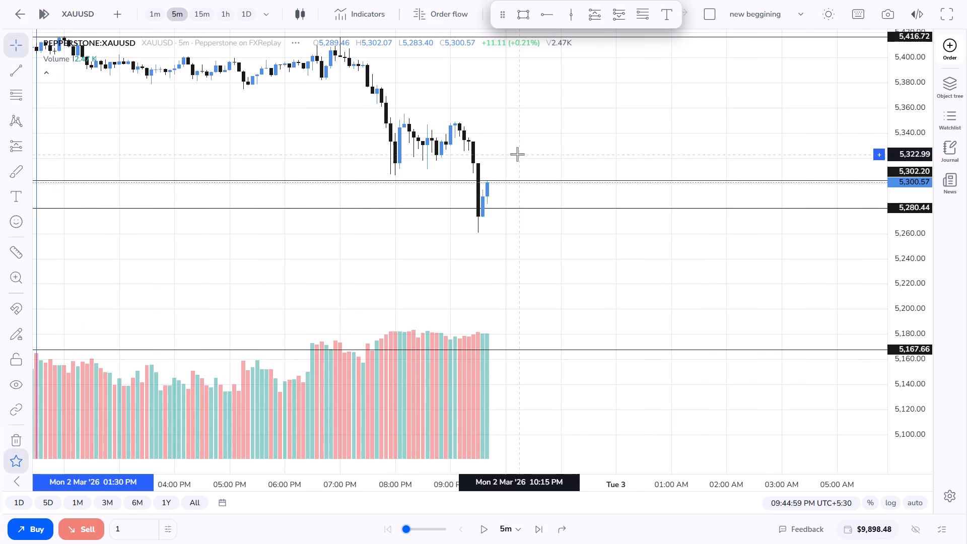
pyautogui.click(944, 41)
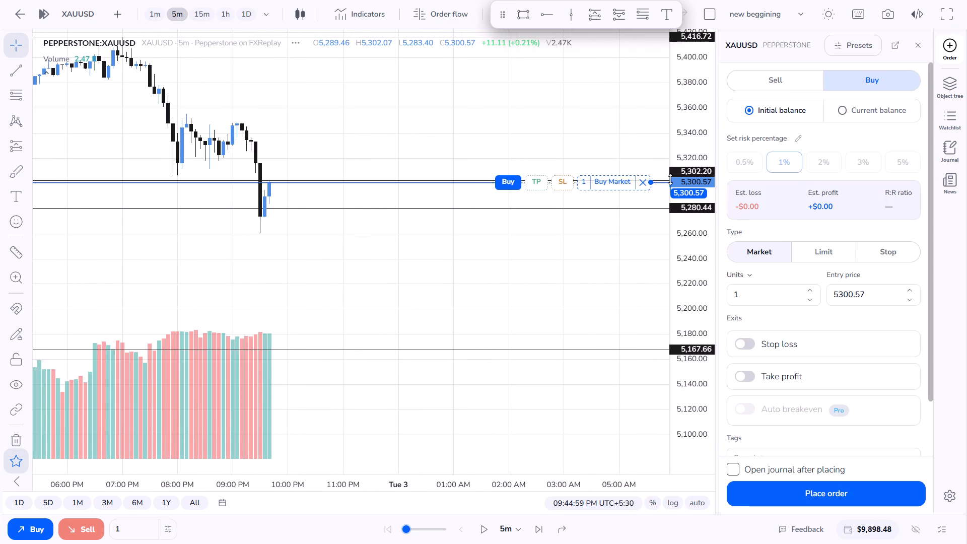
pyautogui.moveTo(538, 179); pyautogui.dragTo(538, 204)
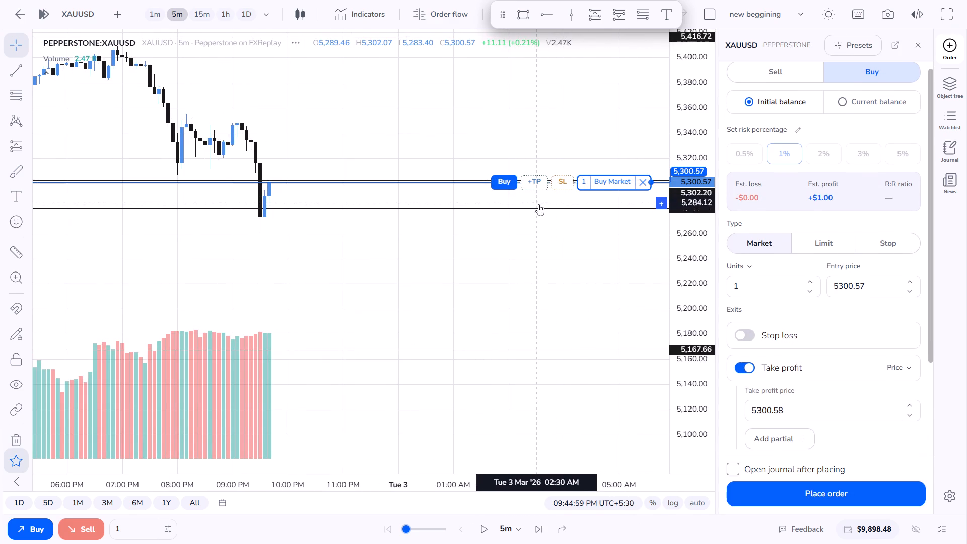
pyautogui.moveTo(538, 204); pyautogui.dragTo(541, 184)
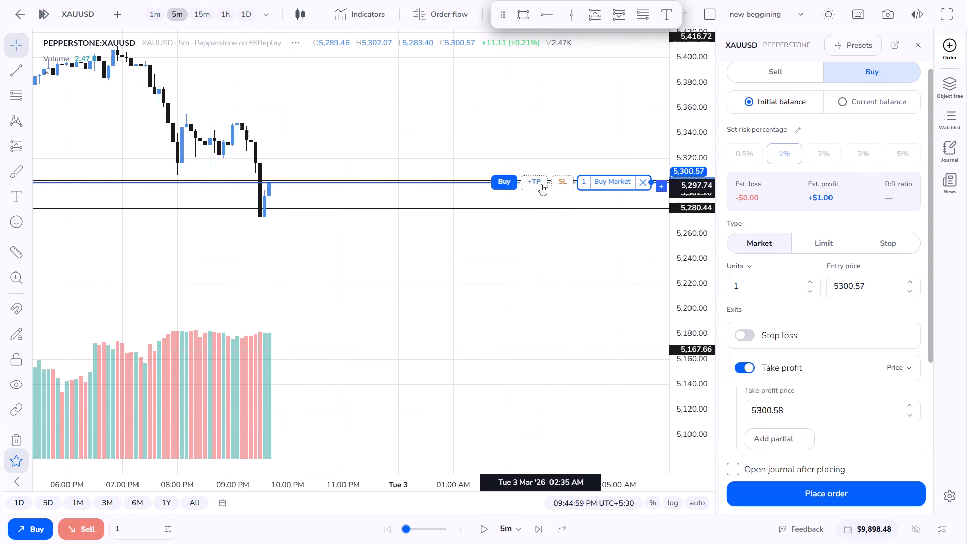
pyautogui.moveTo(541, 184); pyautogui.dragTo(542, 182)
pyautogui.moveTo(562, 183); pyautogui.dragTo(563, 203)
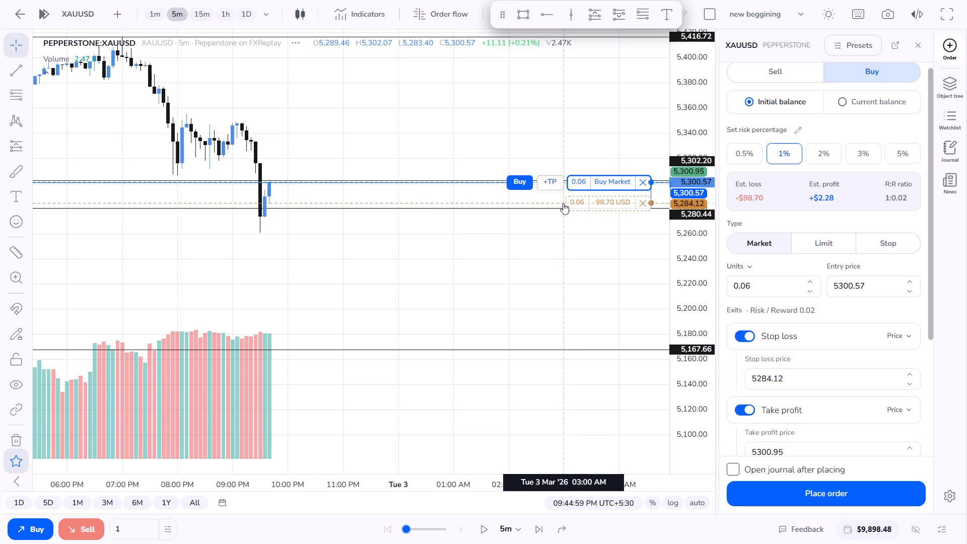
pyautogui.moveTo(563, 203); pyautogui.dragTo(563, 208)
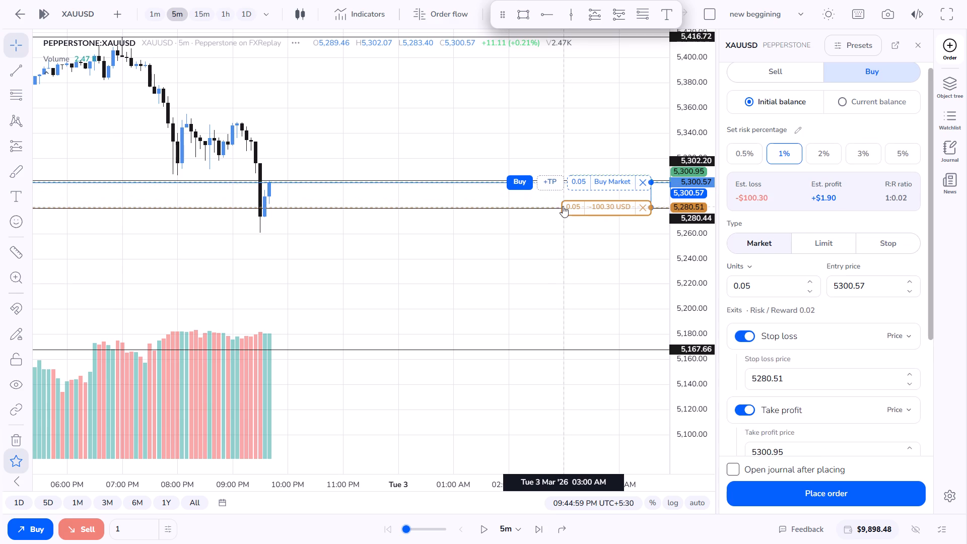
# Add a second take profit at 5,417.18, by the 5,416.72 level, and place the market Buy order.
pyautogui.moveTo(559, 183); pyautogui.dragTo(550, 104)
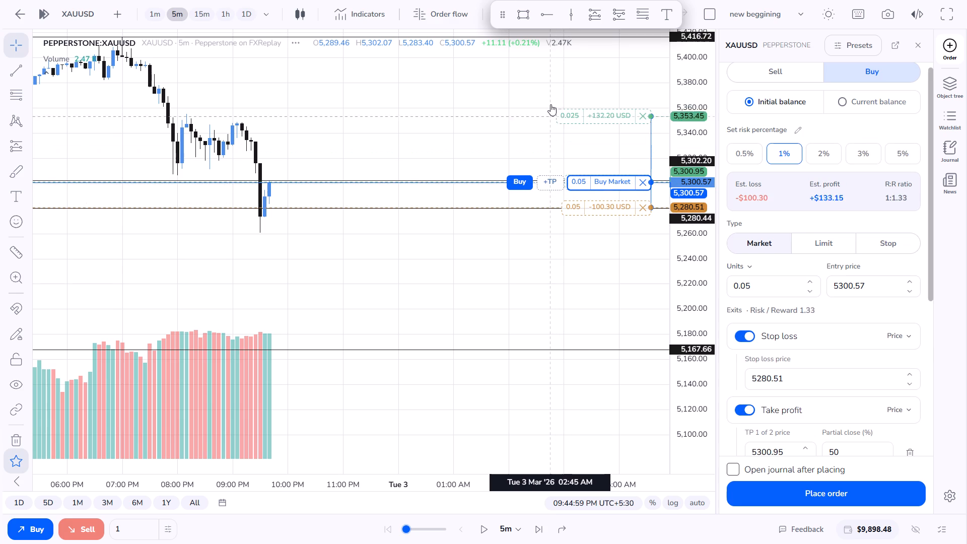
pyautogui.moveTo(550, 104); pyautogui.dragTo(552, 93)
pyautogui.scroll(-7, 552, 93)
pyautogui.moveTo(489, 139); pyautogui.dragTo(493, 165)
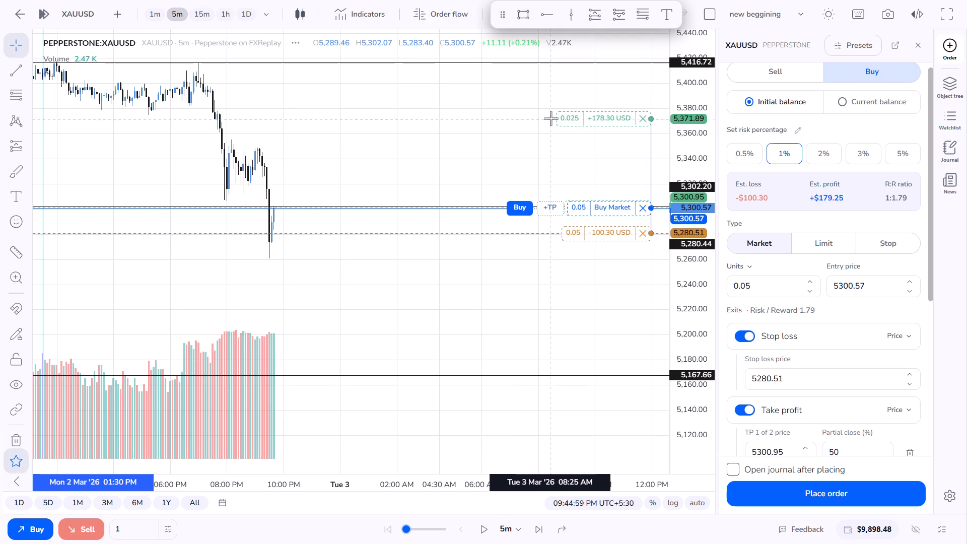
pyautogui.moveTo(561, 118); pyautogui.dragTo(560, 154)
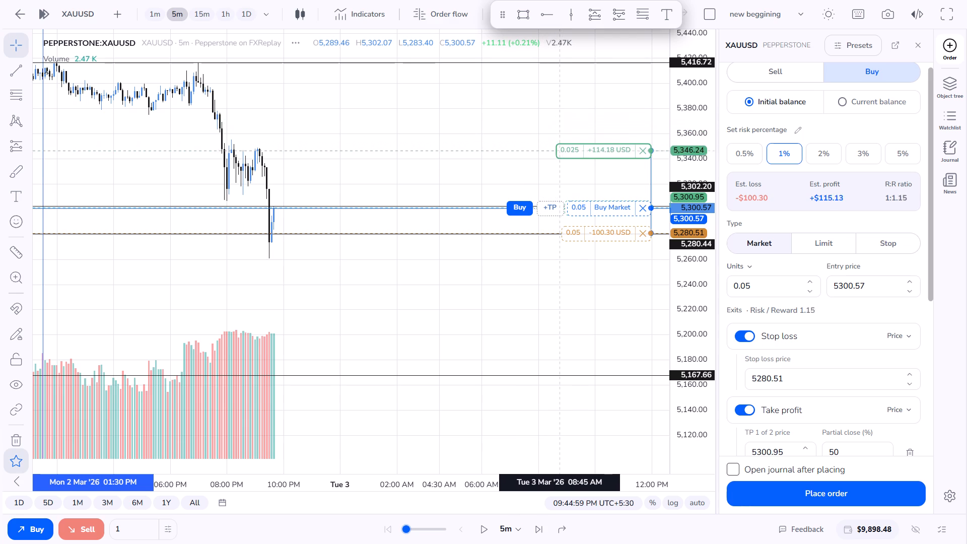
pyautogui.moveTo(560, 154); pyautogui.dragTo(556, 145)
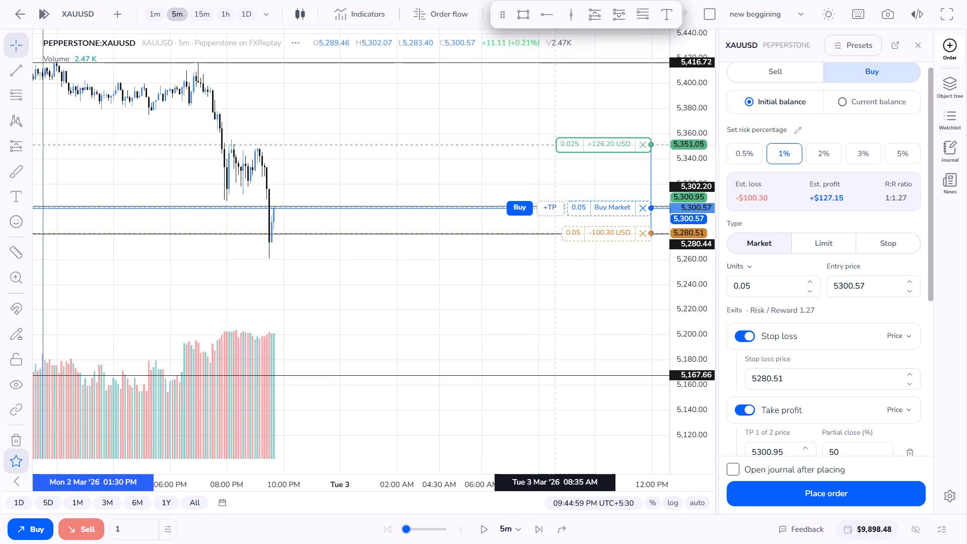
pyautogui.moveTo(556, 145); pyautogui.dragTo(557, 146)
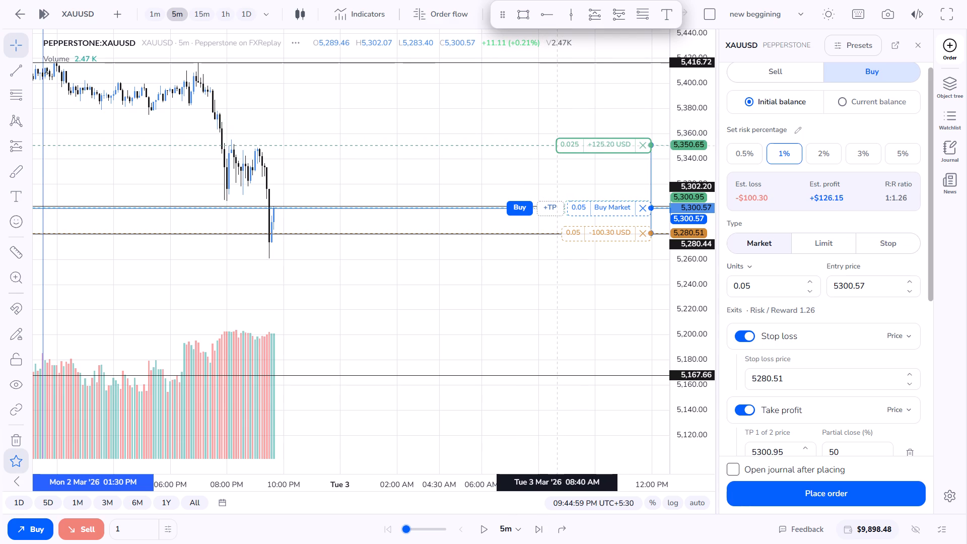
pyautogui.moveTo(557, 146); pyautogui.dragTo(557, 146)
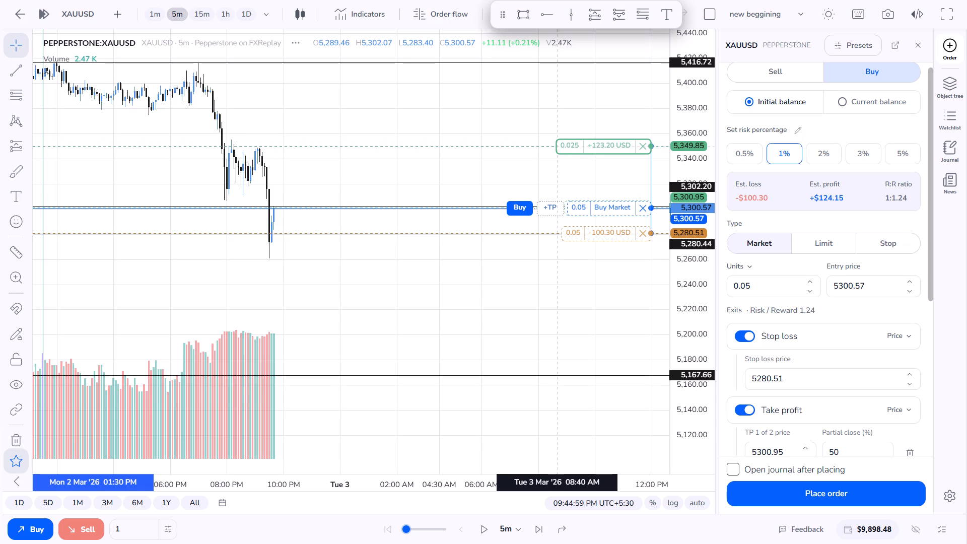
pyautogui.moveTo(557, 146); pyautogui.dragTo(548, 82)
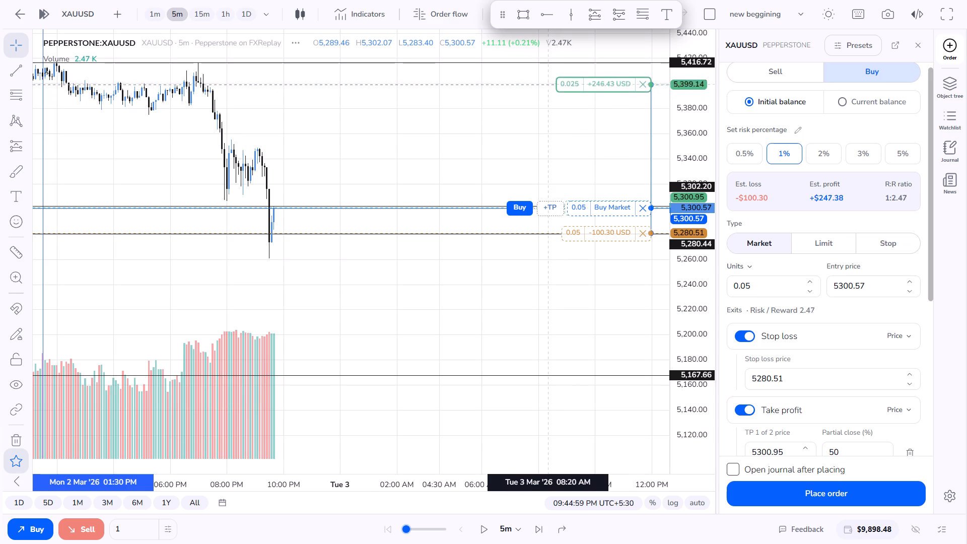
pyautogui.moveTo(548, 82); pyautogui.dragTo(553, 61)
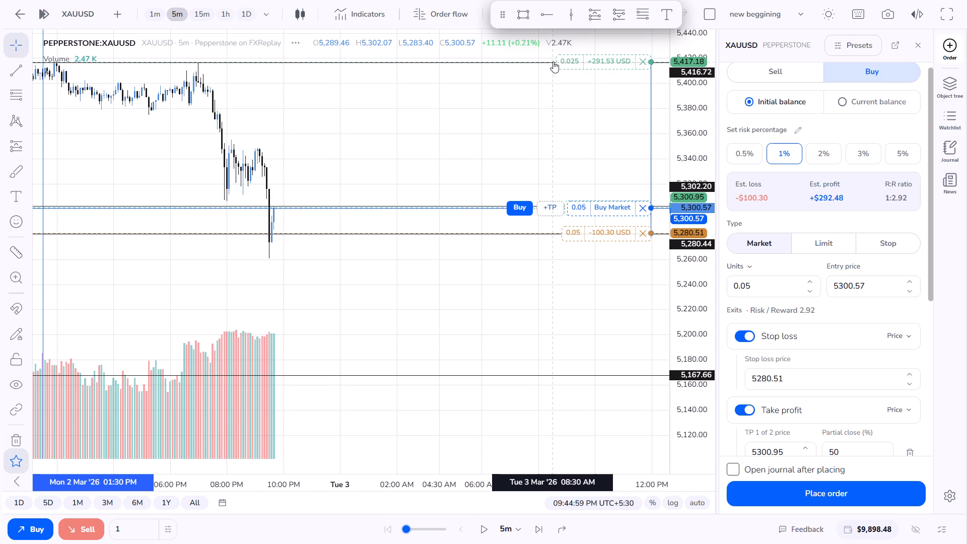
pyautogui.click(769, 489)
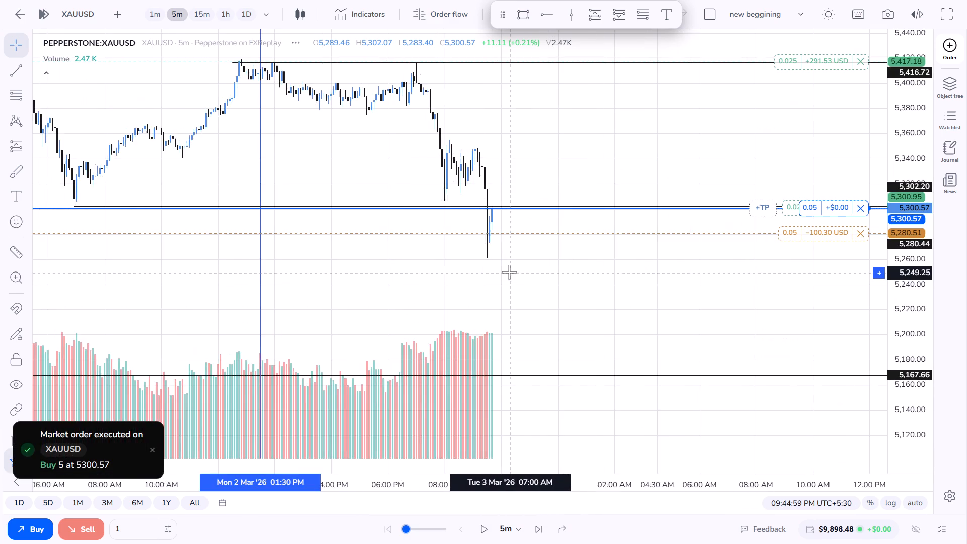
# Run the replay forward in 5-minute steps from March 2, 09:44:59 PM to play out the open buy trade.
pyautogui.scroll(6, 509, 272)
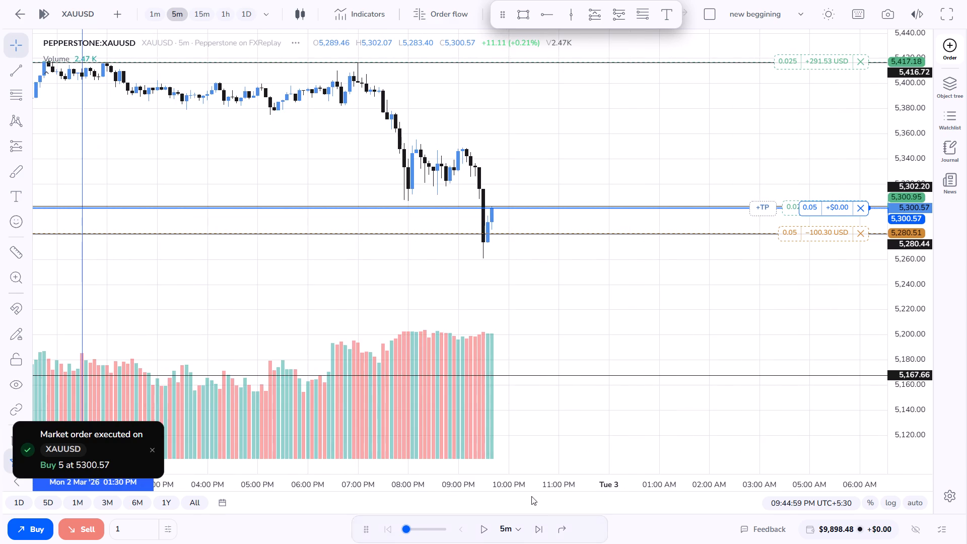
pyautogui.click(486, 531)
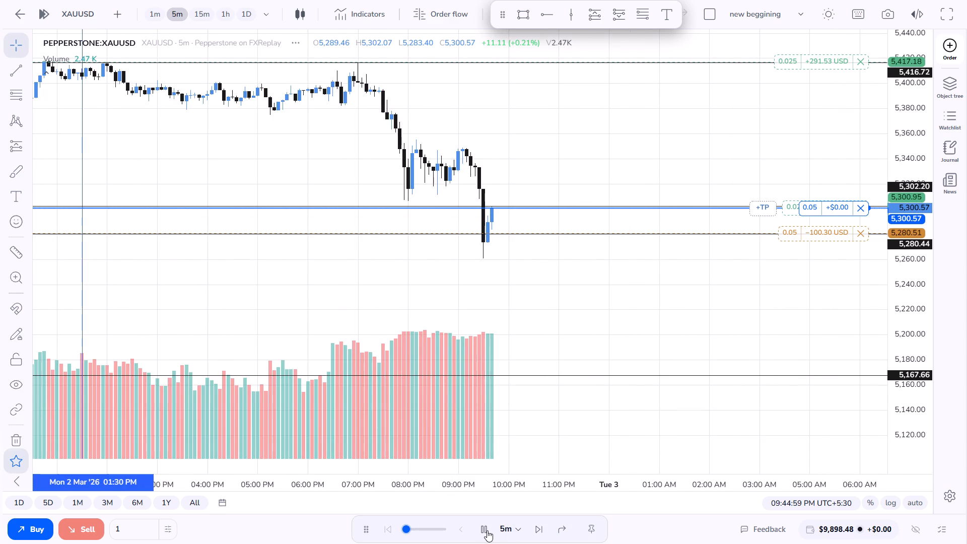
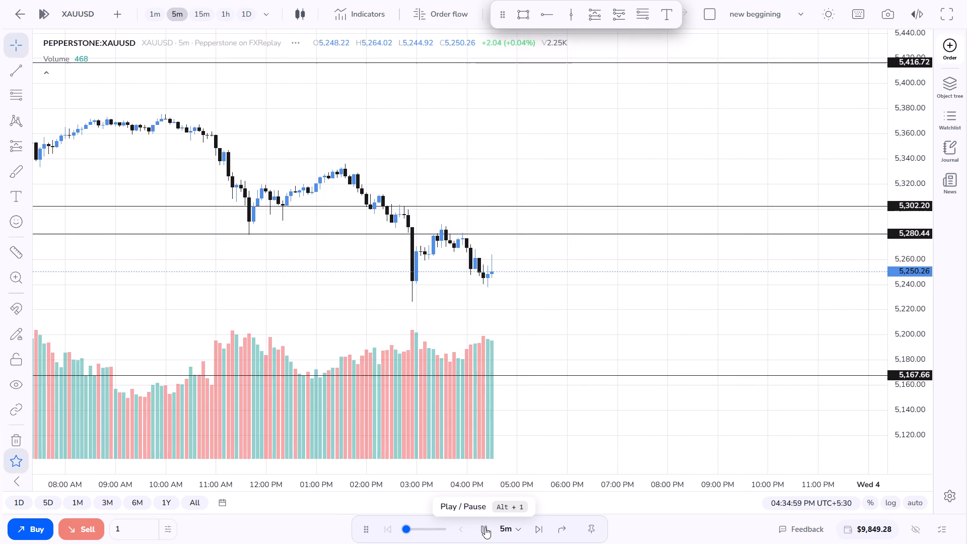
# Pause the 5-minute replay at March 3, 04:39:59 PM.
pyautogui.click(485, 527)
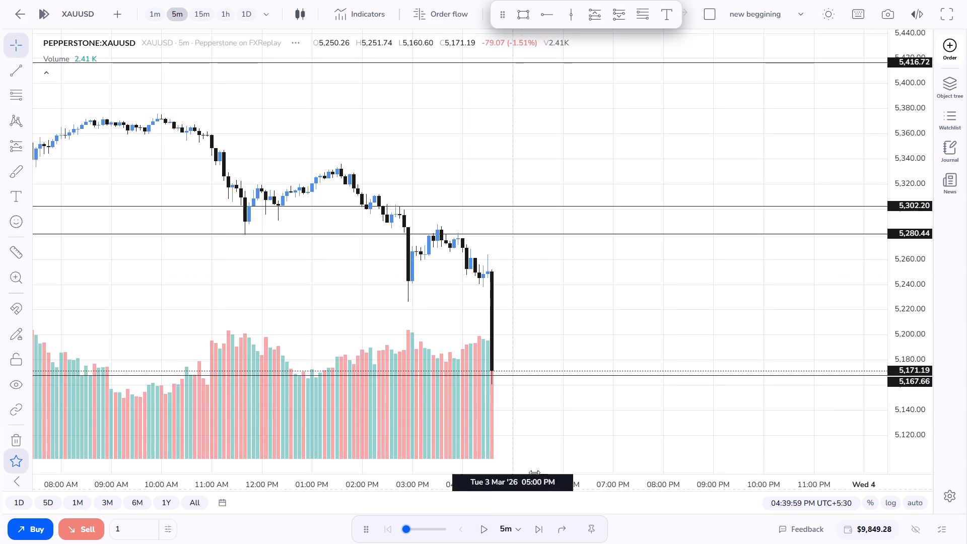
# Switch XAUUSD to the 1-hour timeframe and examine the sell-off from the 5,416.72 level down to 5,167.66.
pyautogui.scroll(-11, 548, 416)
pyautogui.scroll(-5, 240, 23)
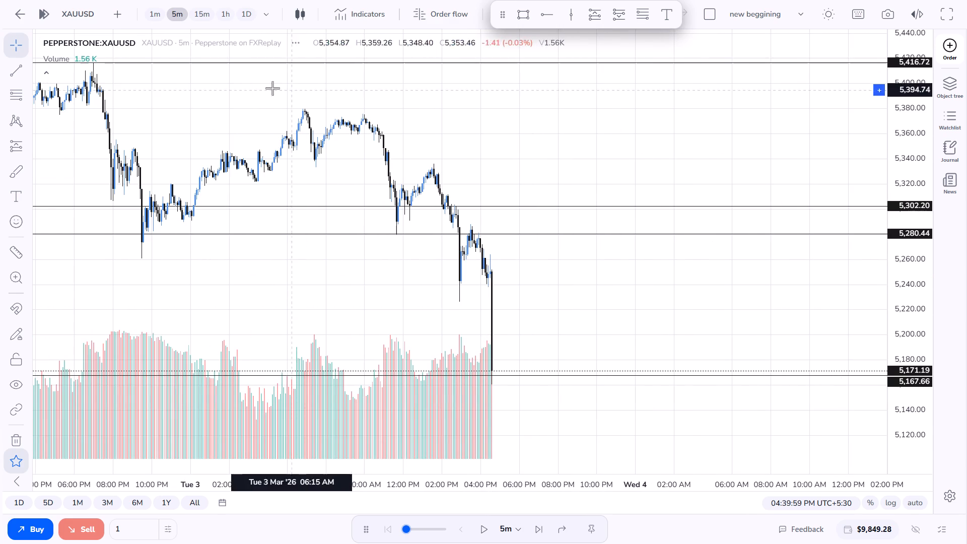
pyautogui.scroll(1, 214, 28)
pyautogui.click(223, 7)
pyautogui.scroll(6, 367, 131)
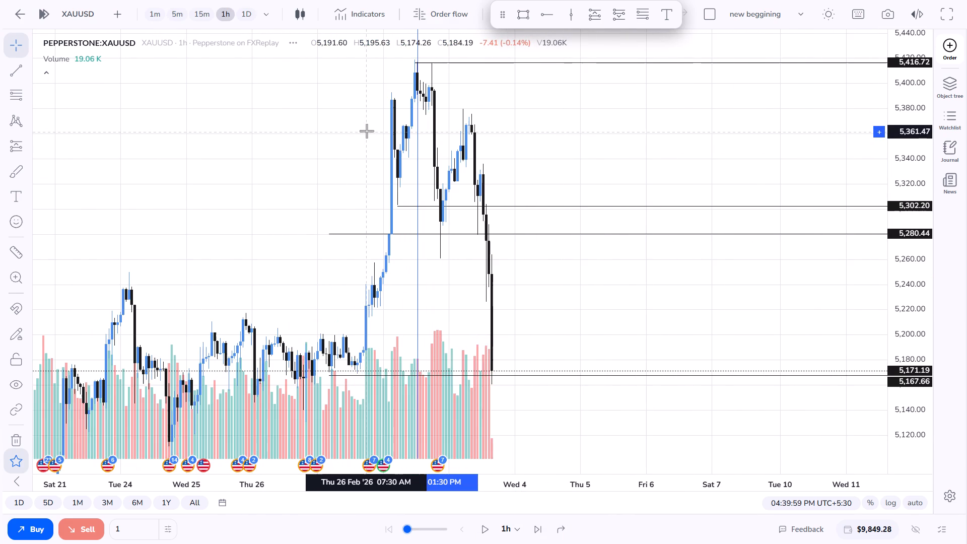
pyautogui.scroll(7, 397, 137)
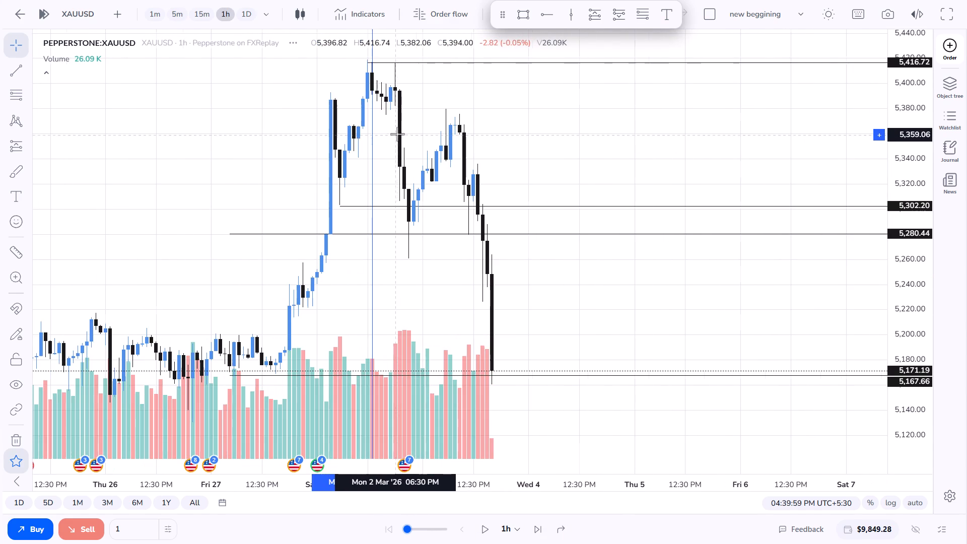
pyautogui.scroll(1, 397, 134)
pyautogui.scroll(-3, 397, 134)
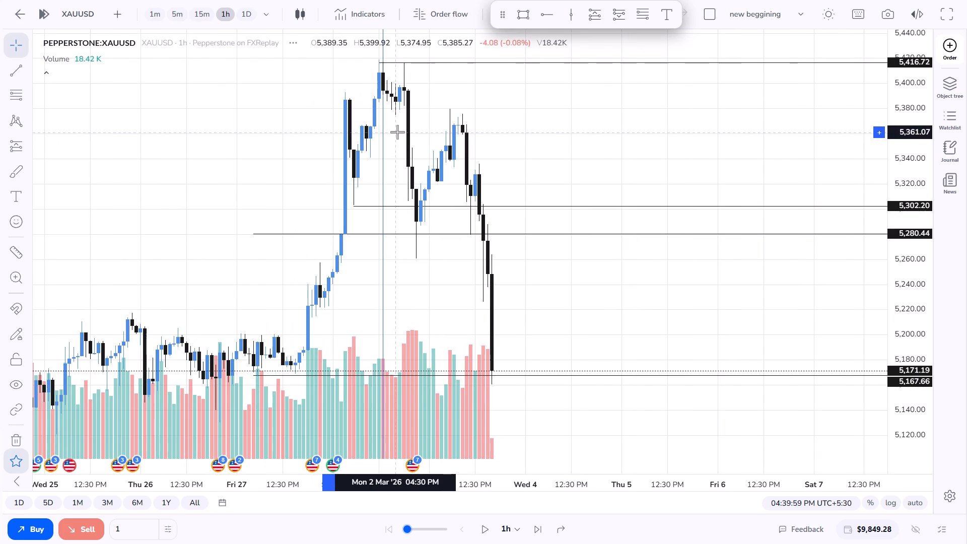
pyautogui.scroll(-1, 397, 132)
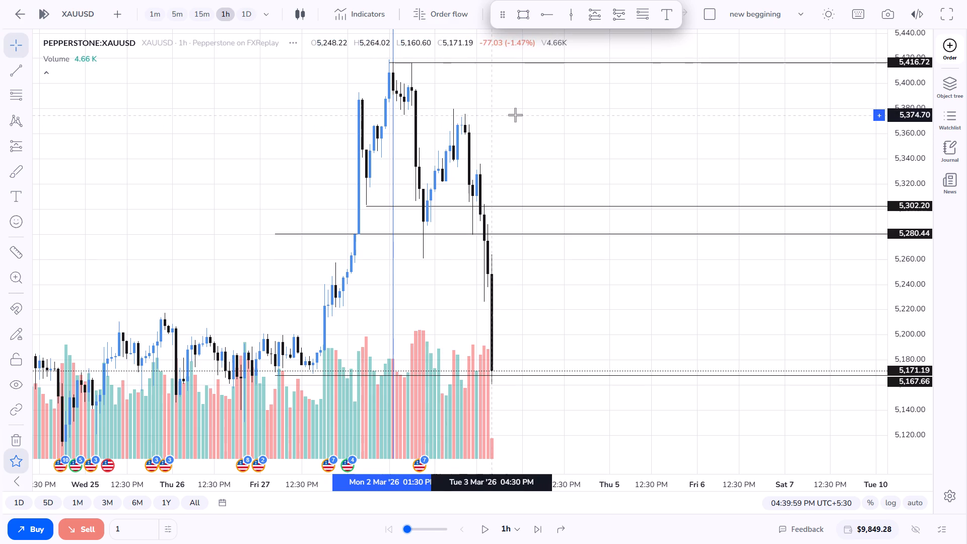
pyautogui.scroll(3, 513, 120)
pyautogui.scroll(-7, 513, 120)
pyautogui.moveTo(363, 177); pyautogui.dragTo(372, 286)
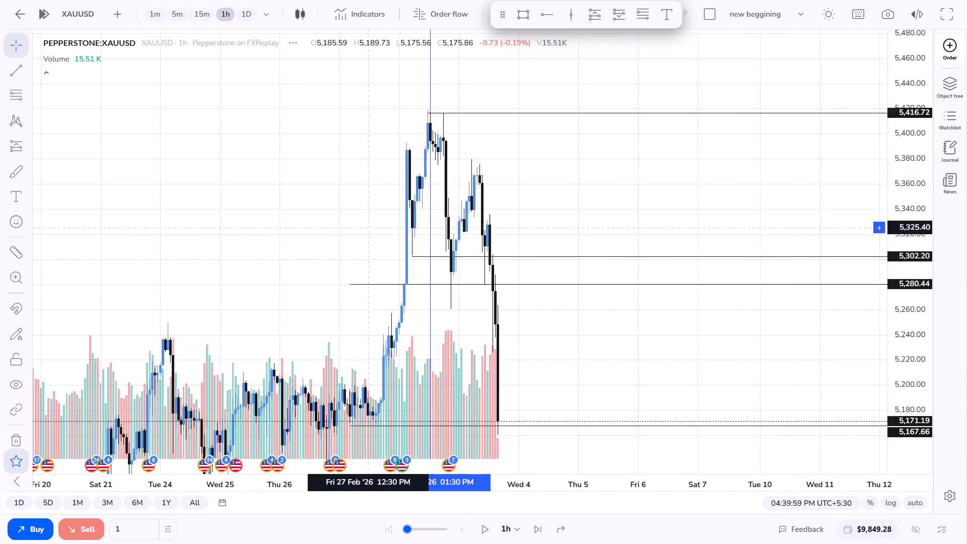
pyautogui.moveTo(372, 286); pyautogui.dragTo(343, 325)
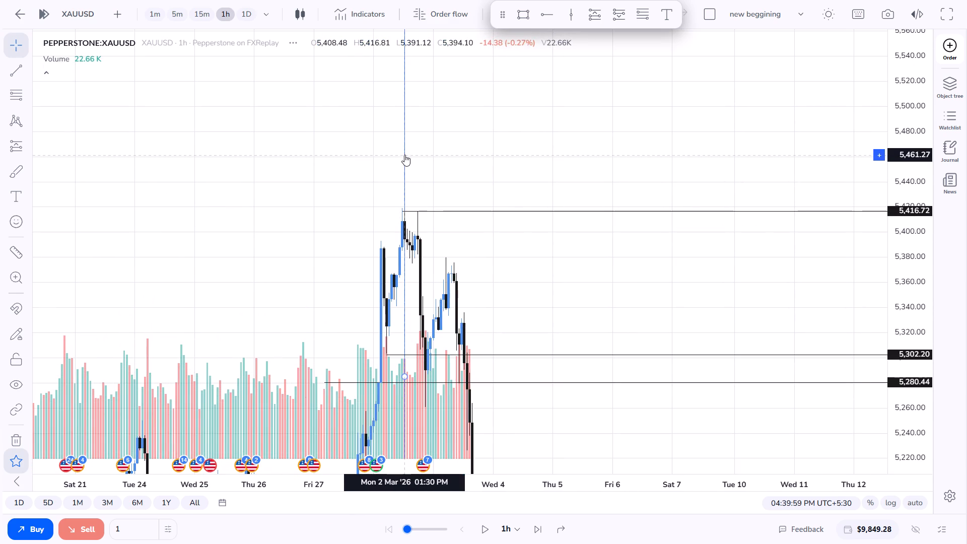
# Delete the vertical line at Monday, March 2, 01:30 PM.
pyautogui.click(404, 155)
pyautogui.click(912, 143)
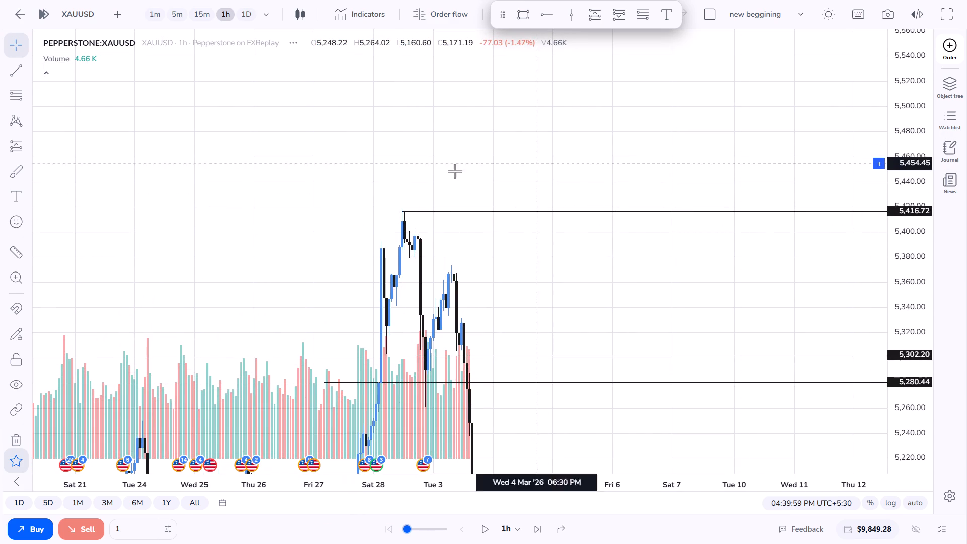
# Delete the horizontal ray marking the 5,416.72 high.
pyautogui.scroll(3, 397, 171)
pyautogui.moveTo(350, 178); pyautogui.dragTo(330, 0)
pyautogui.scroll(-5, 334, 46)
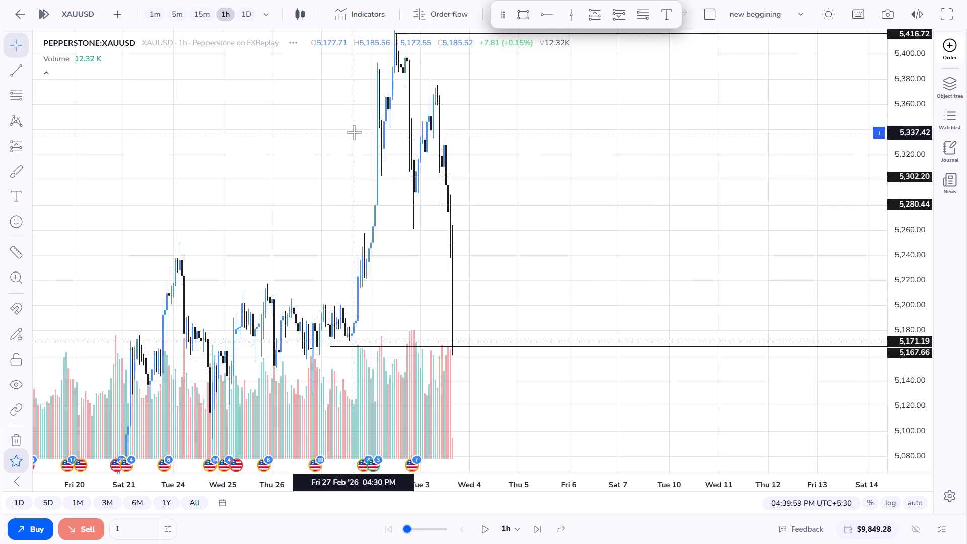
pyautogui.scroll(5, 354, 132)
pyautogui.moveTo(384, 119); pyautogui.dragTo(368, 165)
pyautogui.click(363, 77)
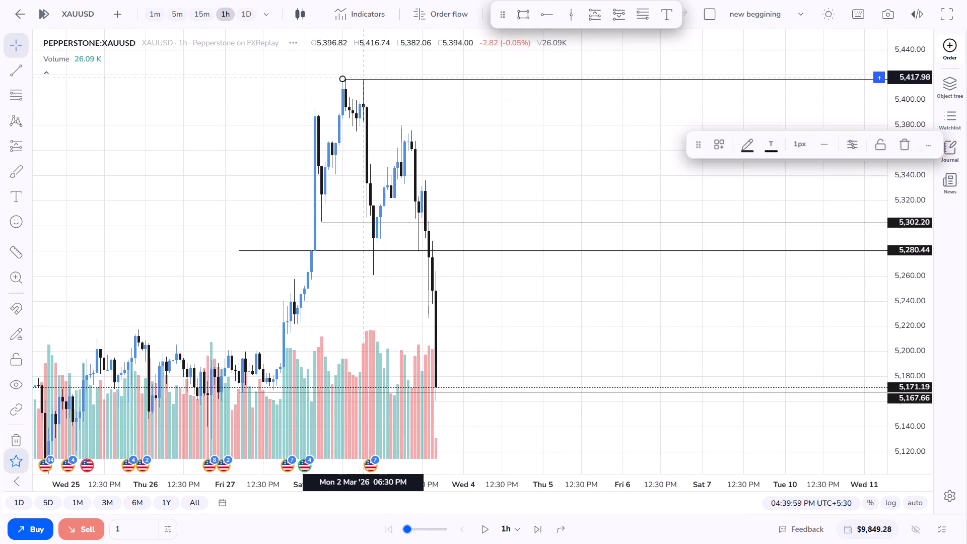
pyautogui.click(362, 75)
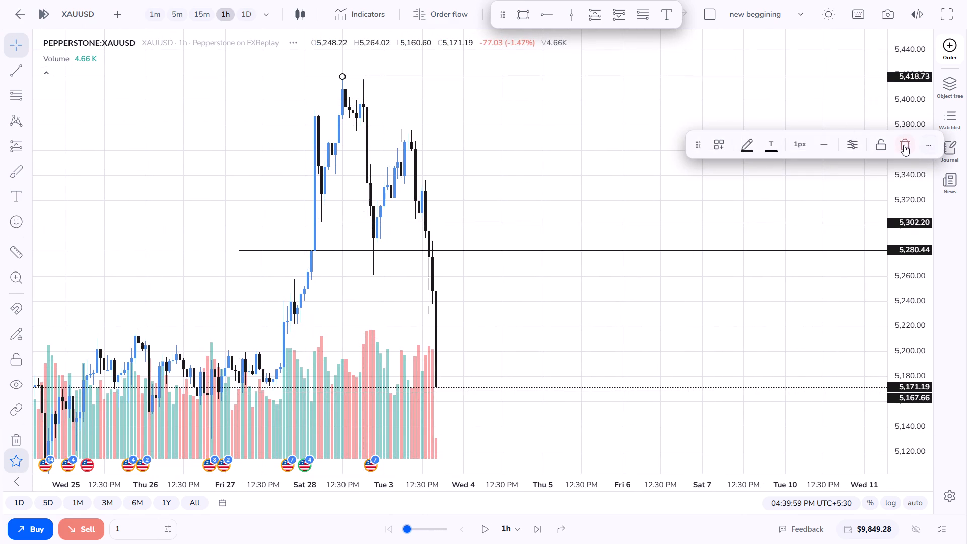
pyautogui.click(904, 145)
# Examine the 1-hour price structure around the 5,302.20, 5,280.44 and 5,167.66 levels.
pyautogui.scroll(3, 506, 144)
pyautogui.scroll(-4, 490, 118)
pyautogui.moveTo(469, 144); pyautogui.dragTo(435, 92)
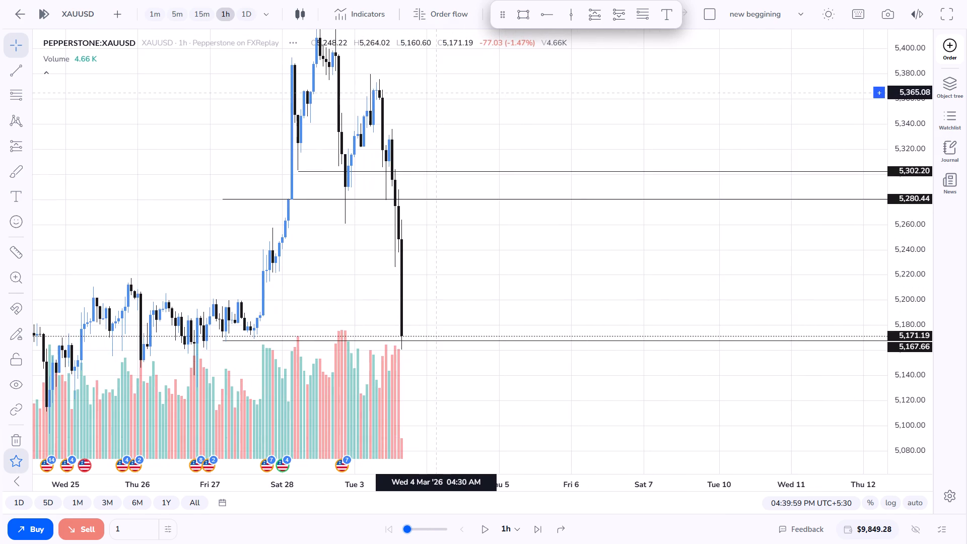
pyautogui.moveTo(435, 92); pyautogui.dragTo(433, 93)
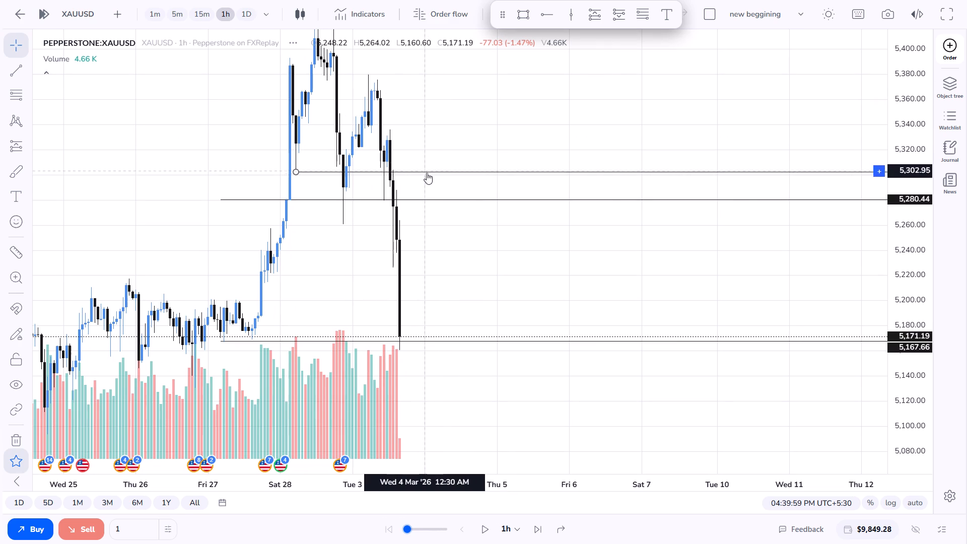
pyautogui.scroll(6, 432, 180)
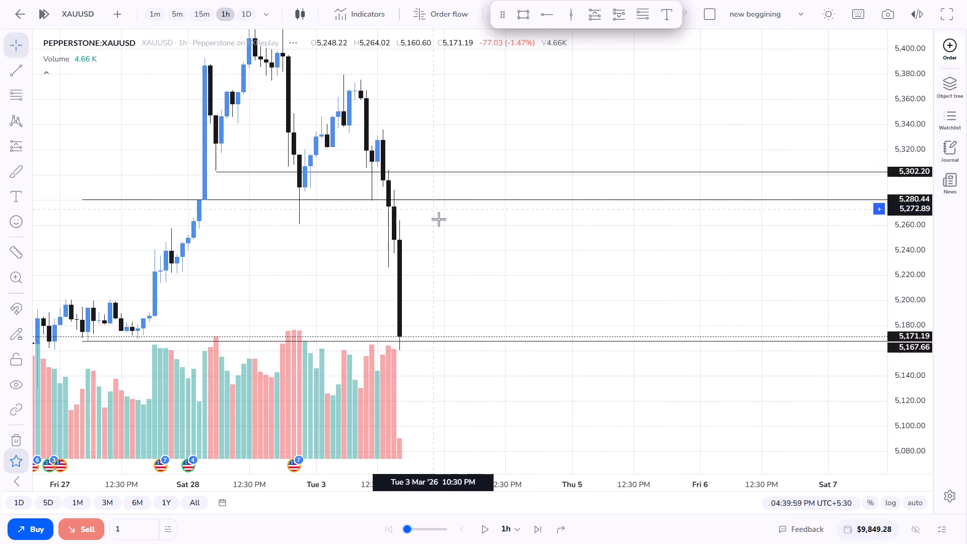
pyautogui.moveTo(459, 251); pyautogui.dragTo(427, 173)
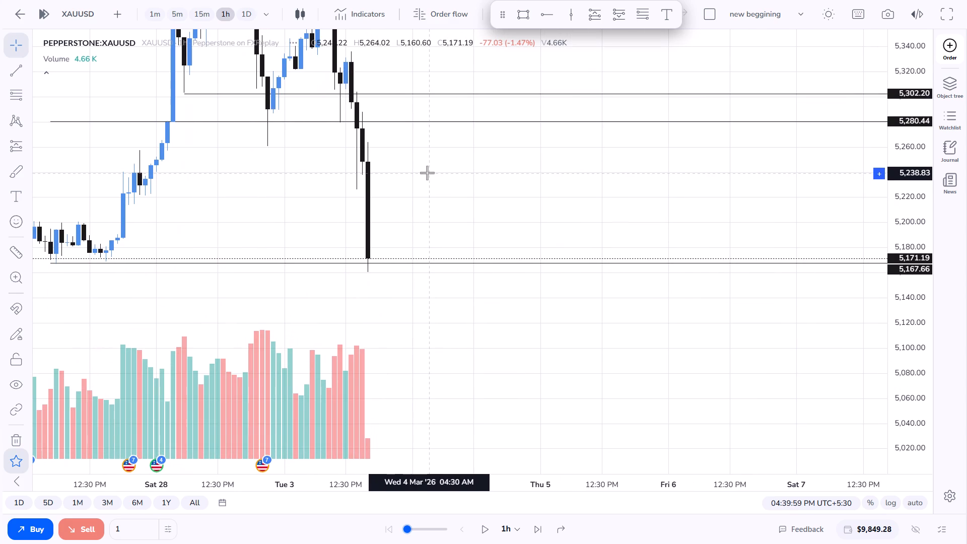
pyautogui.scroll(3, 427, 173)
pyautogui.scroll(-8, 427, 173)
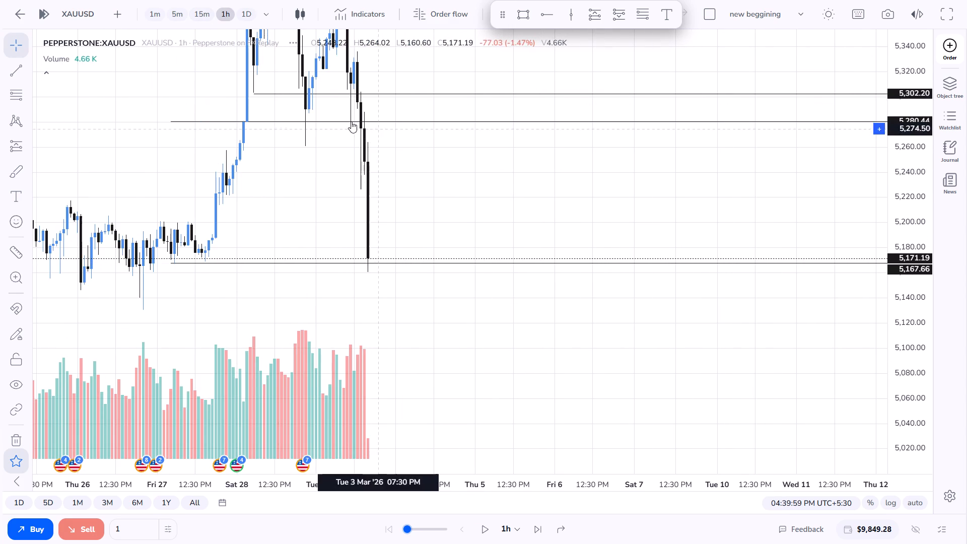
pyautogui.scroll(4, 395, 128)
pyautogui.scroll(-6, 395, 128)
pyautogui.moveTo(375, 145); pyautogui.dragTo(427, 228)
pyautogui.scroll(-4, 907, 94)
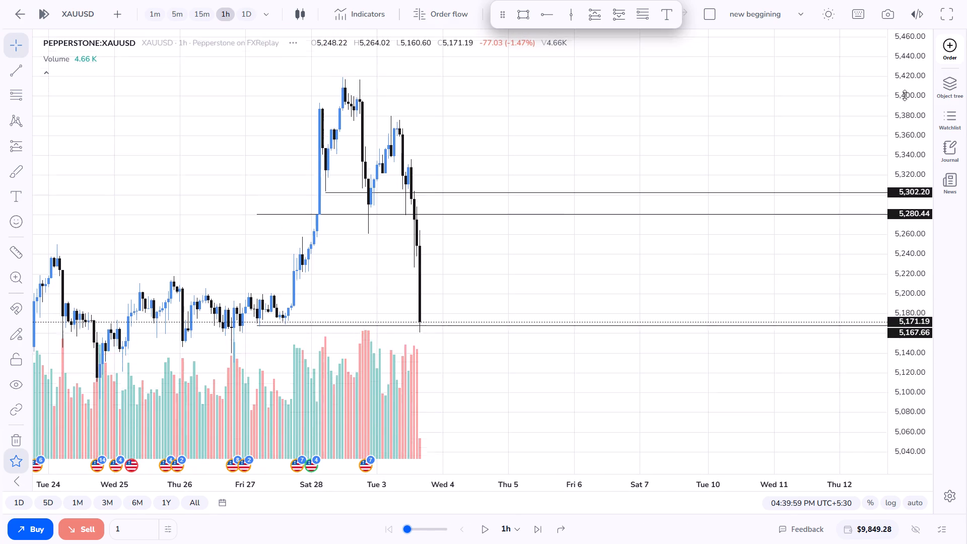
pyautogui.scroll(-7, 905, 95)
pyautogui.scroll(7, 414, 94)
pyautogui.scroll(-7, 392, 98)
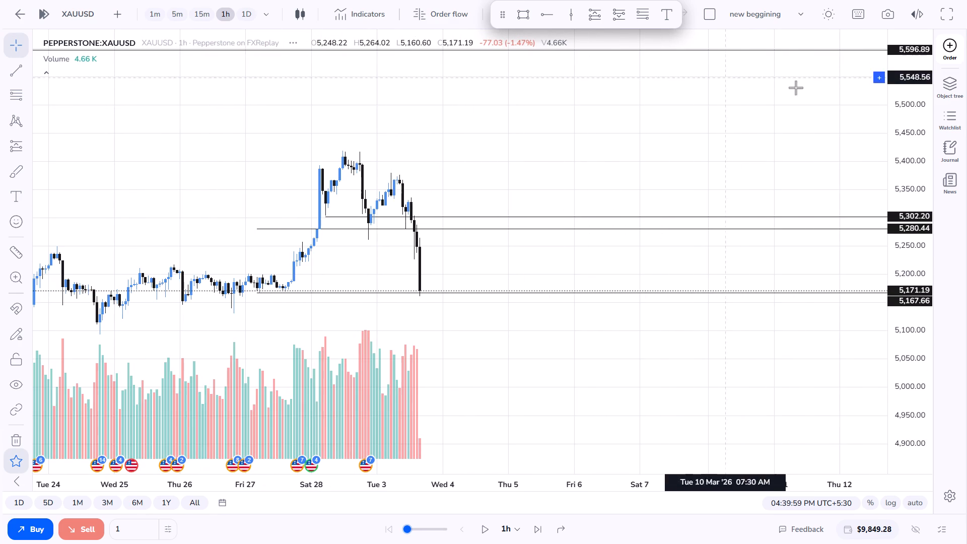
pyautogui.scroll(8, 896, 149)
pyautogui.scroll(7, 524, 120)
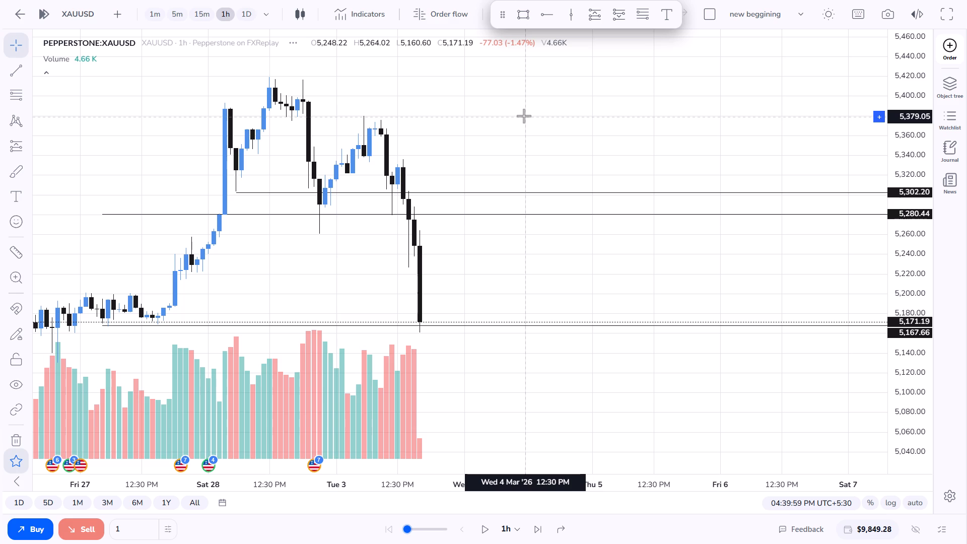
pyautogui.scroll(-7, 458, 162)
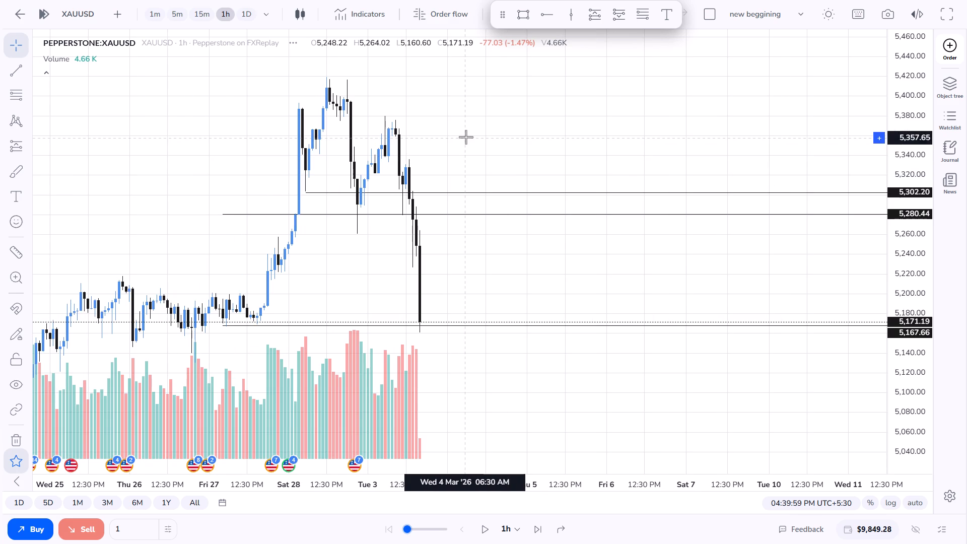
pyautogui.scroll(-7, 466, 137)
pyautogui.scroll(6, 463, 130)
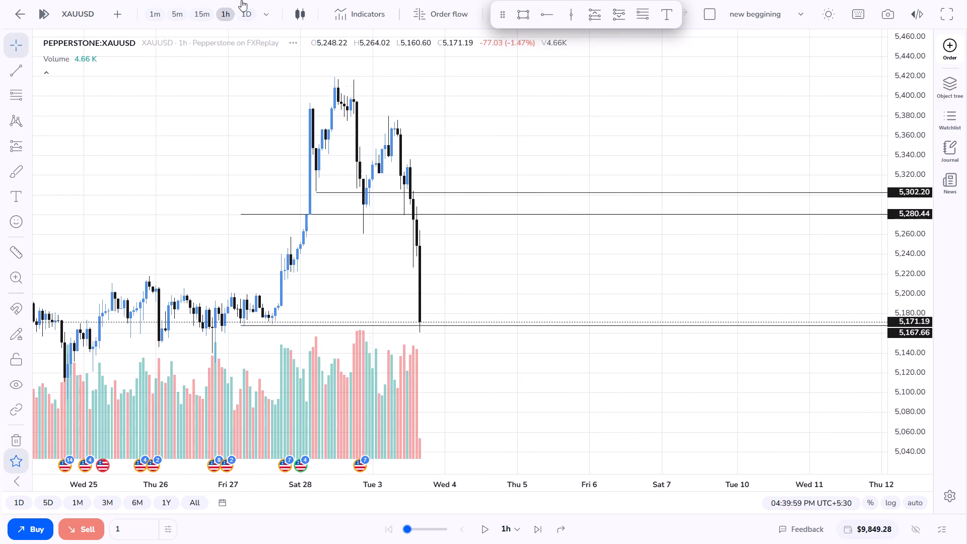
# Switch to the 5-minute timeframe and advance the replay to March 3, 04:44:59 PM.
pyautogui.click(183, 12)
pyautogui.scroll(2, 421, 141)
pyautogui.scroll(-8, 424, 138)
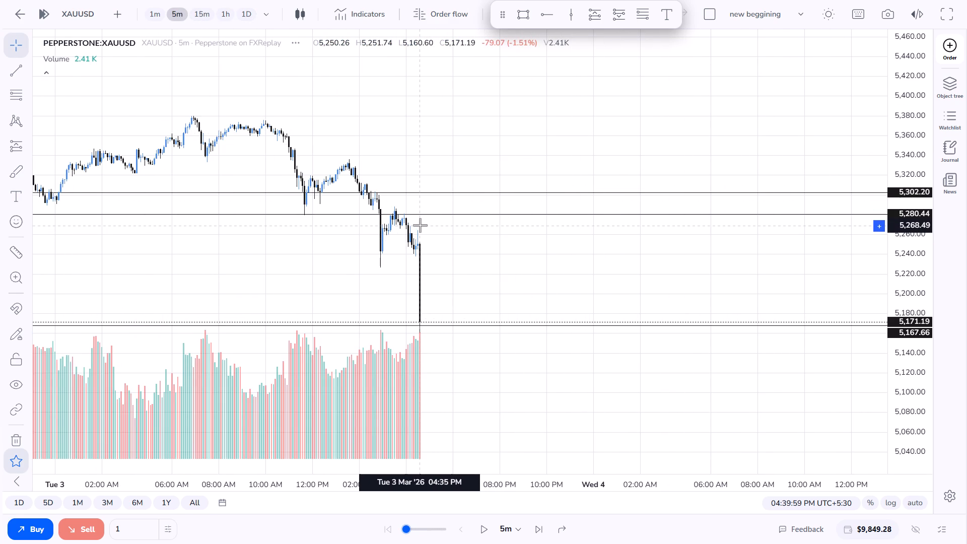
pyautogui.moveTo(419, 149); pyautogui.dragTo(424, 52)
pyautogui.scroll(-2, 425, 181)
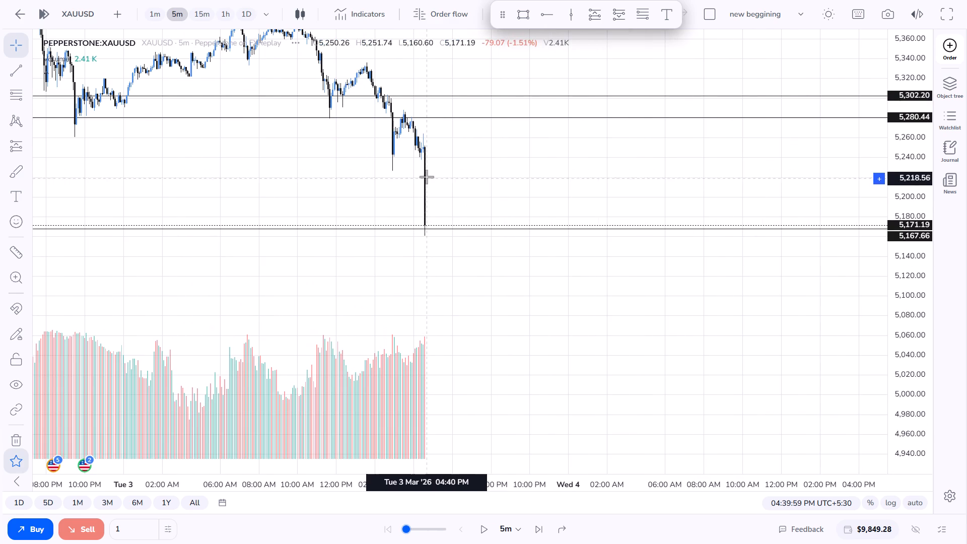
pyautogui.scroll(7, 415, 161)
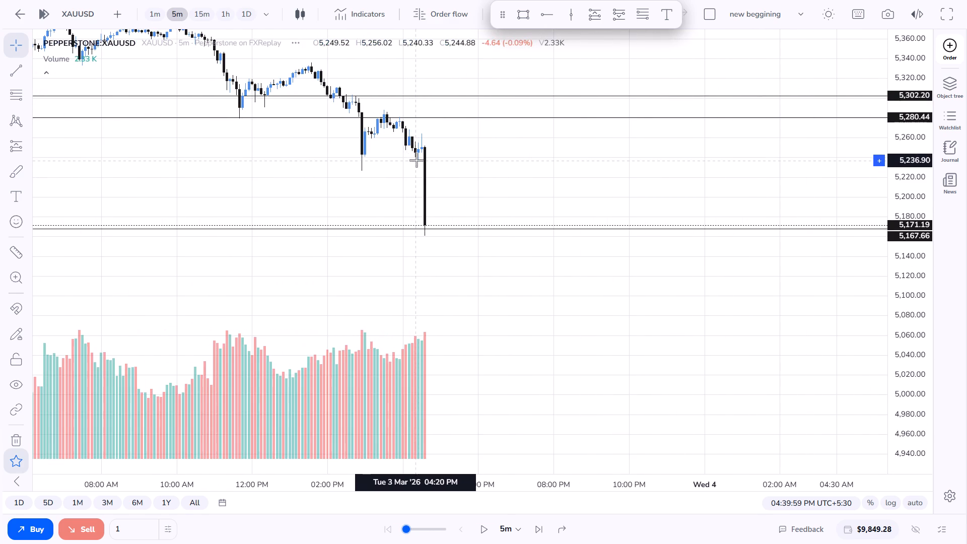
pyautogui.click(482, 530)
pyautogui.click(485, 528)
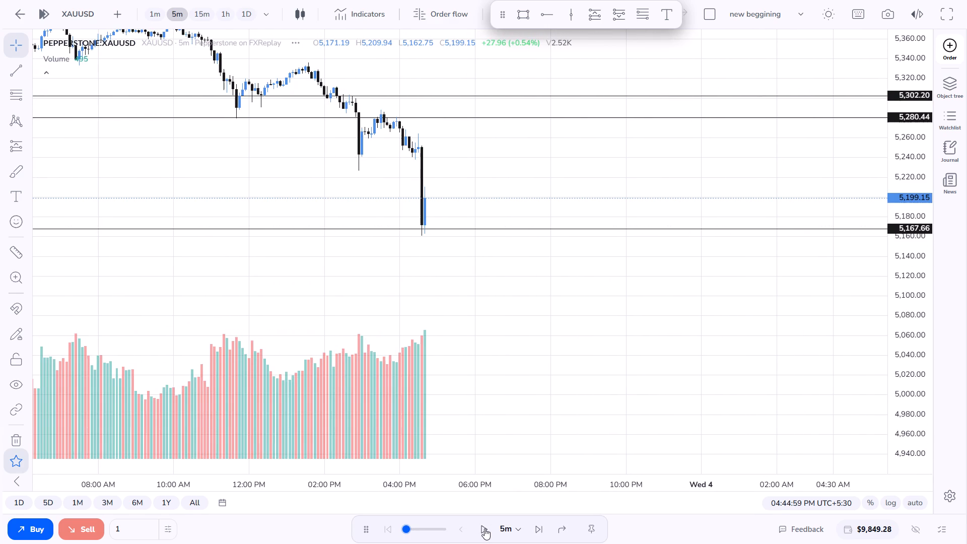
# Check the candles at the 5,167.66 level and run the replay forward to March 3, 04:59:59 PM.
pyautogui.moveTo(392, 198); pyautogui.dragTo(393, 226)
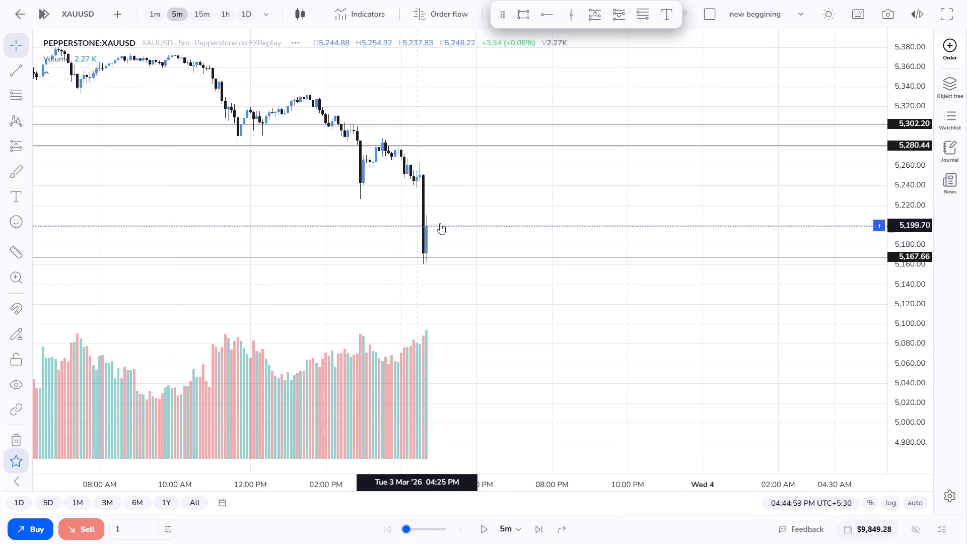
pyautogui.scroll(4, 423, 219)
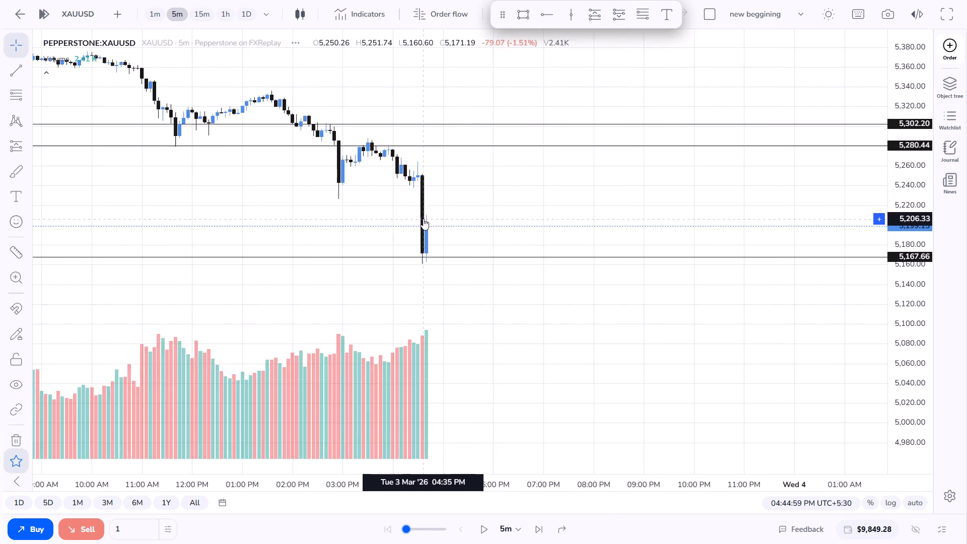
pyautogui.scroll(2, 423, 219)
pyautogui.scroll(-6, 423, 219)
pyautogui.scroll(2, 916, 198)
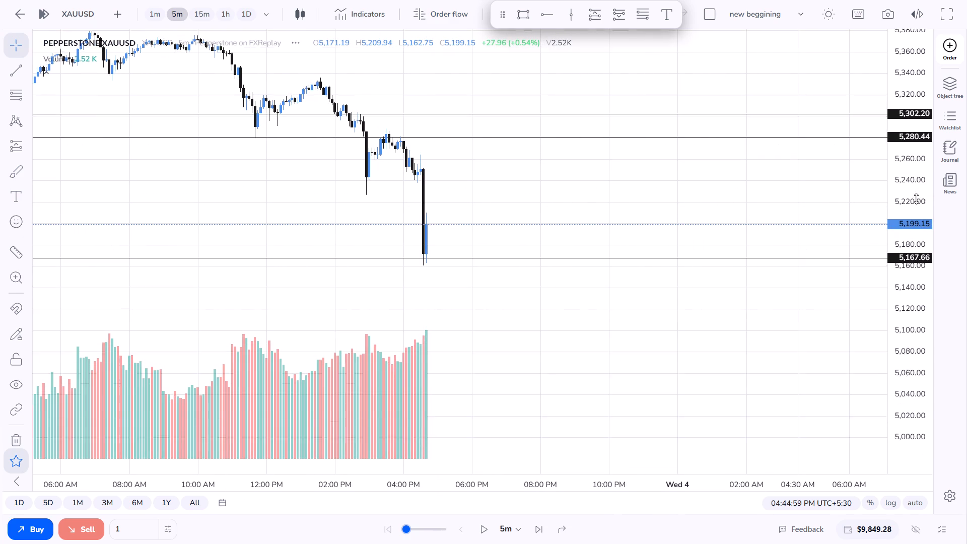
pyautogui.scroll(4, 916, 198)
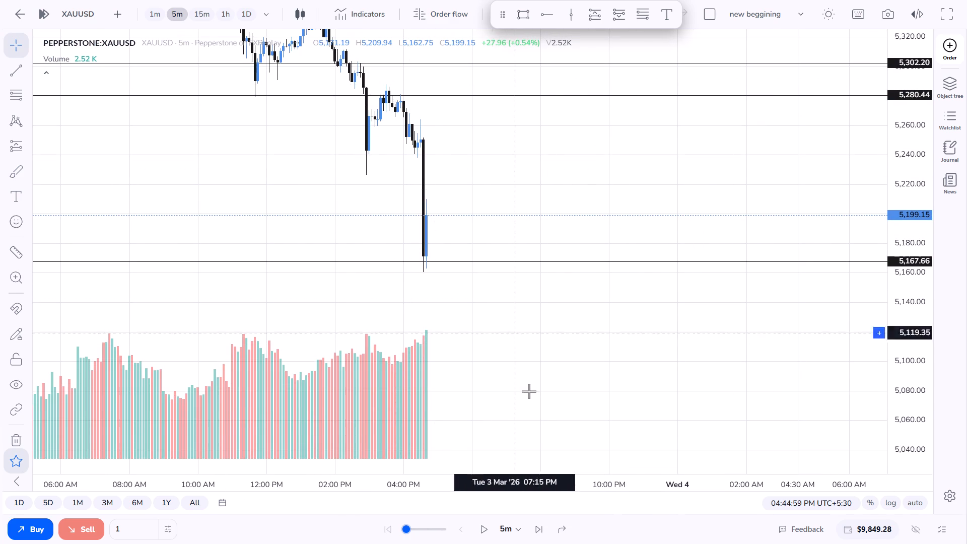
pyautogui.click(483, 525)
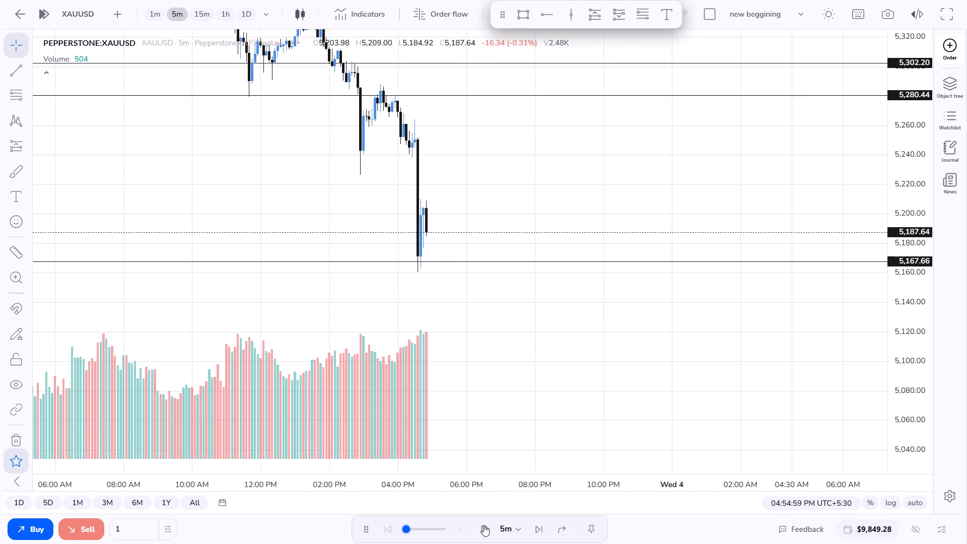
pyautogui.click(483, 525)
# Examine the 5-minute price history around and below the 5,167.66 level, from February 26 to the latest March 3 drop.
pyautogui.scroll(5, 362, 128)
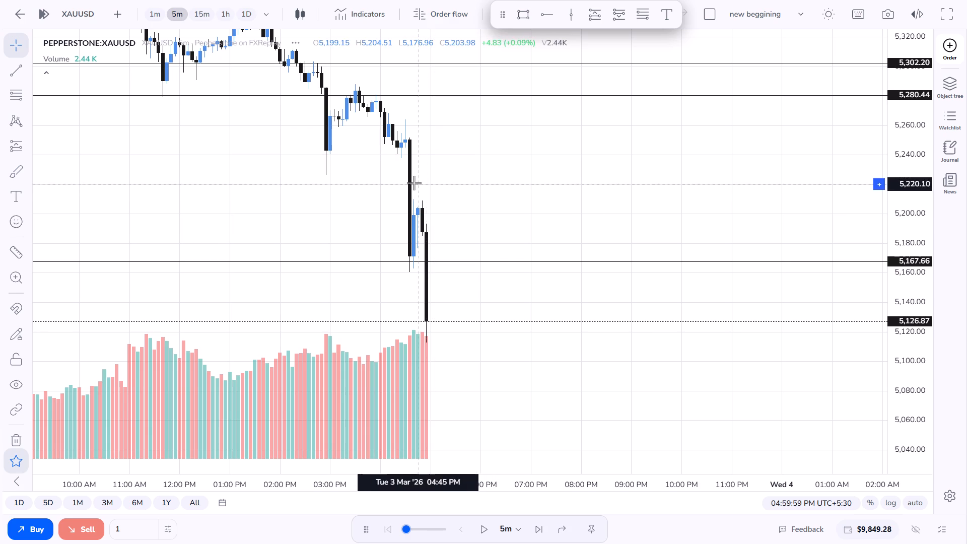
pyautogui.scroll(5, 364, 216)
pyautogui.scroll(-14, 370, 209)
pyautogui.moveTo(327, 201); pyautogui.dragTo(734, 35)
pyautogui.scroll(-6, 653, 70)
pyautogui.moveTo(464, 132); pyautogui.dragTo(617, 230)
pyautogui.scroll(-2, 633, 227)
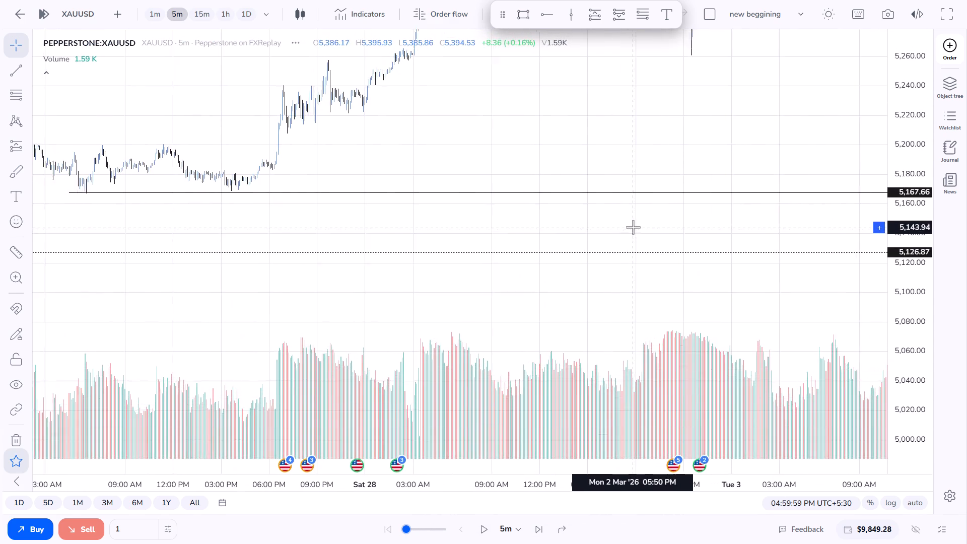
pyautogui.scroll(-6, 633, 227)
pyautogui.moveTo(603, 258); pyautogui.dragTo(183, 198)
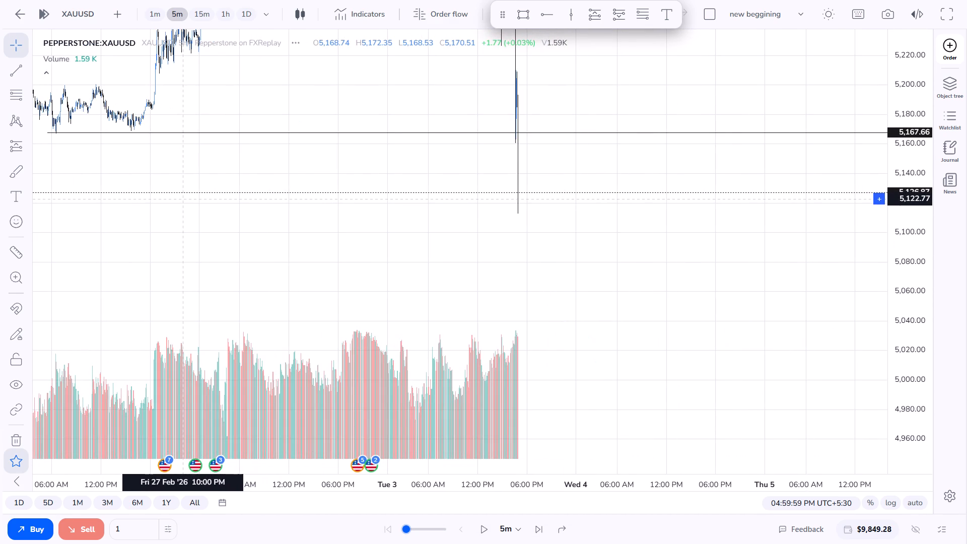
pyautogui.moveTo(183, 198); pyautogui.dragTo(555, 207)
pyautogui.scroll(4, 560, 209)
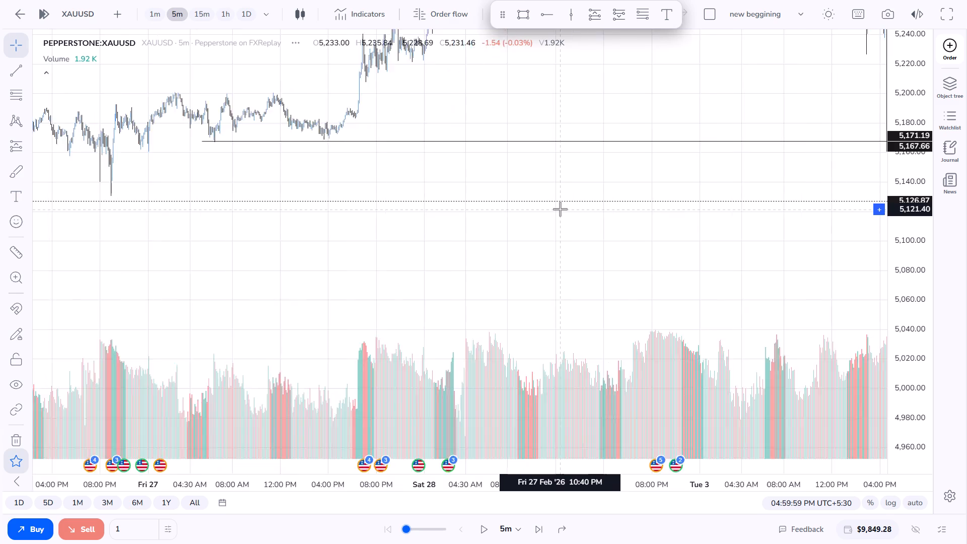
pyautogui.scroll(-8, 560, 209)
pyautogui.scroll(20, 554, 209)
pyautogui.scroll(5, 554, 209)
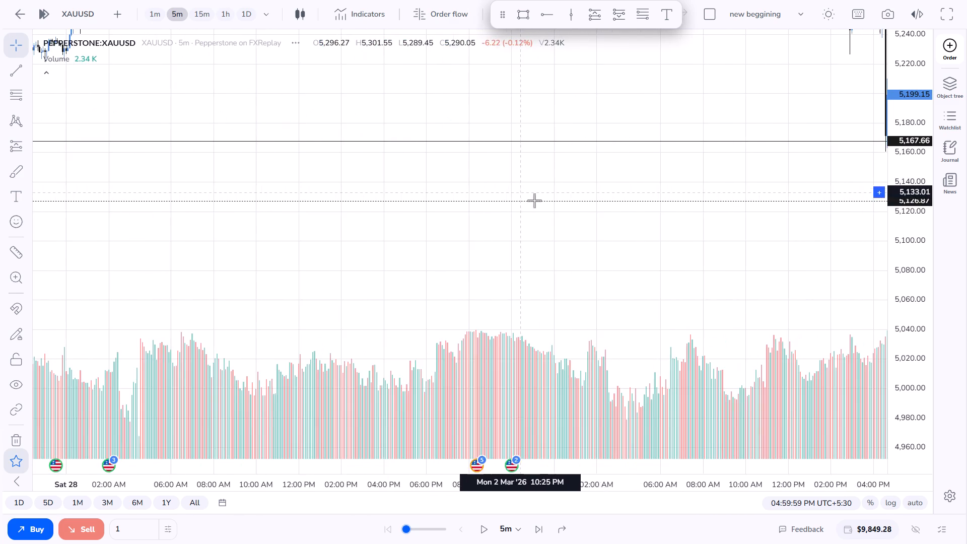
pyautogui.scroll(11, 600, 212)
pyautogui.moveTo(665, 187); pyautogui.dragTo(86, 174)
pyautogui.moveTo(208, 193); pyautogui.dragTo(255, 197)
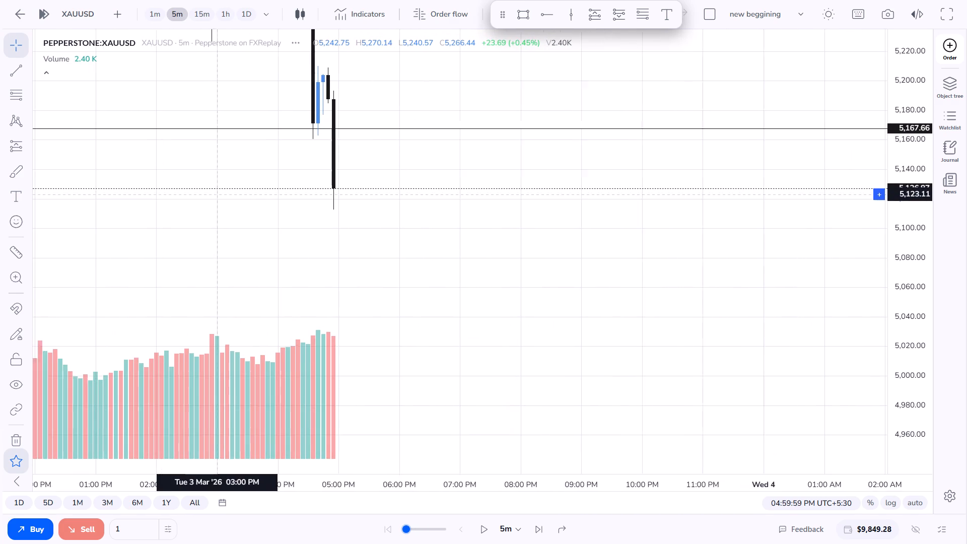
pyautogui.moveTo(255, 197); pyautogui.dragTo(307, 192)
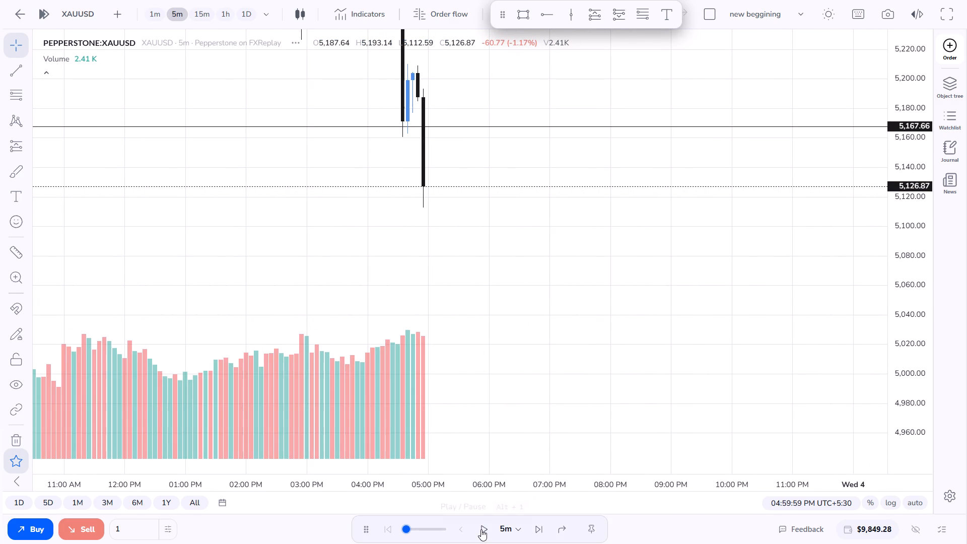
pyautogui.moveTo(430, 187); pyautogui.dragTo(458, 230)
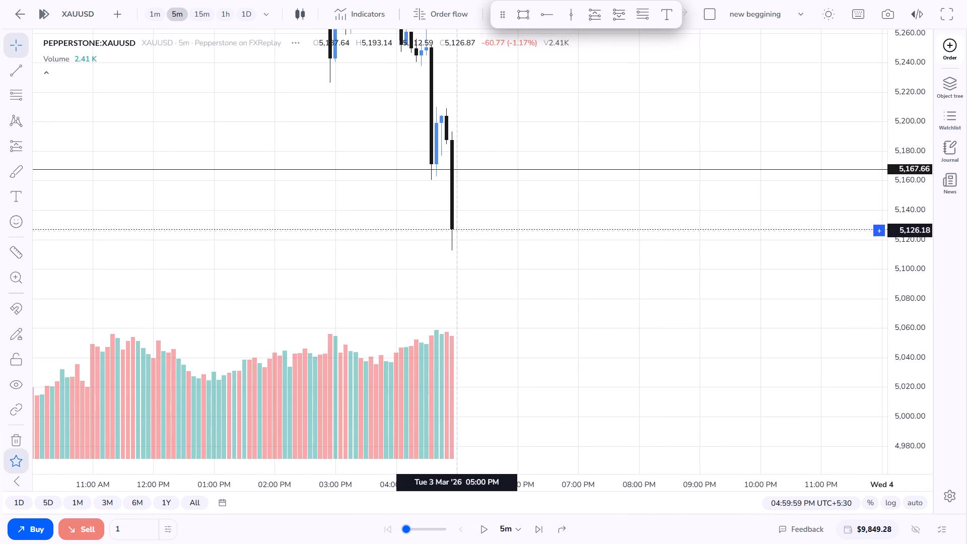
pyautogui.moveTo(458, 230); pyautogui.dragTo(462, 272)
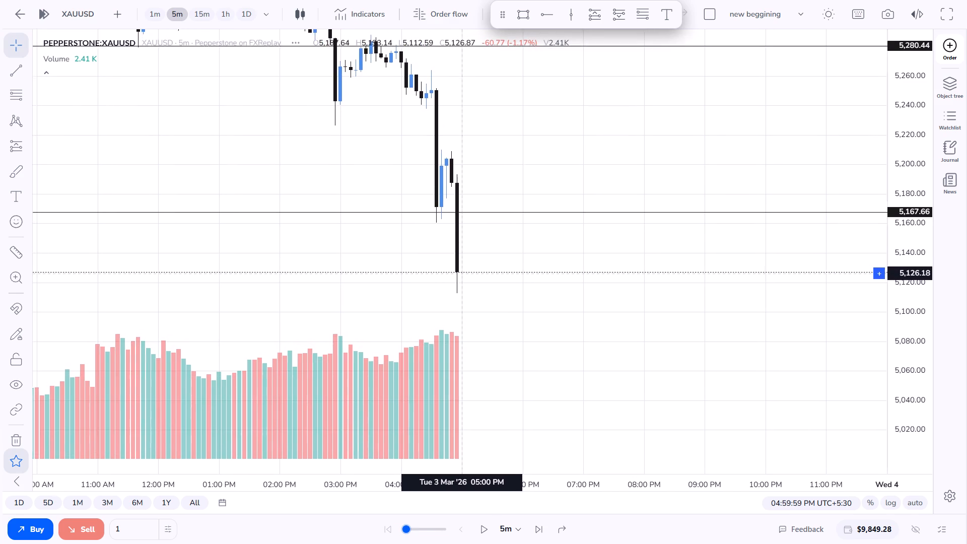
pyautogui.moveTo(462, 272); pyautogui.dragTo(460, 268)
pyautogui.moveTo(460, 234); pyautogui.dragTo(433, 164)
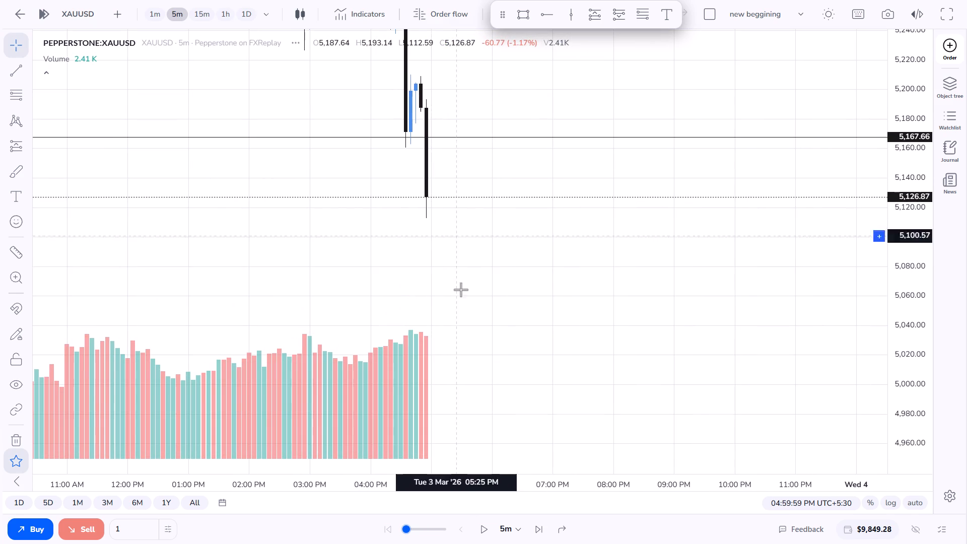
# Run the replay forward one 5-minute candle to March 3, 05:04:59 PM.
pyautogui.click(485, 526)
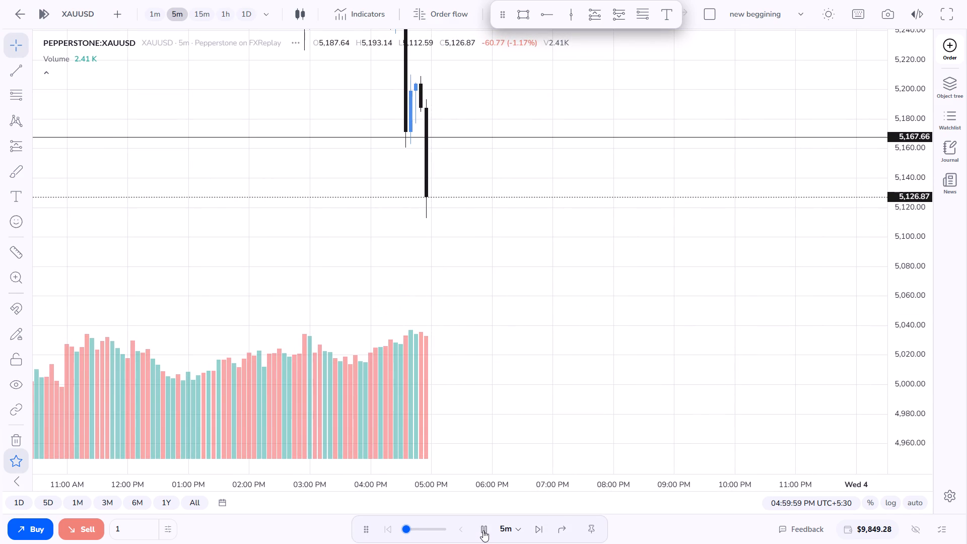
pyautogui.click(482, 530)
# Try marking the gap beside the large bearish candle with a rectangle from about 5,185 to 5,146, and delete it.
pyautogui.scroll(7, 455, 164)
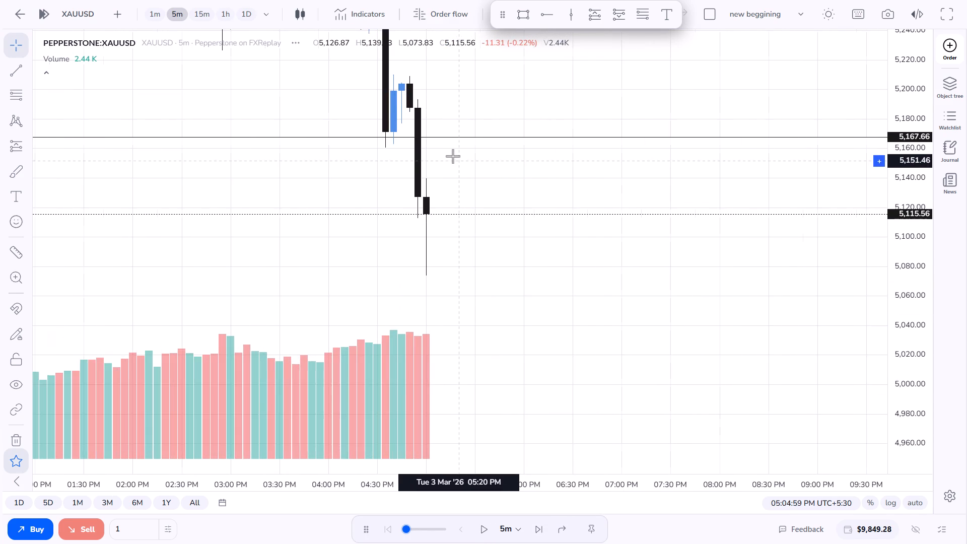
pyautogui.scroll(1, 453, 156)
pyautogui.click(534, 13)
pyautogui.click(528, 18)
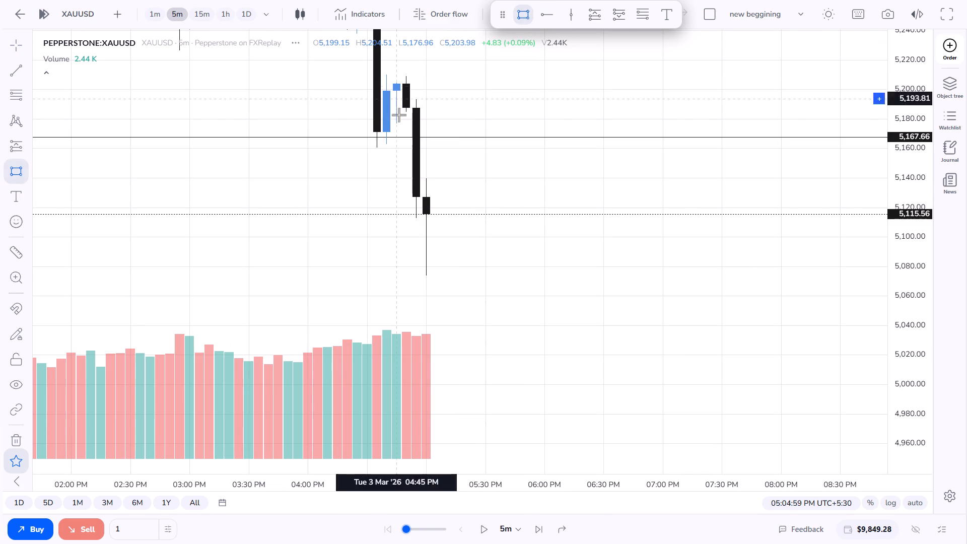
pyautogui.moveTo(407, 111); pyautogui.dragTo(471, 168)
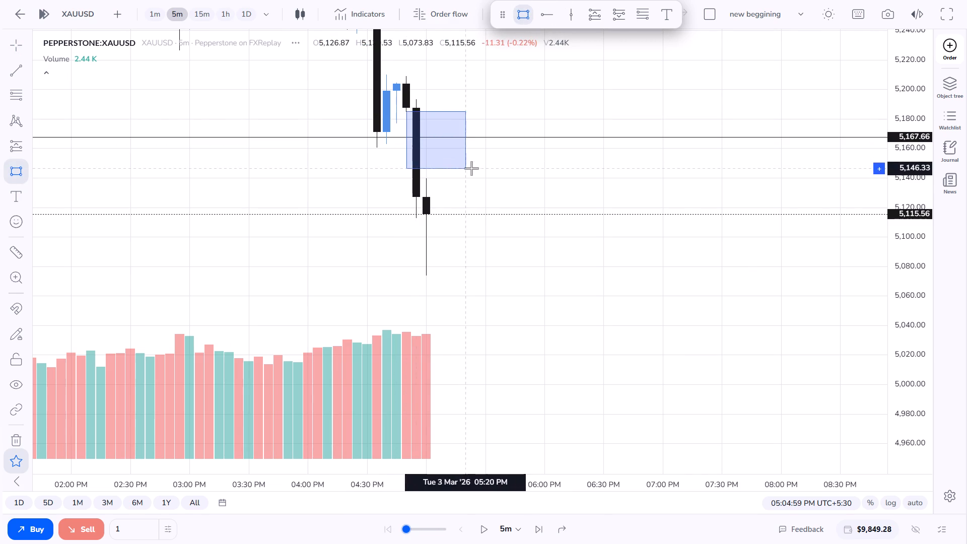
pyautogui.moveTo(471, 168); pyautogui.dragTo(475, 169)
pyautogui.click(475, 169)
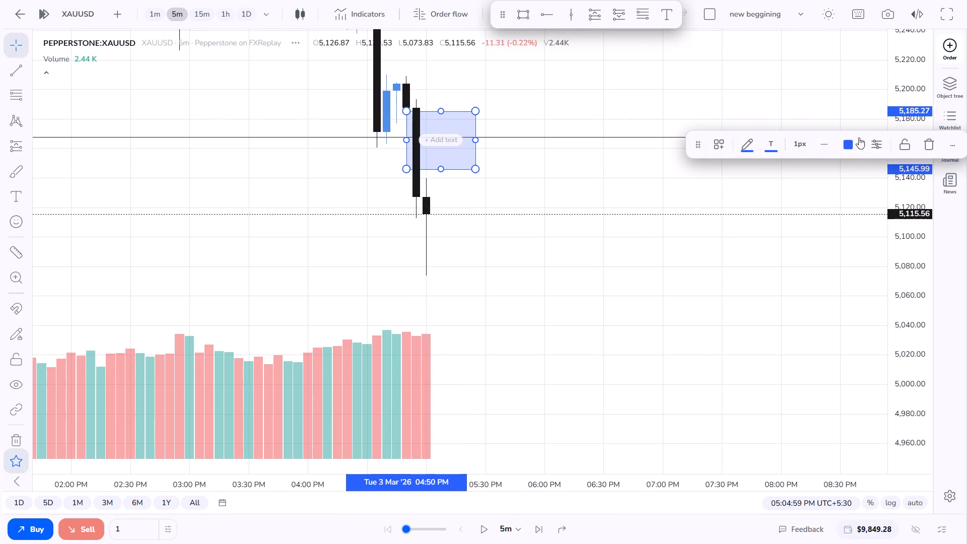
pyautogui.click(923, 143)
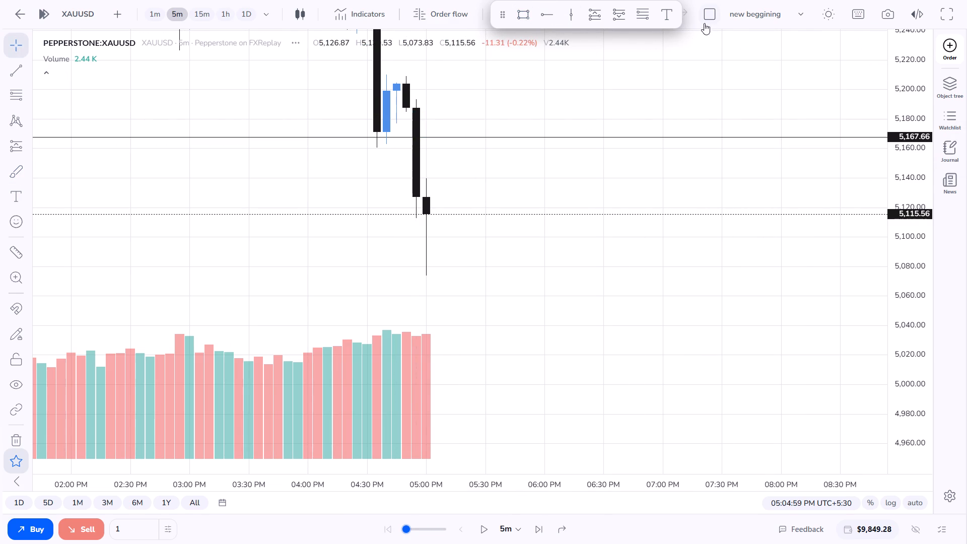
# Draw a Fibonacci retracement over the bearish candle's gap from about 5,184.93 at 04:50 PM to 5,139.84 at 08:05 PM.
pyautogui.click(639, 10)
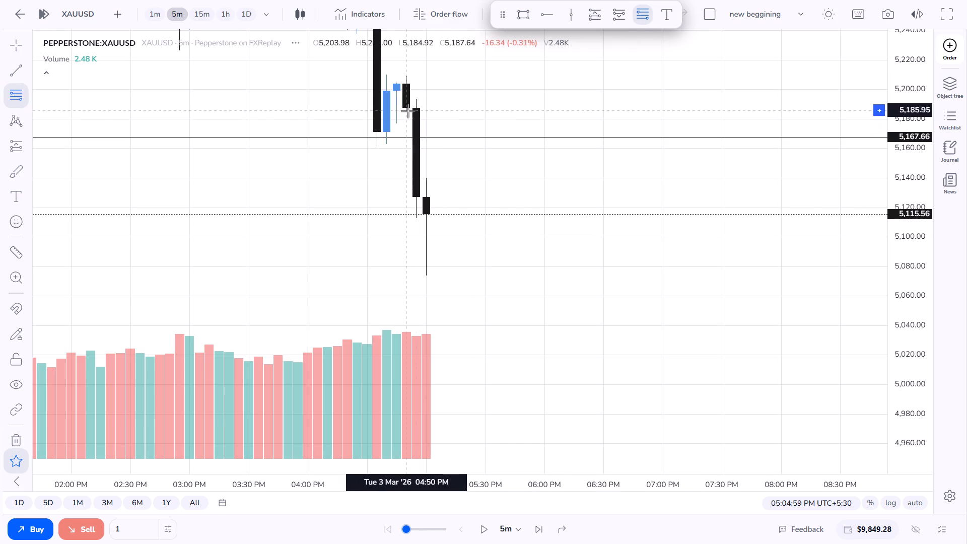
pyautogui.moveTo(406, 111); pyautogui.dragTo(464, 169)
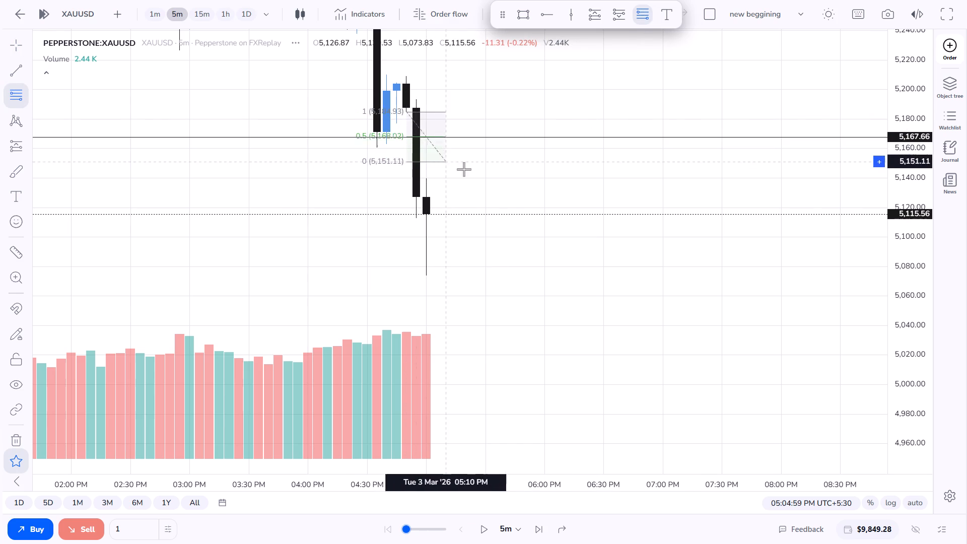
pyautogui.moveTo(464, 169); pyautogui.dragTo(742, 177)
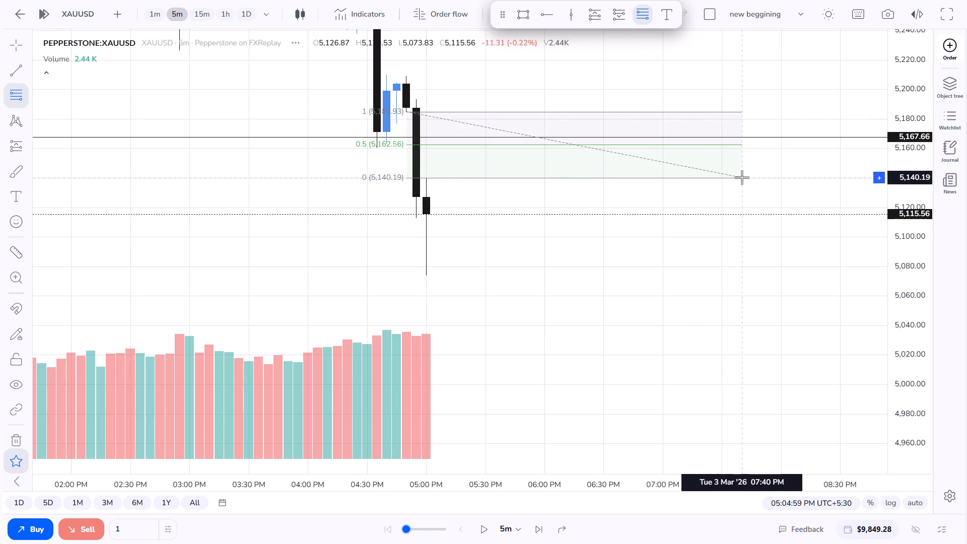
pyautogui.moveTo(742, 177); pyautogui.dragTo(785, 177)
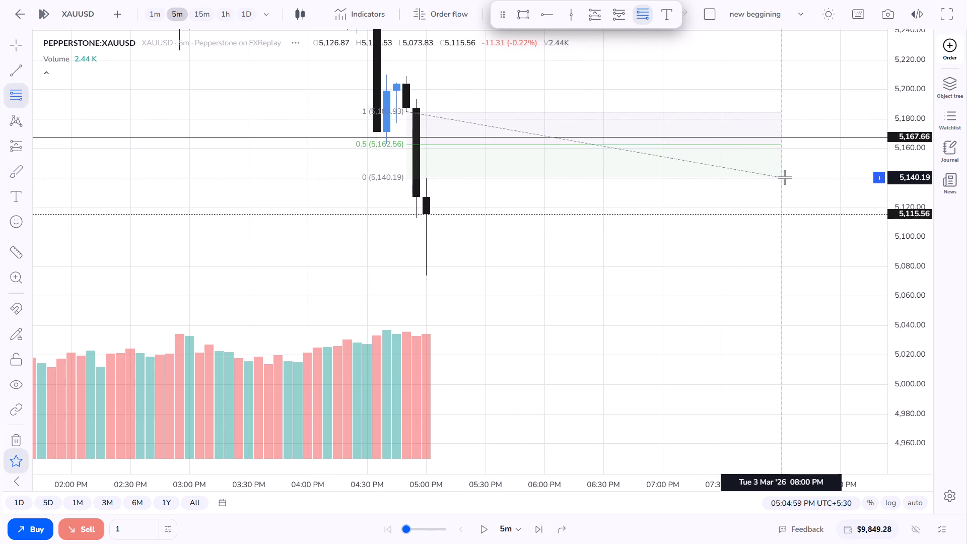
pyautogui.moveTo(785, 177); pyautogui.dragTo(787, 178)
pyautogui.click(787, 178)
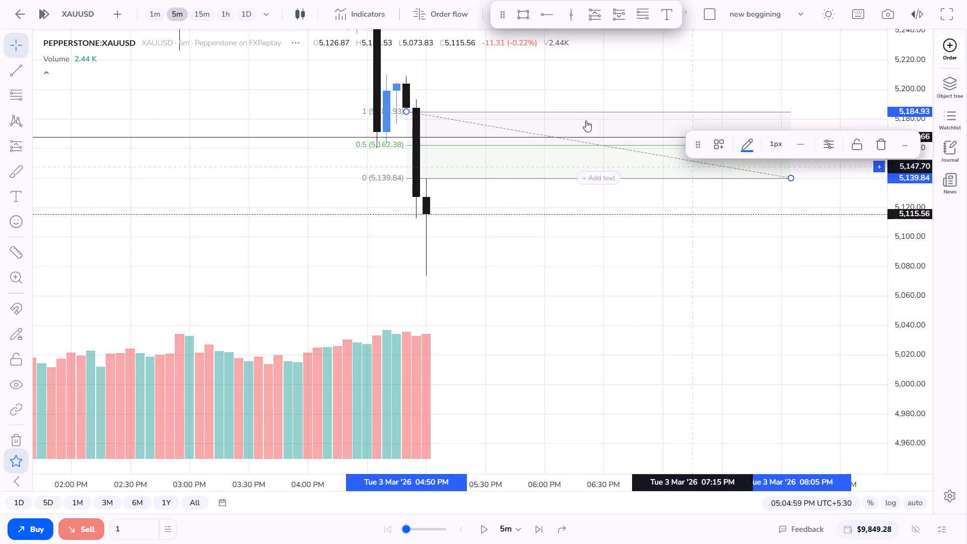
pyautogui.scroll(6, 567, 99)
pyautogui.scroll(-11, 571, 91)
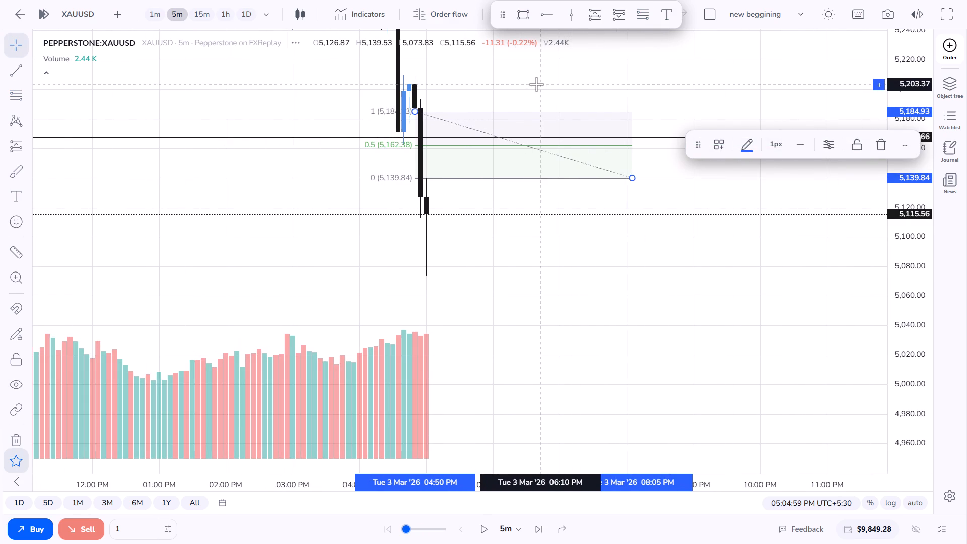
pyautogui.click(499, 74)
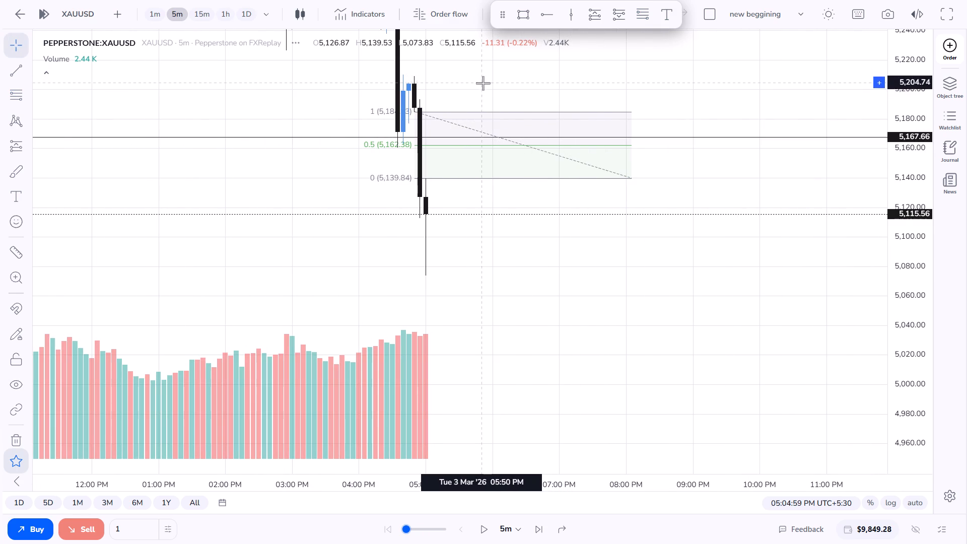
# Switch to the 1-minute timeframe and run the replay forward to March 3, 05:11:59 PM.
pyautogui.scroll(2, 448, 219)
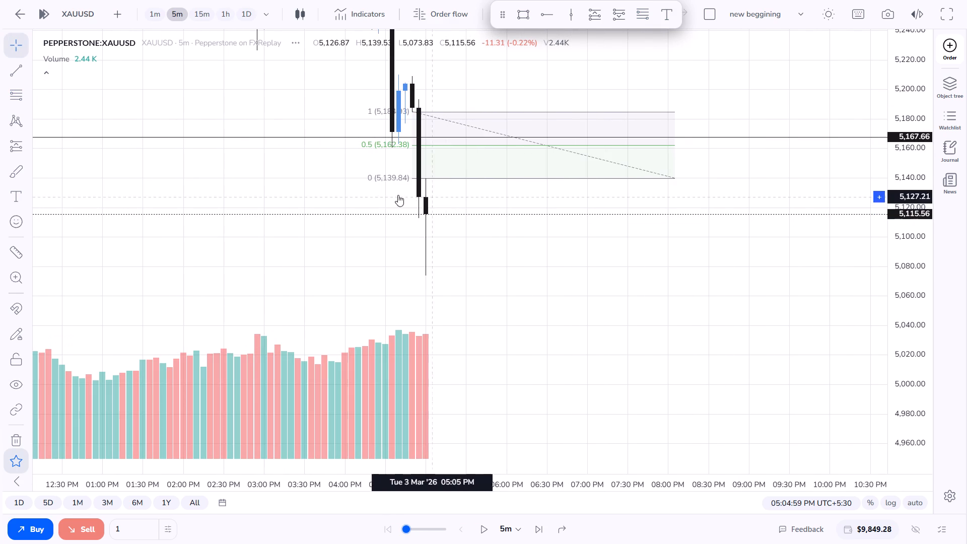
pyautogui.click(153, 12)
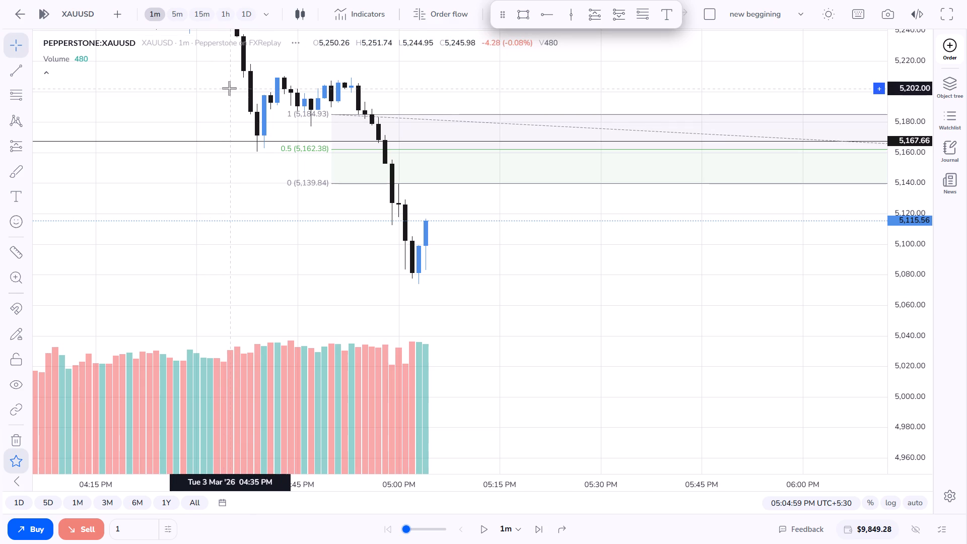
pyautogui.scroll(5, 236, 78)
pyautogui.scroll(-3, 234, 73)
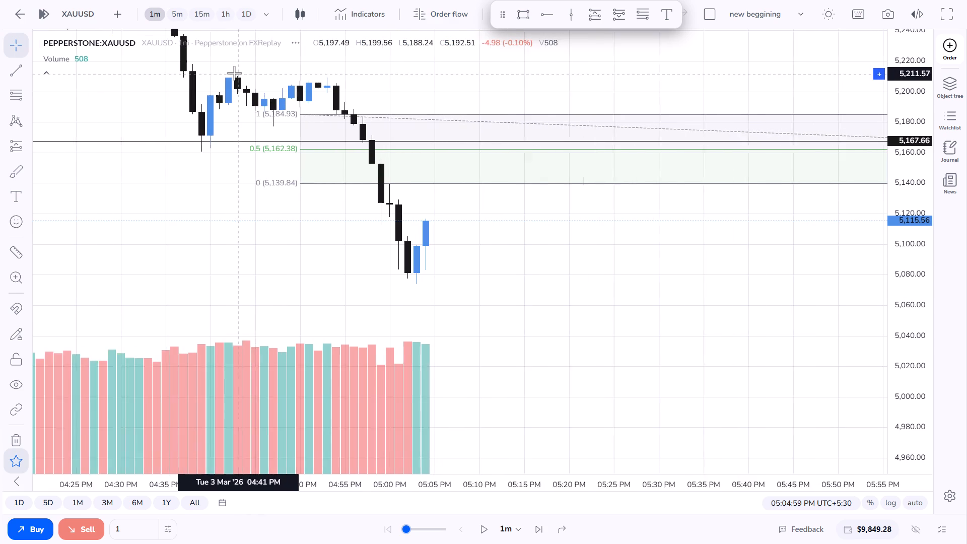
pyautogui.scroll(-4, 237, 77)
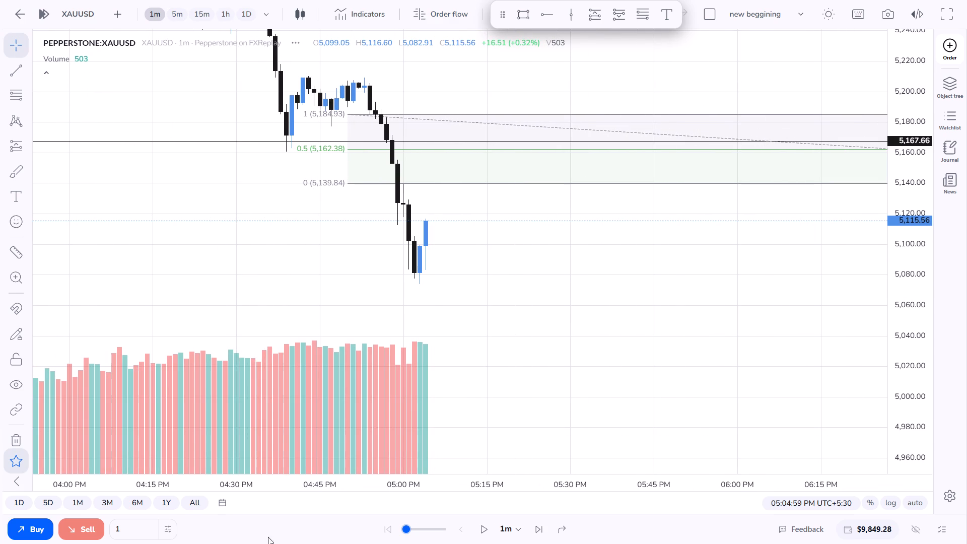
pyautogui.click(483, 526)
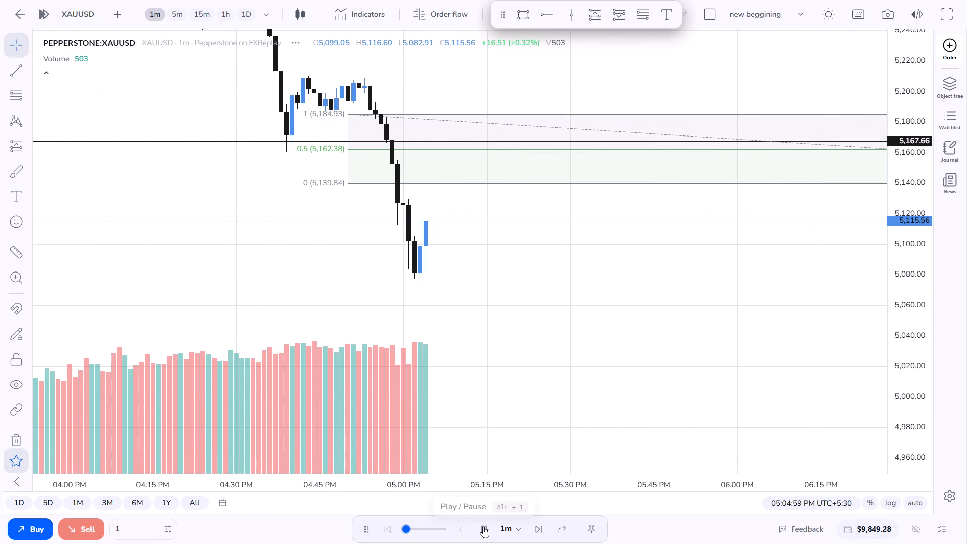
pyautogui.click(483, 526)
pyautogui.click(483, 526)
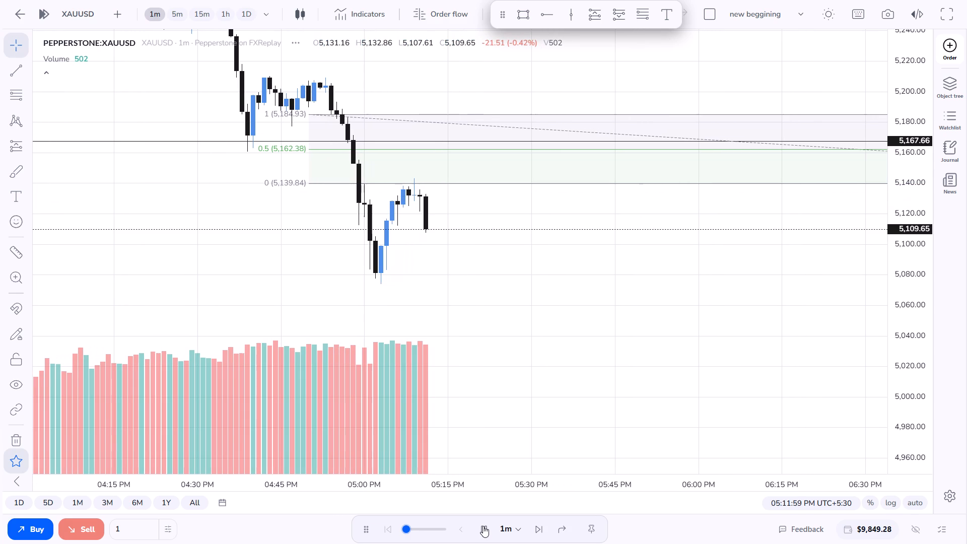
pyautogui.click(483, 526)
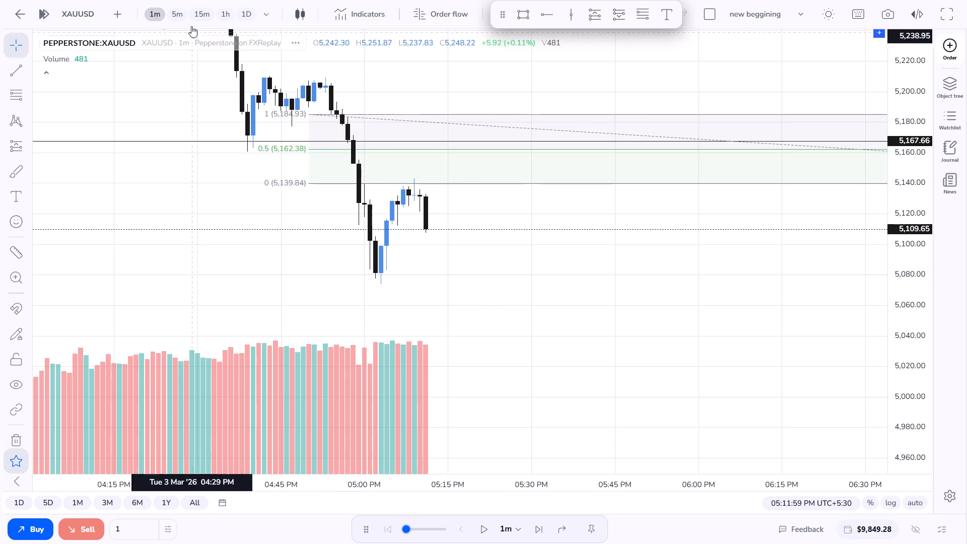
# Return to the 5-minute timeframe and examine price against the Fibonacci zone and the 5,167.66, 5,280.44 and 5,302.20 levels.
pyautogui.click(180, 7)
pyautogui.scroll(4, 373, 222)
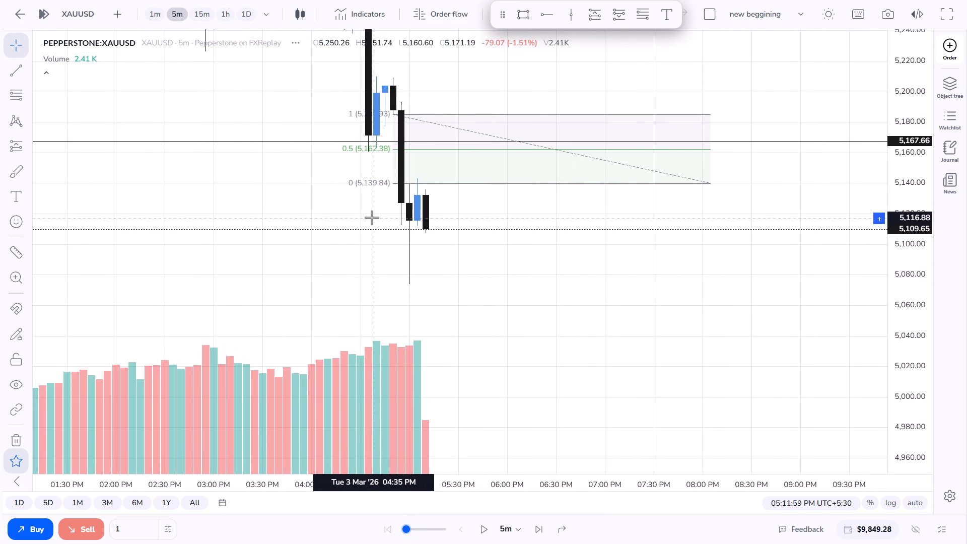
pyautogui.scroll(2, 361, 218)
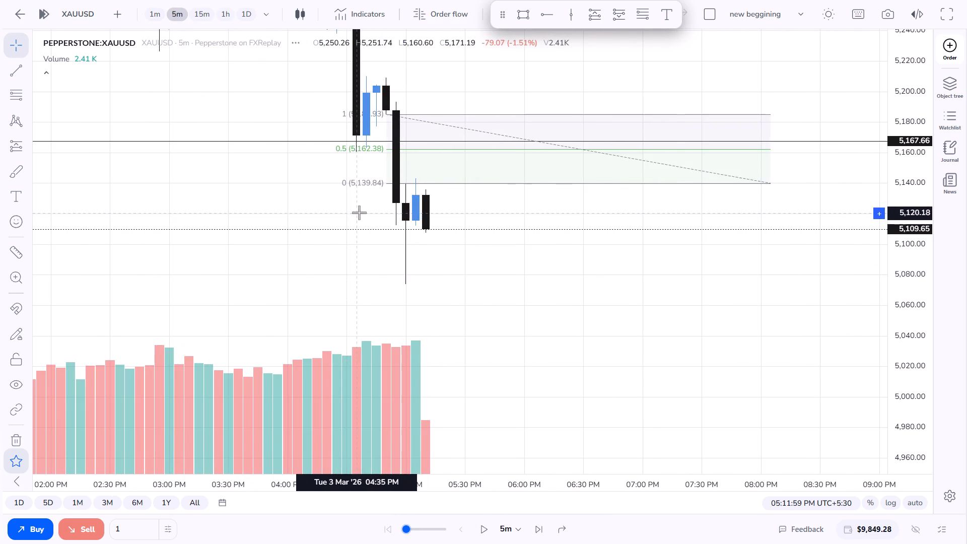
pyautogui.scroll(1, 357, 209)
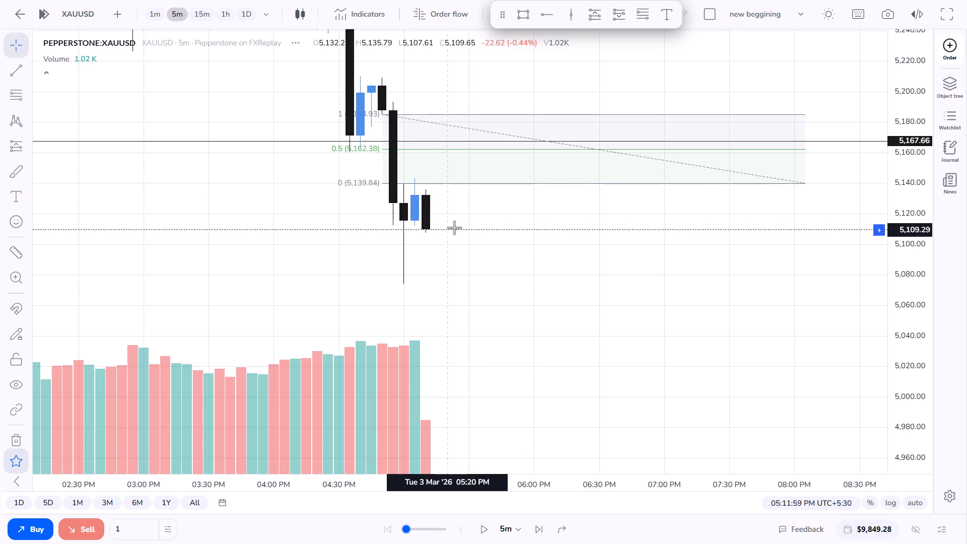
pyautogui.scroll(2, 454, 227)
pyautogui.scroll(-8, 452, 221)
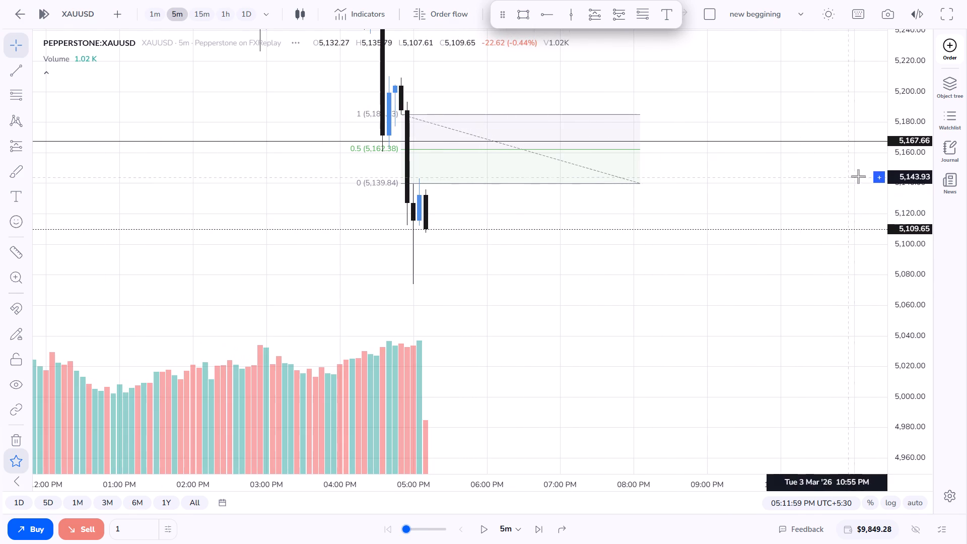
pyautogui.scroll(-10, 908, 179)
pyautogui.scroll(-13, 512, 177)
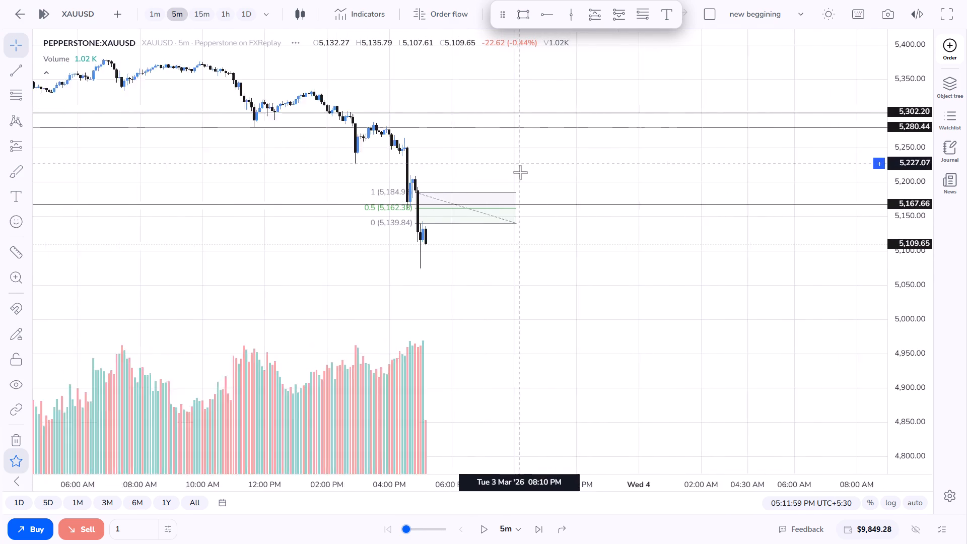
# Examine the 5-minute price action from February 27 through March 3 against the Fibonacci zone and the marked levels.
pyautogui.scroll(-6, 506, 164)
pyautogui.scroll(-13, 366, 154)
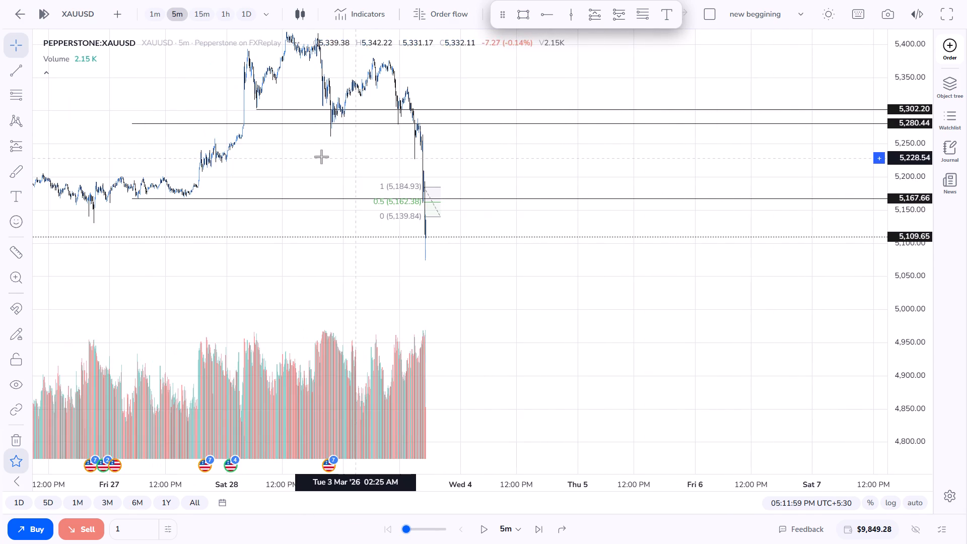
pyautogui.scroll(-12, 274, 154)
pyautogui.scroll(10, 297, 163)
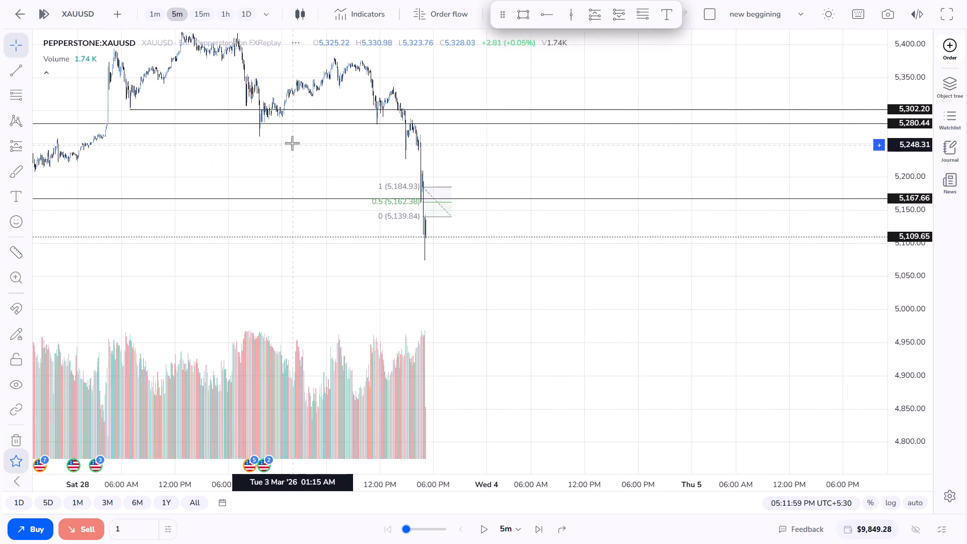
pyautogui.scroll(20, 292, 143)
pyautogui.scroll(9, 292, 143)
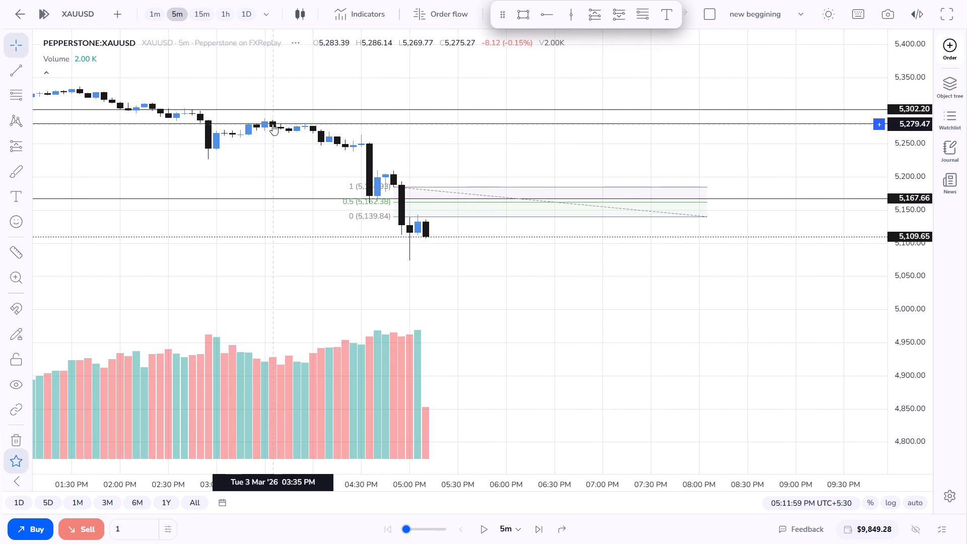
pyautogui.scroll(-3, 278, 134)
pyautogui.scroll(13, 892, 207)
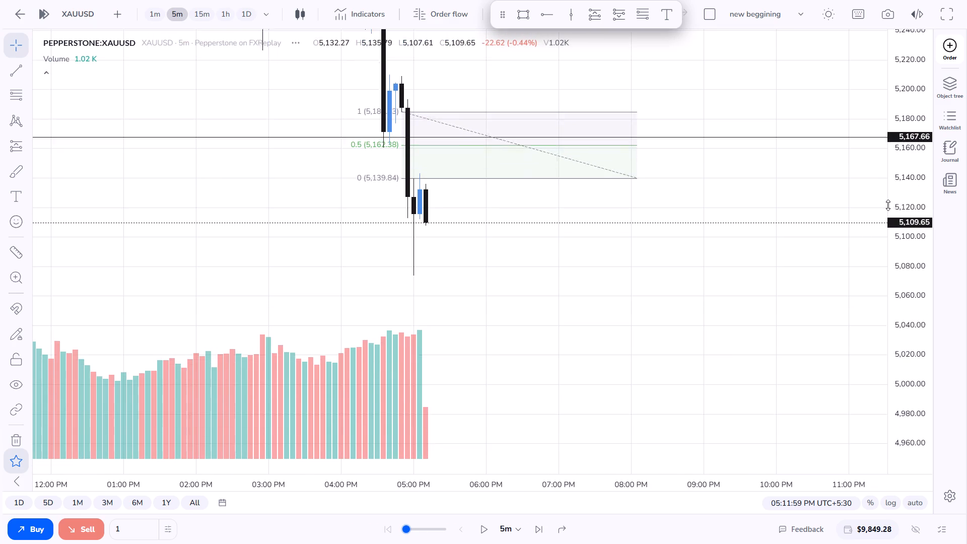
pyautogui.scroll(1, 888, 205)
pyautogui.scroll(6, 665, 189)
pyautogui.scroll(2, 606, 190)
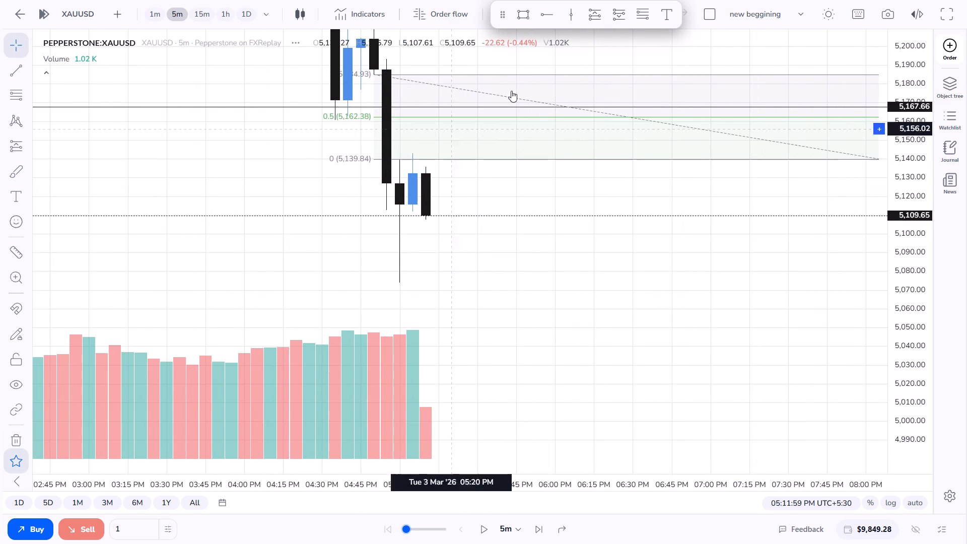
# Prepare a market sell order on XAUUSD at 5109.65 with 1% risk and set its stop loss at 5136.14.
pyautogui.click(947, 45)
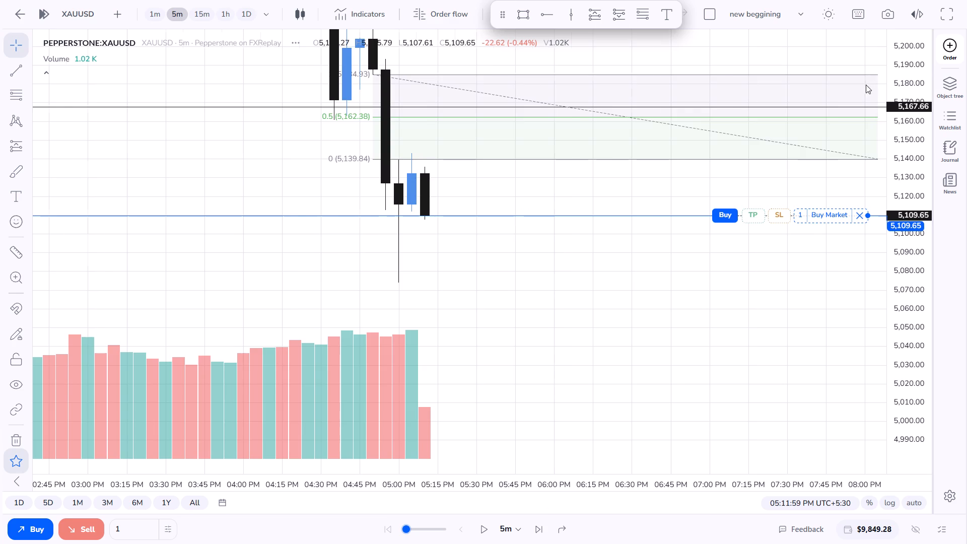
pyautogui.click(778, 84)
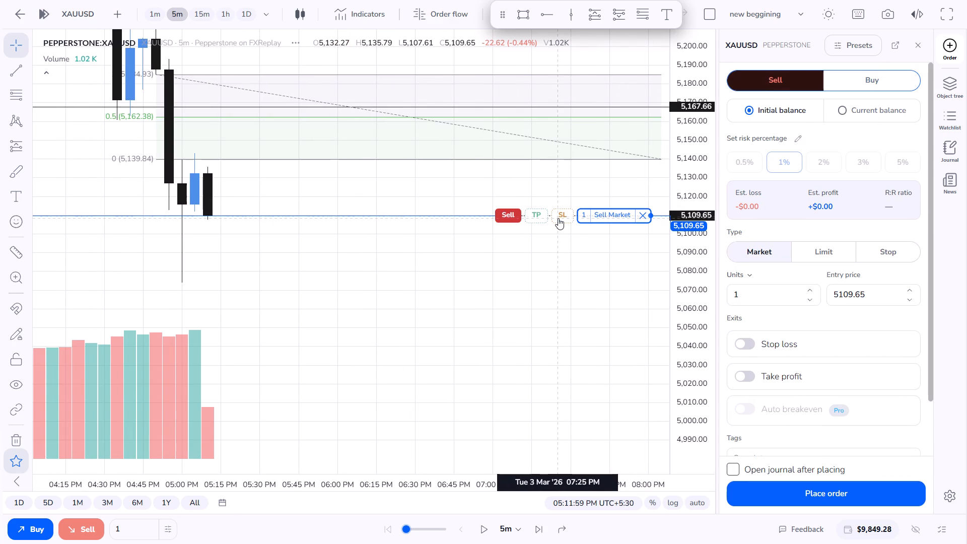
pyautogui.moveTo(558, 216); pyautogui.dragTo(564, 173)
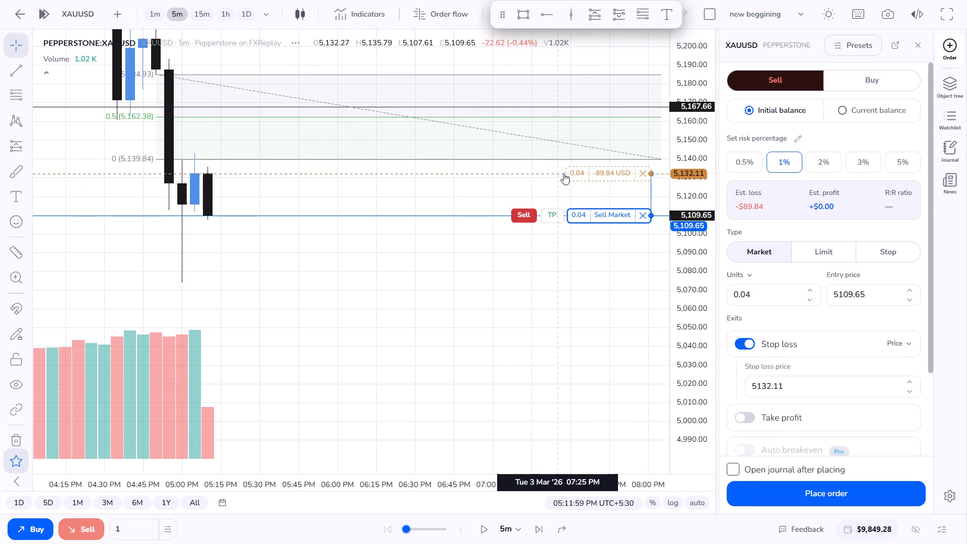
pyautogui.moveTo(564, 173); pyautogui.dragTo(564, 172)
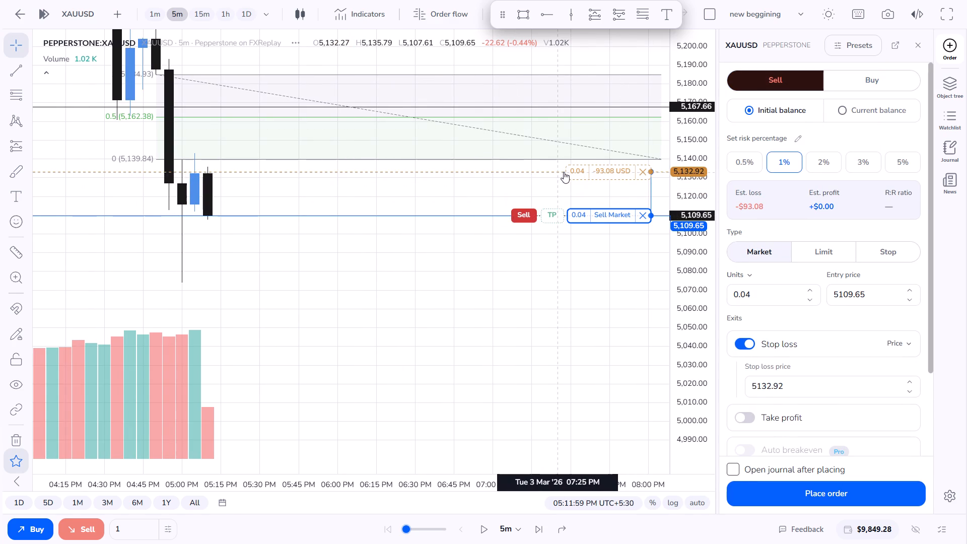
pyautogui.moveTo(564, 172); pyautogui.dragTo(561, 166)
# Set the sell order's take profit at 5056.62 for a 1:2 risk-reward ratio and place the order.
pyautogui.moveTo(555, 213); pyautogui.dragTo(557, 218)
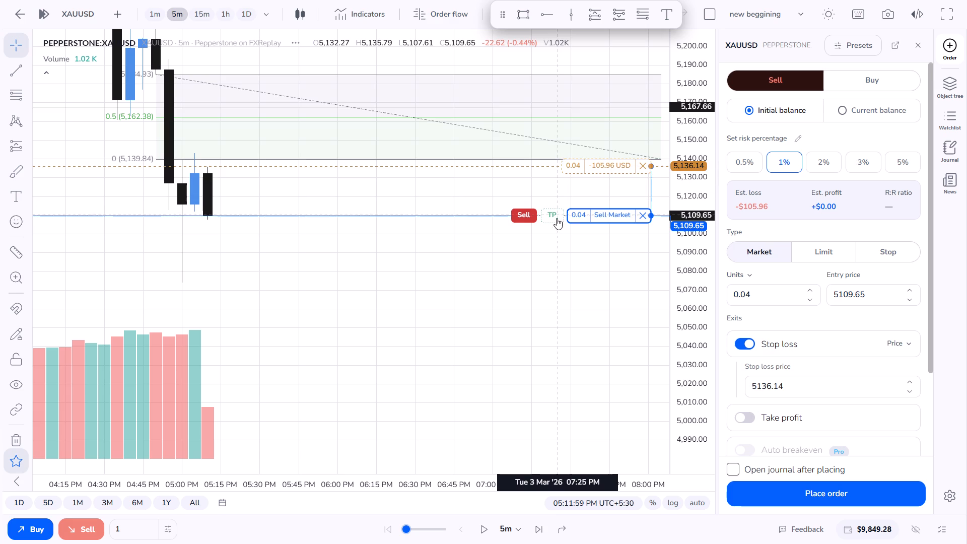
pyautogui.moveTo(557, 218); pyautogui.dragTo(570, 314)
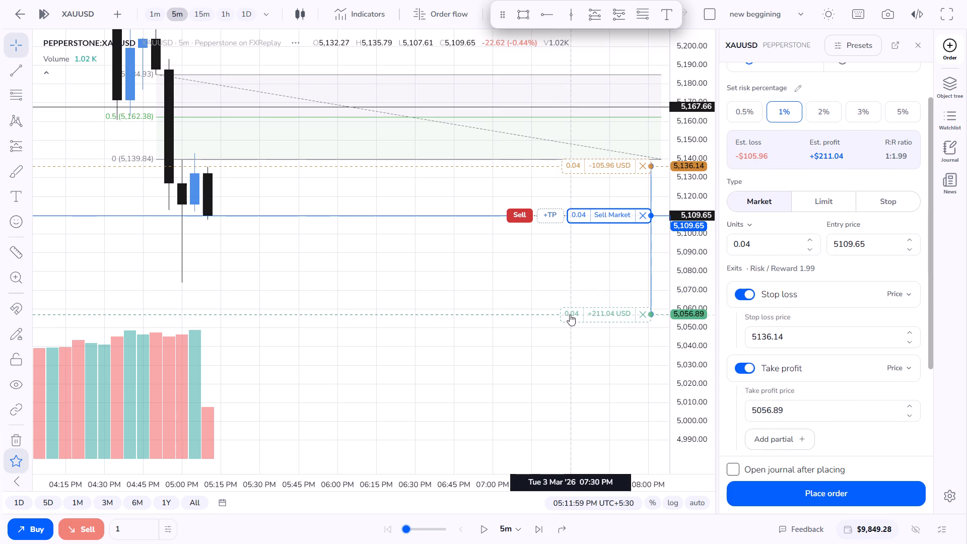
pyautogui.moveTo(570, 314); pyautogui.dragTo(568, 314)
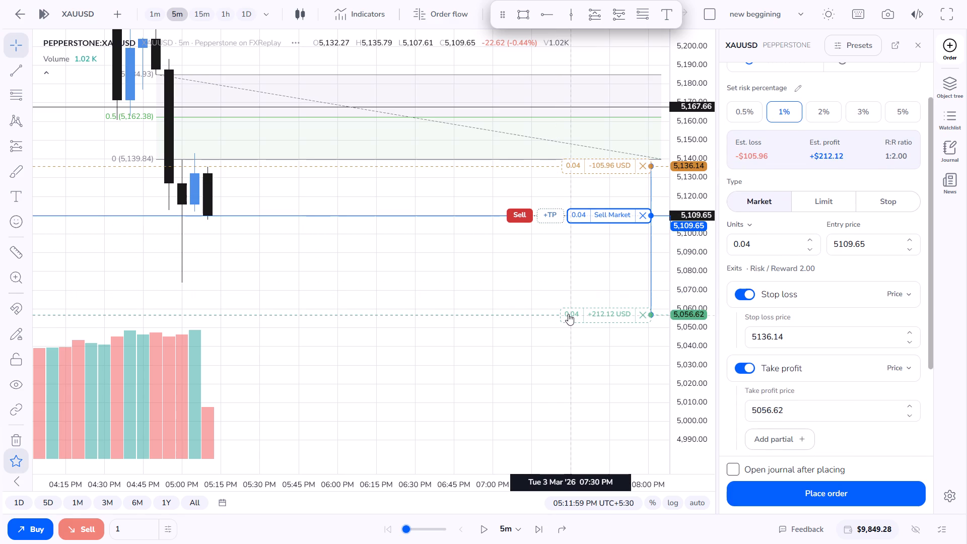
pyautogui.moveTo(568, 314); pyautogui.dragTo(567, 317)
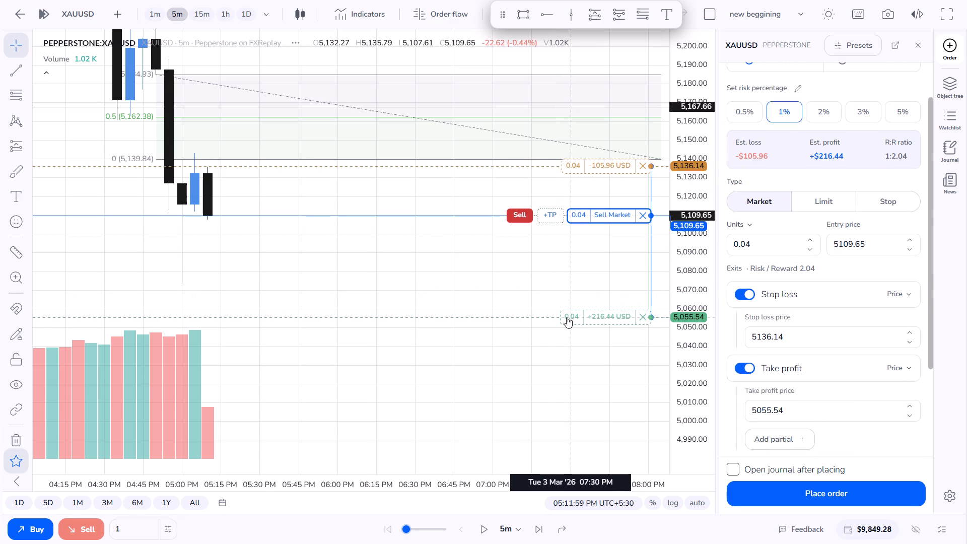
pyautogui.moveTo(567, 317); pyautogui.dragTo(566, 316)
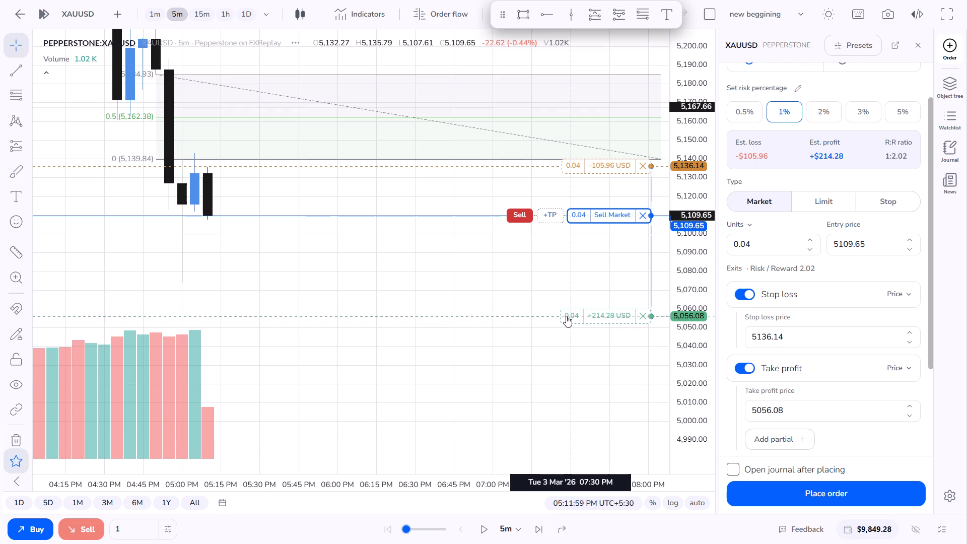
pyautogui.moveTo(566, 316); pyautogui.dragTo(566, 315)
pyautogui.scroll(-7, 506, 222)
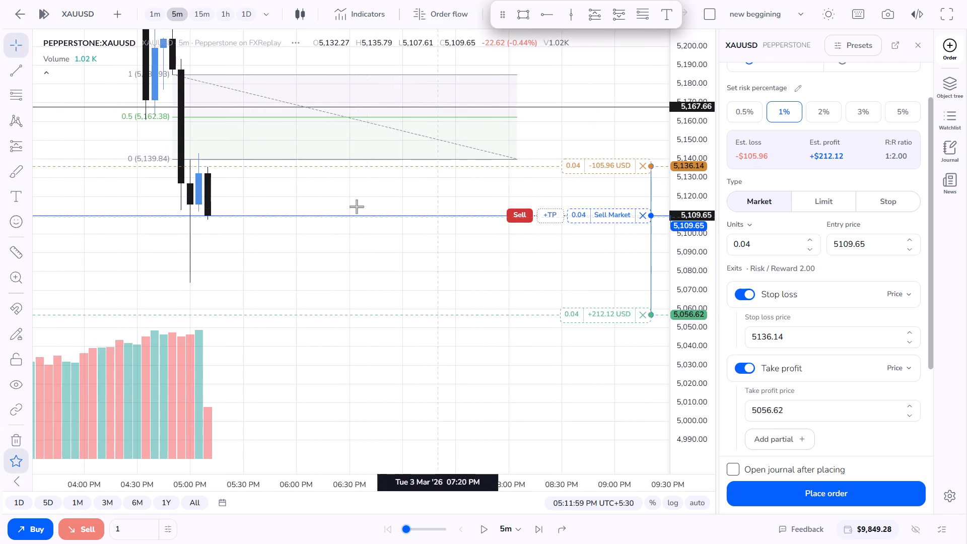
pyautogui.scroll(-7, 355, 207)
pyautogui.scroll(-4, 295, 215)
pyautogui.scroll(13, 292, 215)
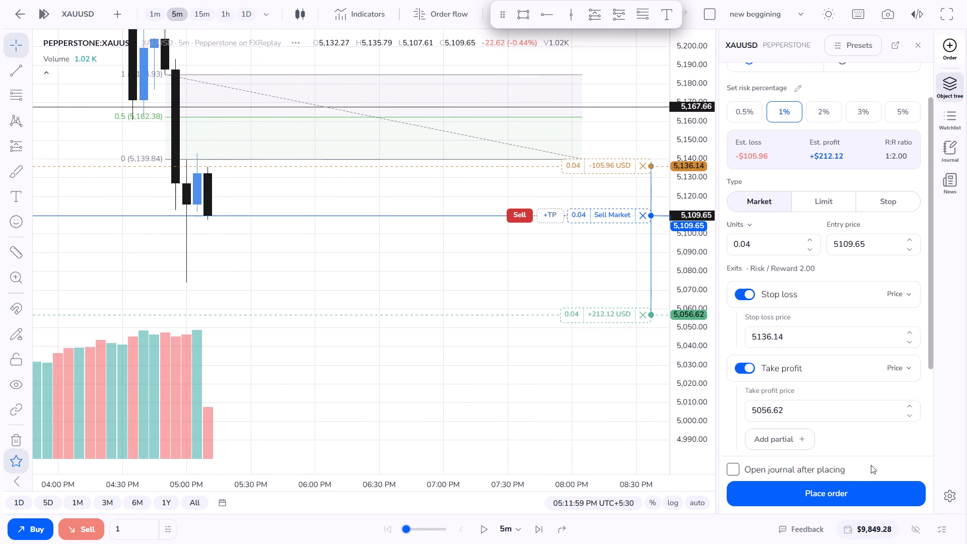
pyautogui.click(848, 489)
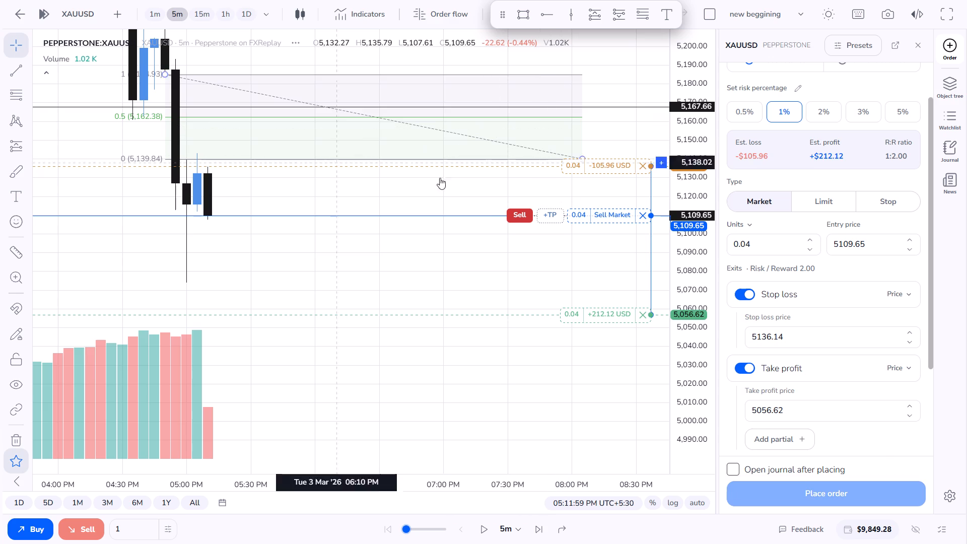
# Switch to the 1-minute timeframe and run the replay forward to March 3, 05:35:59 PM.
pyautogui.scroll(3, 498, 122)
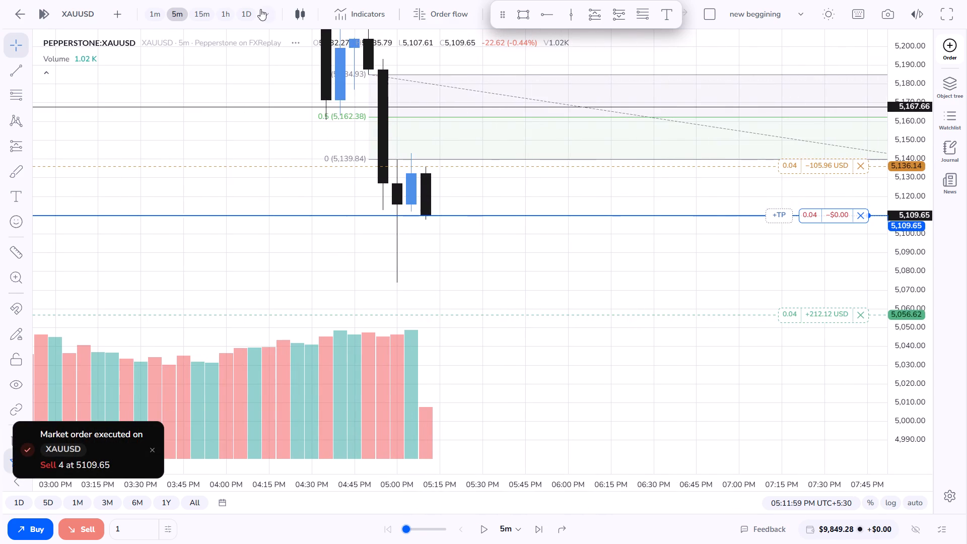
pyautogui.click(156, 13)
pyautogui.scroll(-6, 360, 166)
pyautogui.scroll(-6, 426, 148)
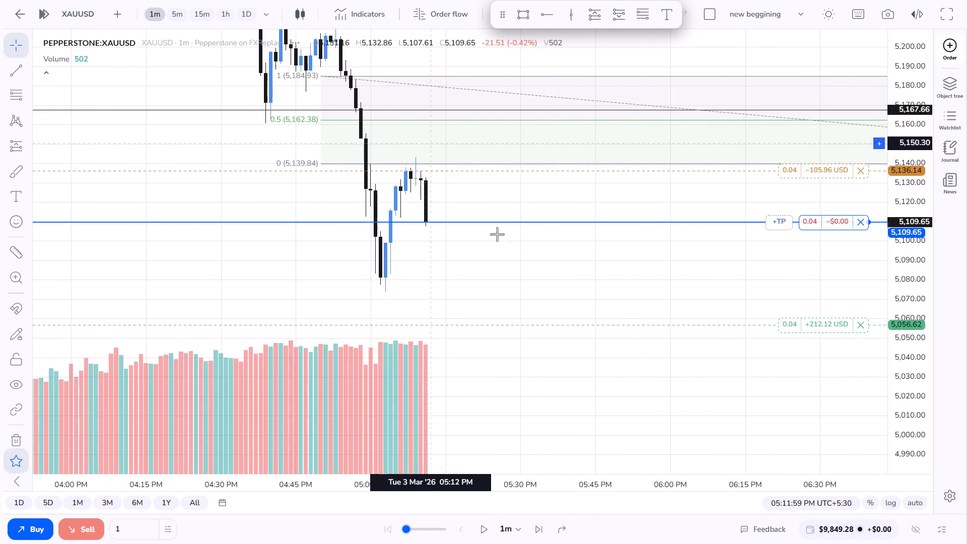
pyautogui.click(480, 529)
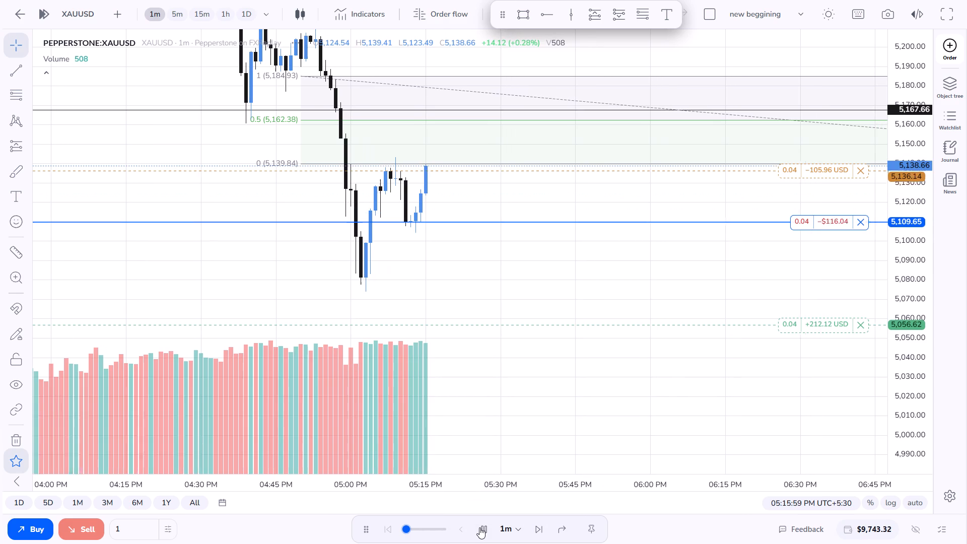
pyautogui.click(479, 527)
pyautogui.click(479, 527)
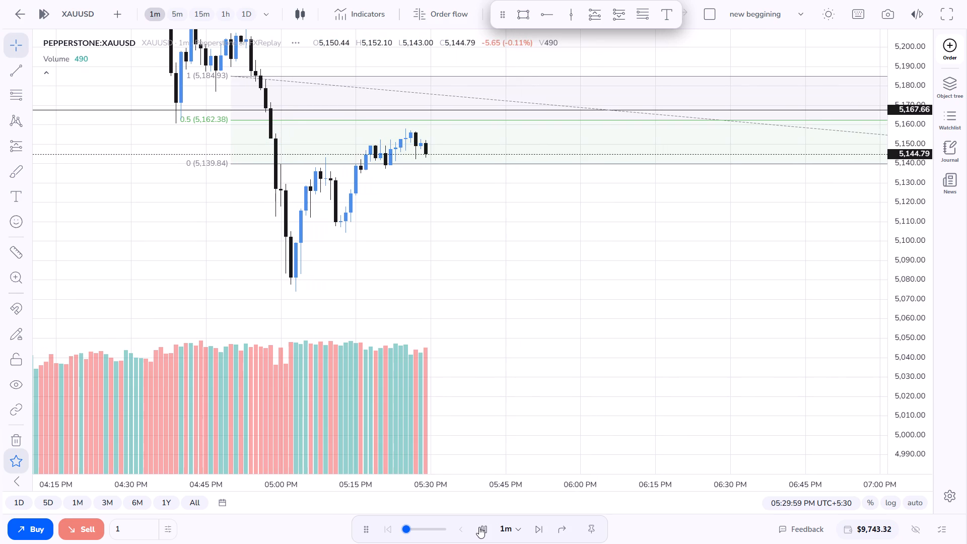
pyautogui.click(479, 527)
pyautogui.click(479, 527)
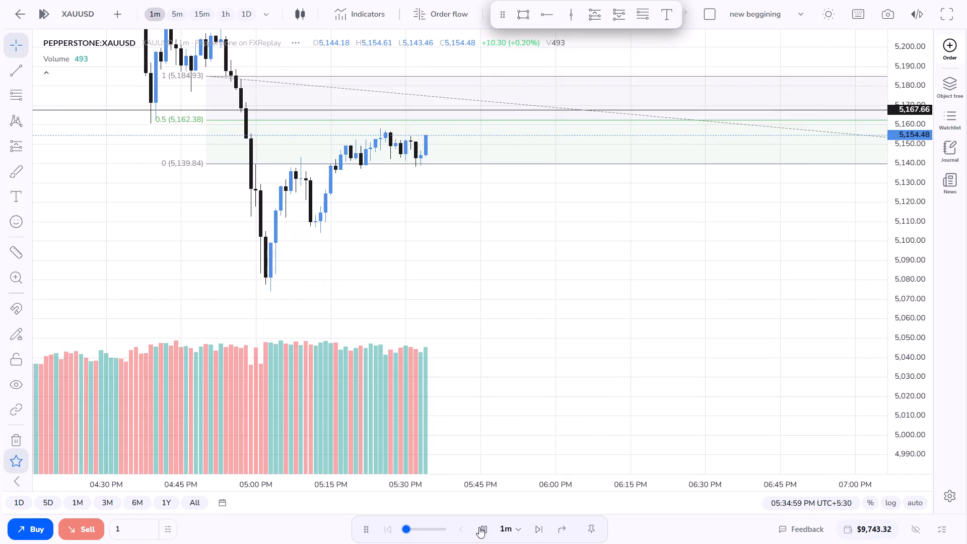
pyautogui.click(479, 527)
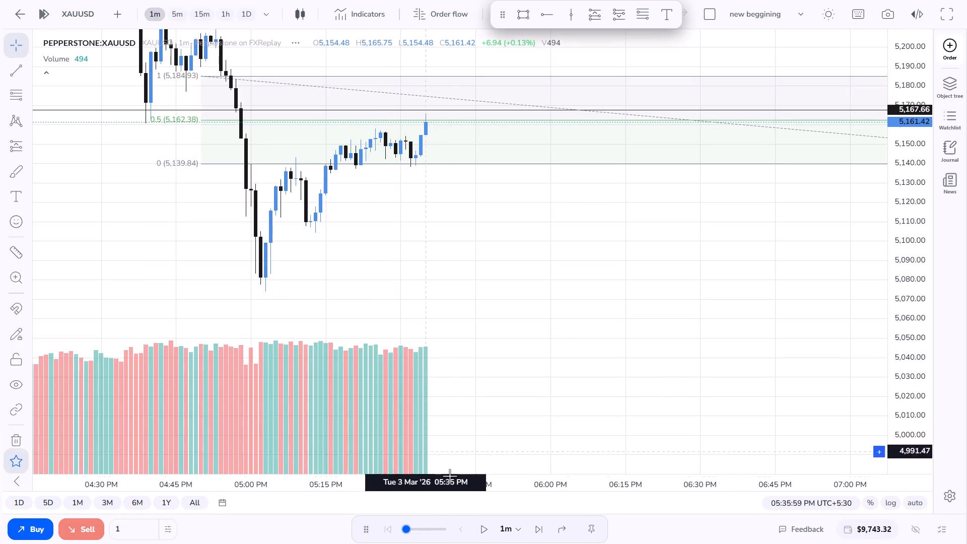
# Continue the 1-minute replay to March 3, 05:45:59 PM, pausing along the way.
pyautogui.click(484, 529)
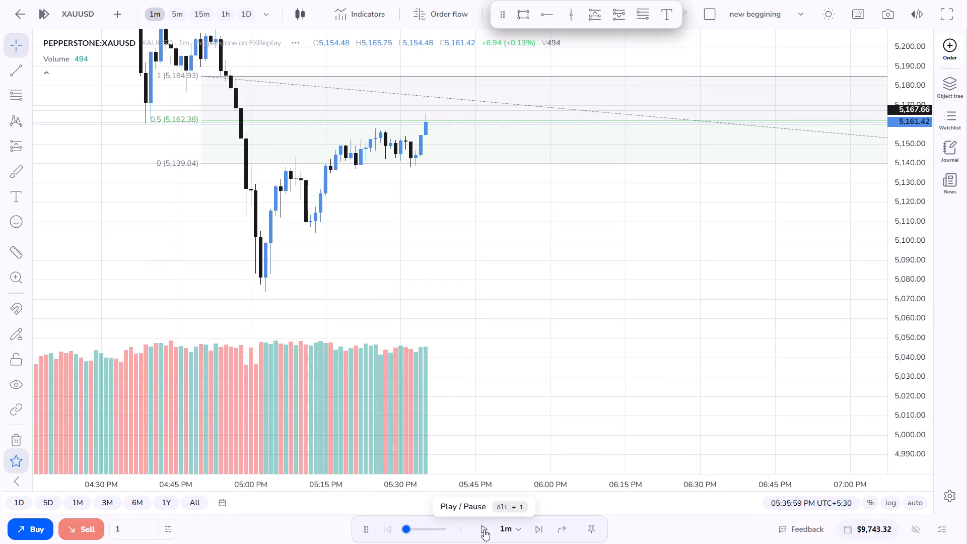
pyautogui.click(484, 530)
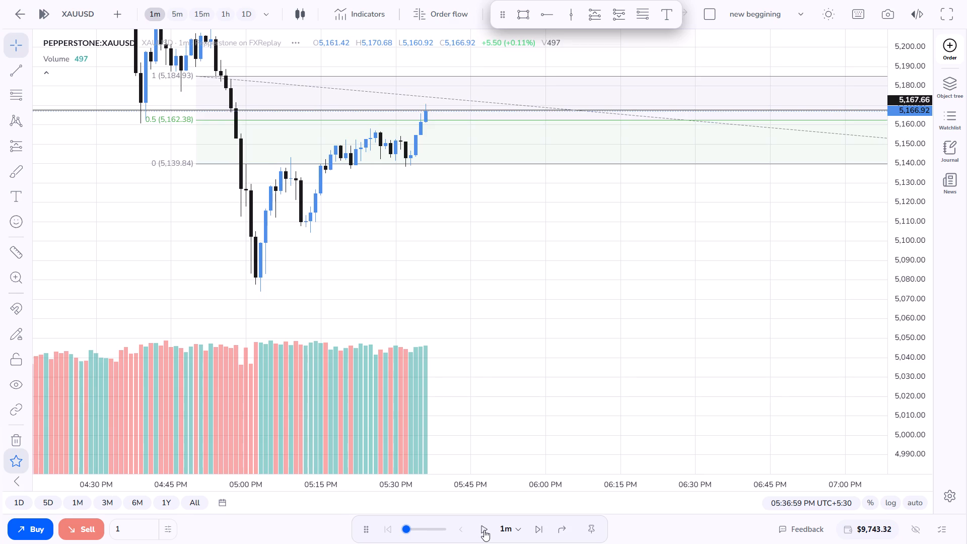
pyautogui.click(484, 530)
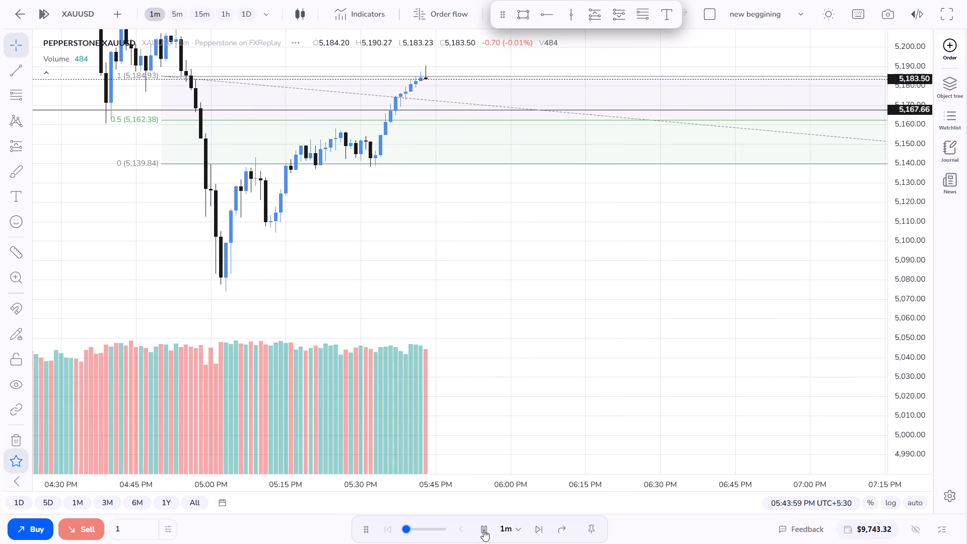
pyautogui.click(483, 530)
pyautogui.click(483, 530)
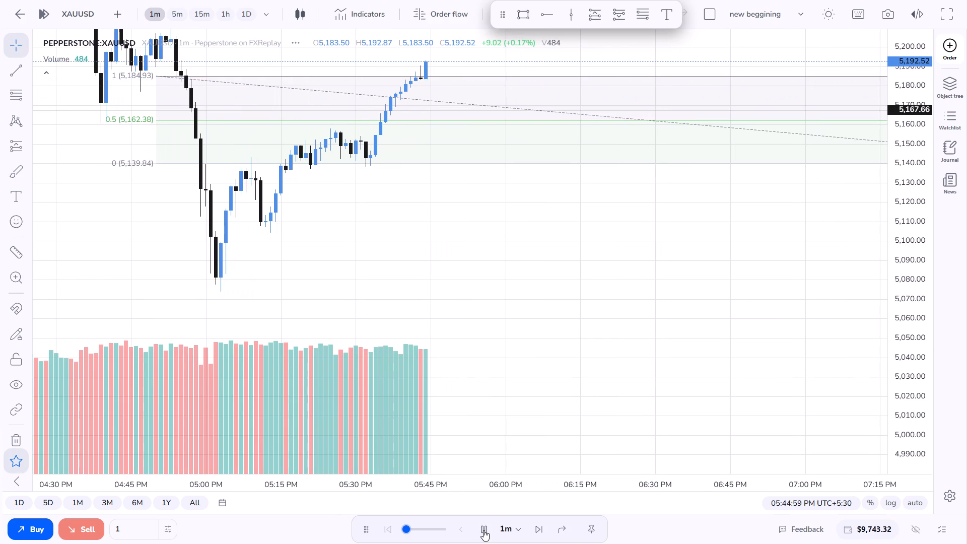
pyautogui.click(483, 530)
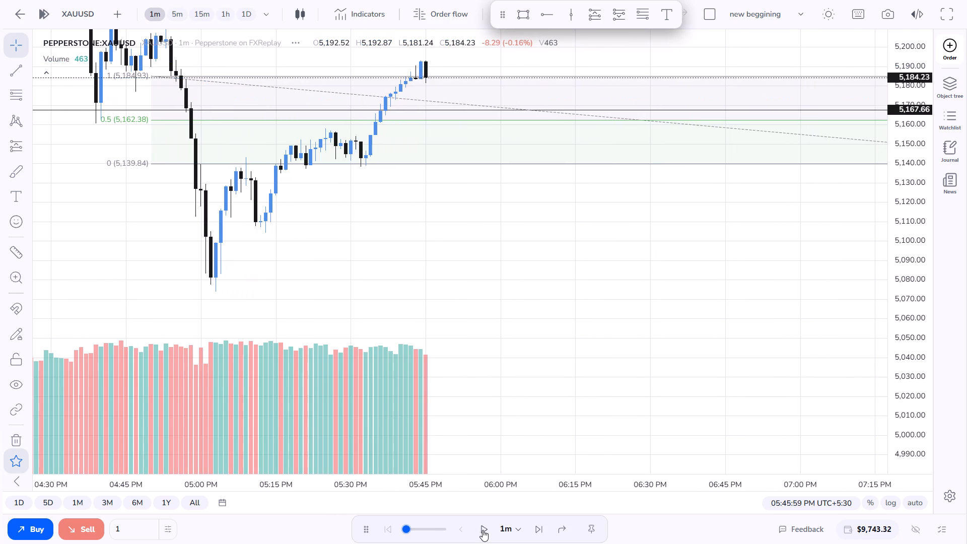
# Delete the Fibonacci retracement spanning 5,184.93 to 5,139.84.
pyautogui.scroll(-4, 477, 525)
pyautogui.scroll(-6, 446, 213)
pyautogui.moveTo(429, 215); pyautogui.dragTo(469, 325)
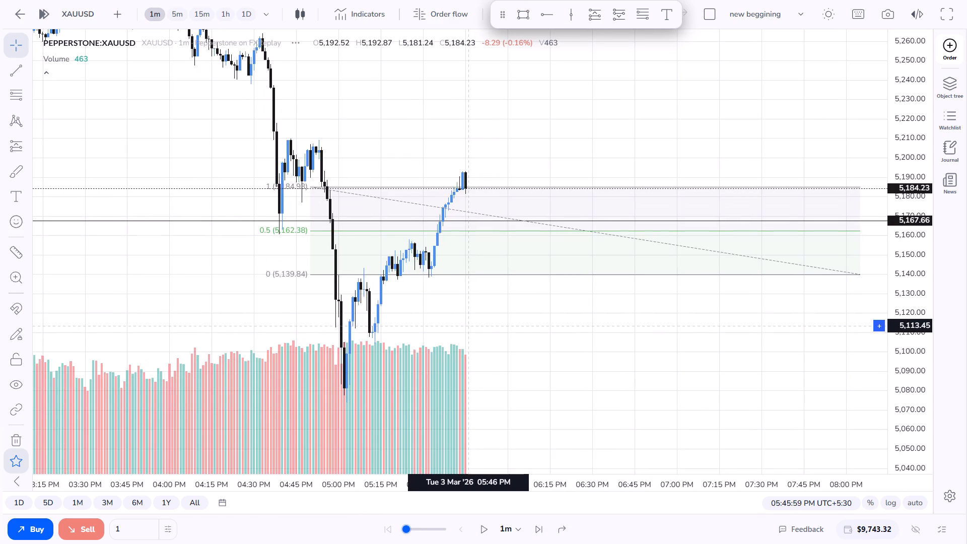
pyautogui.moveTo(469, 325); pyautogui.dragTo(395, 229)
pyautogui.scroll(3, 394, 236)
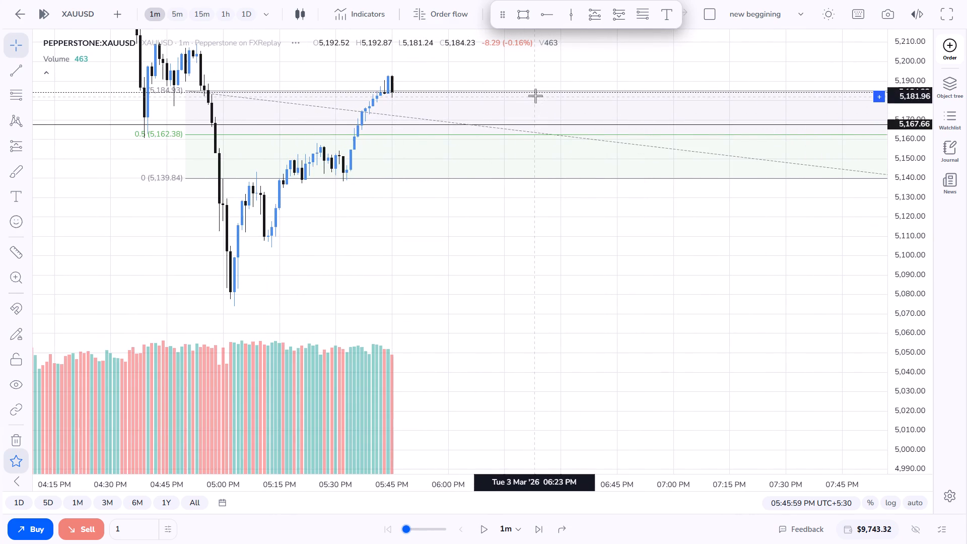
pyautogui.click(535, 89)
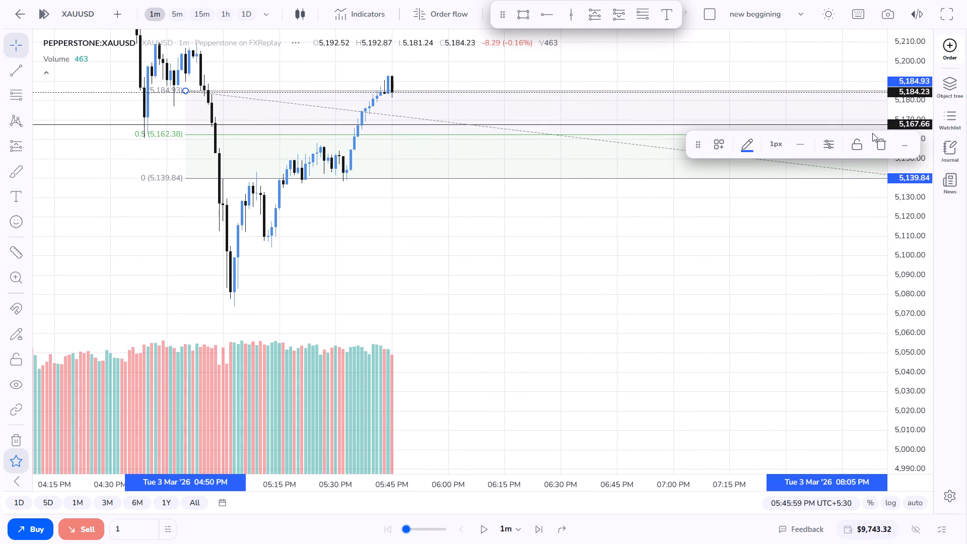
pyautogui.click(872, 143)
# Examine the 1-minute price action around the March 3 sell-off and the recovery toward the latest candle.
pyautogui.moveTo(576, 161); pyautogui.dragTo(668, 319)
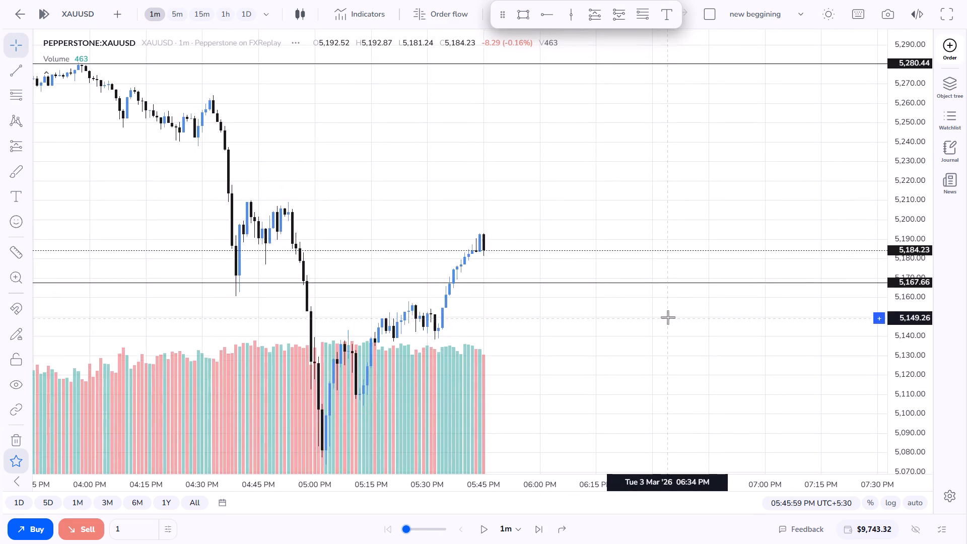
pyautogui.scroll(-5, 668, 315)
pyautogui.scroll(-5, 657, 274)
pyautogui.moveTo(462, 189); pyautogui.dragTo(490, 118)
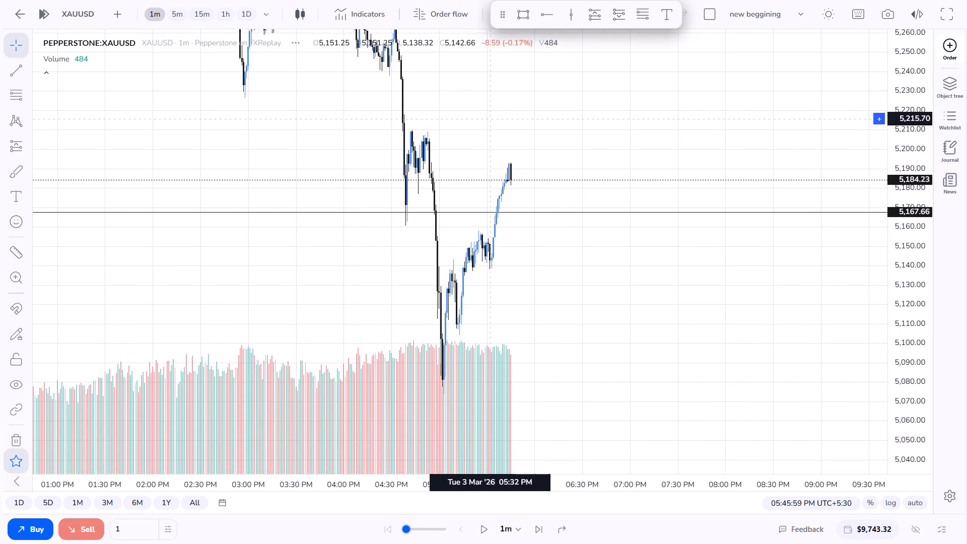
pyautogui.moveTo(490, 118); pyautogui.dragTo(490, 117)
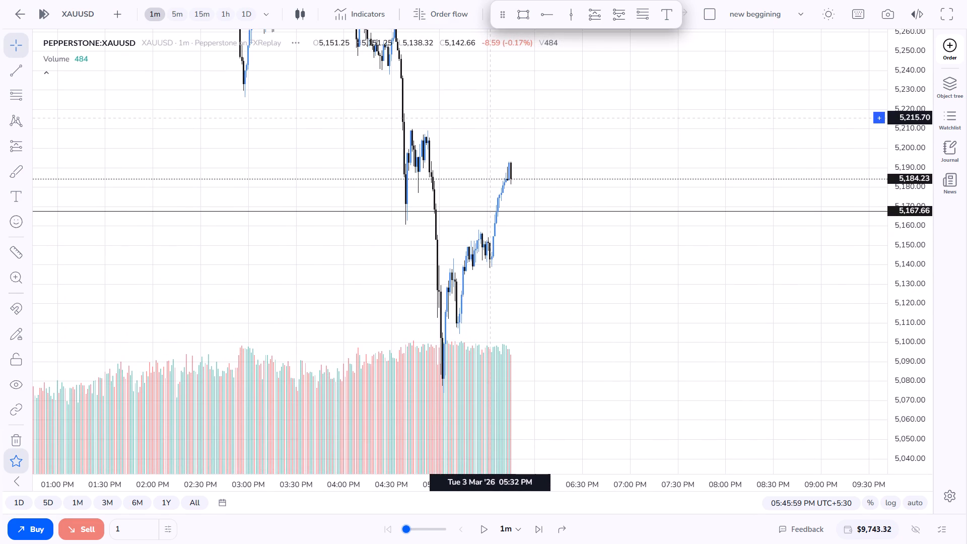
pyautogui.moveTo(490, 117); pyautogui.dragTo(487, 128)
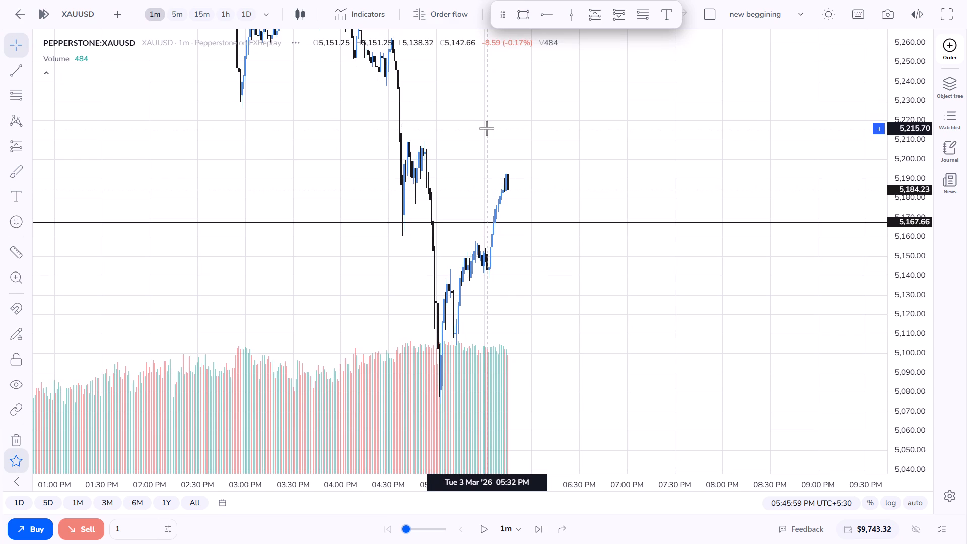
pyautogui.scroll(8, 483, 163)
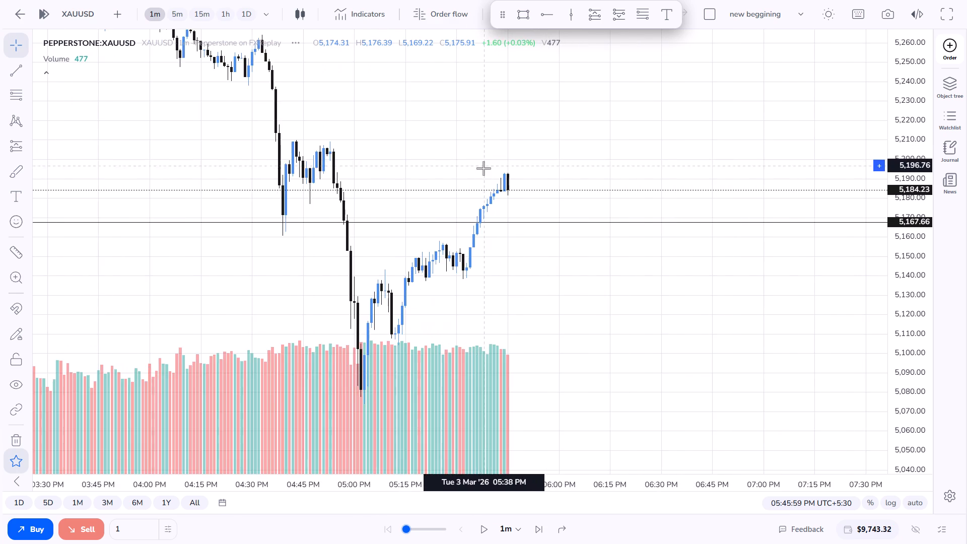
pyautogui.scroll(3, 483, 169)
pyautogui.scroll(-3, 532, 191)
pyautogui.moveTo(525, 198); pyautogui.dragTo(525, 157)
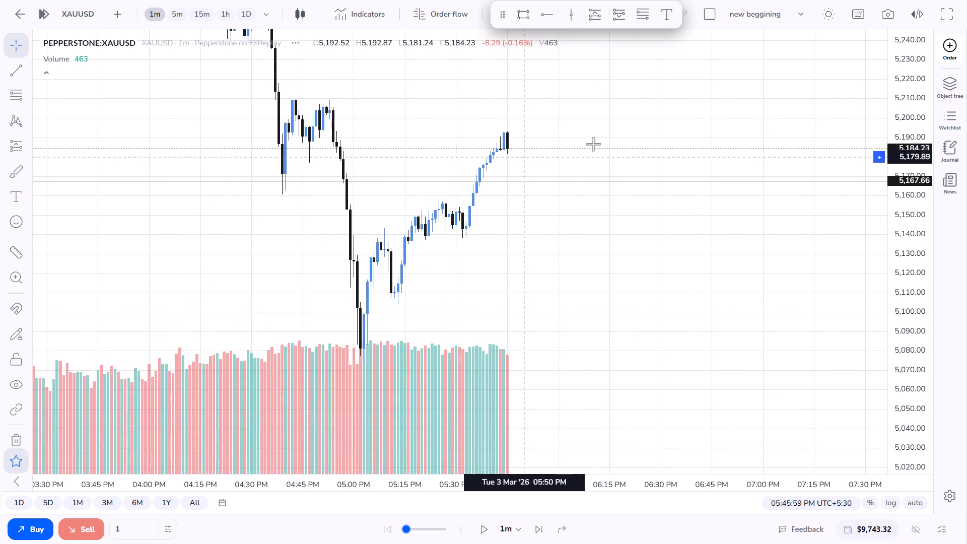
# Set up a market sell order on XAUUSD with a stop loss at 5204.54.
pyautogui.click(947, 50)
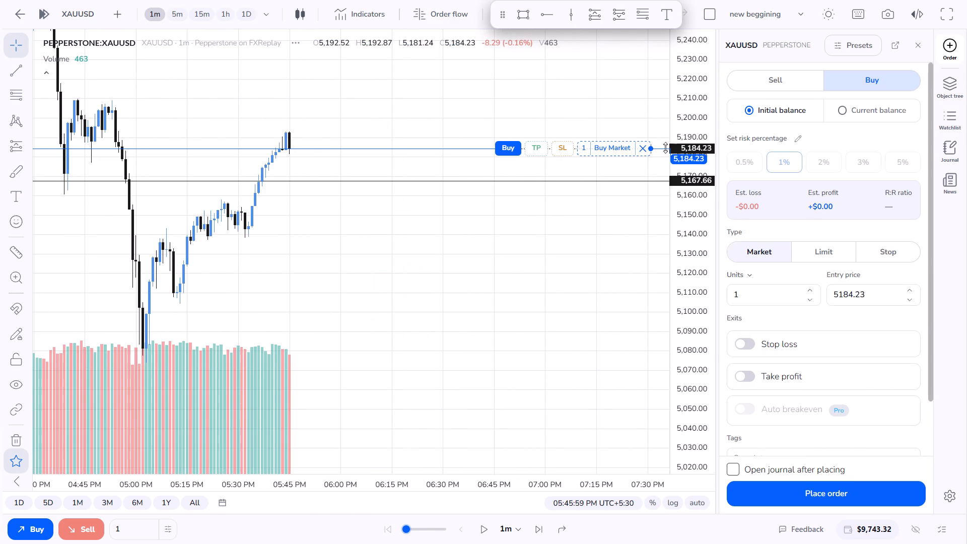
pyautogui.click(752, 69)
pyautogui.click(755, 75)
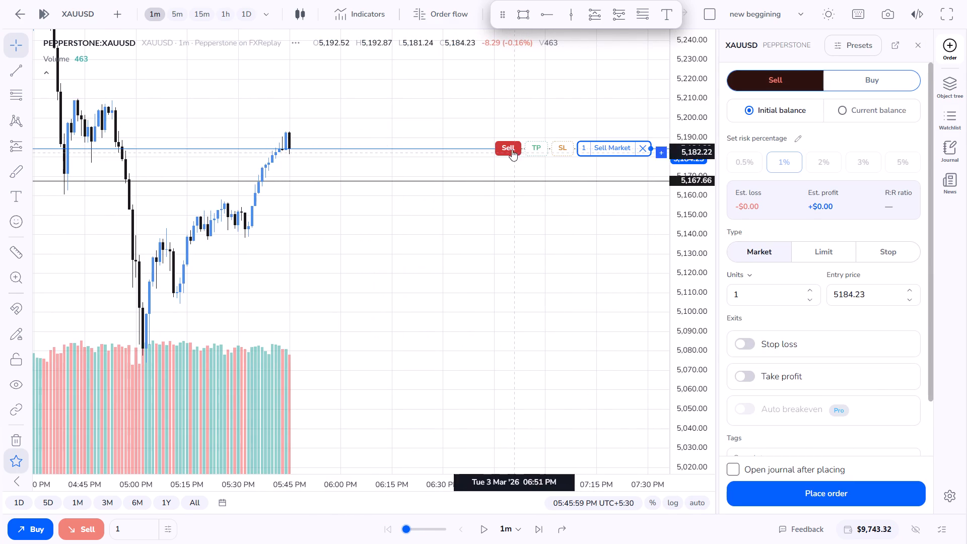
pyautogui.moveTo(561, 145); pyautogui.dragTo(563, 112)
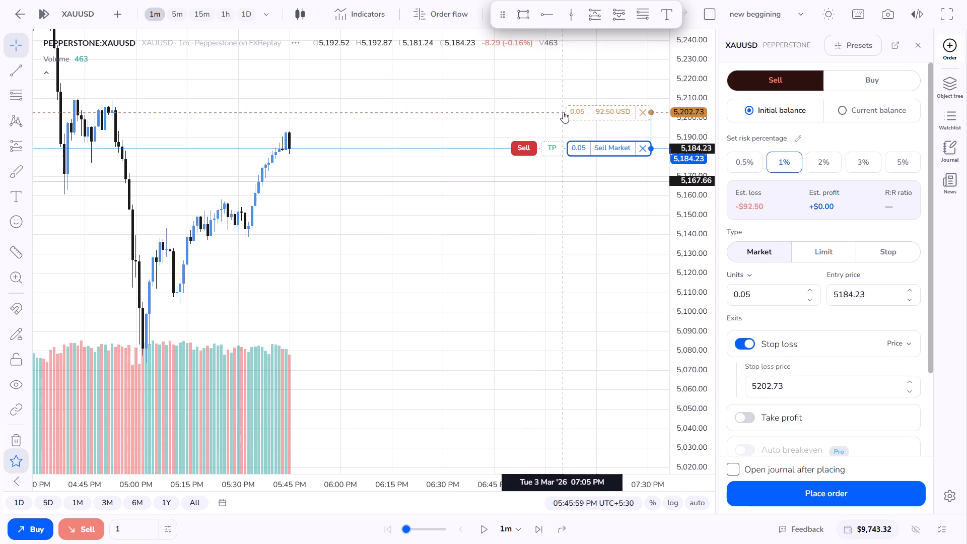
pyautogui.moveTo(563, 112); pyautogui.dragTo(563, 109)
# Set the sell order's take profit at 5136.80 and place the order.
pyautogui.moveTo(550, 150); pyautogui.dragTo(574, 260)
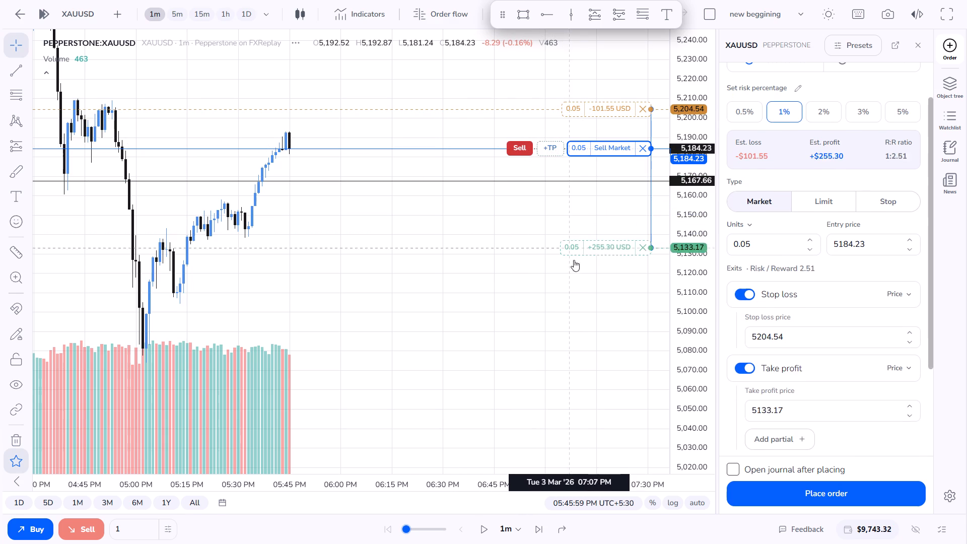
pyautogui.moveTo(574, 260); pyautogui.dragTo(579, 302)
pyautogui.moveTo(571, 301); pyautogui.dragTo(572, 233)
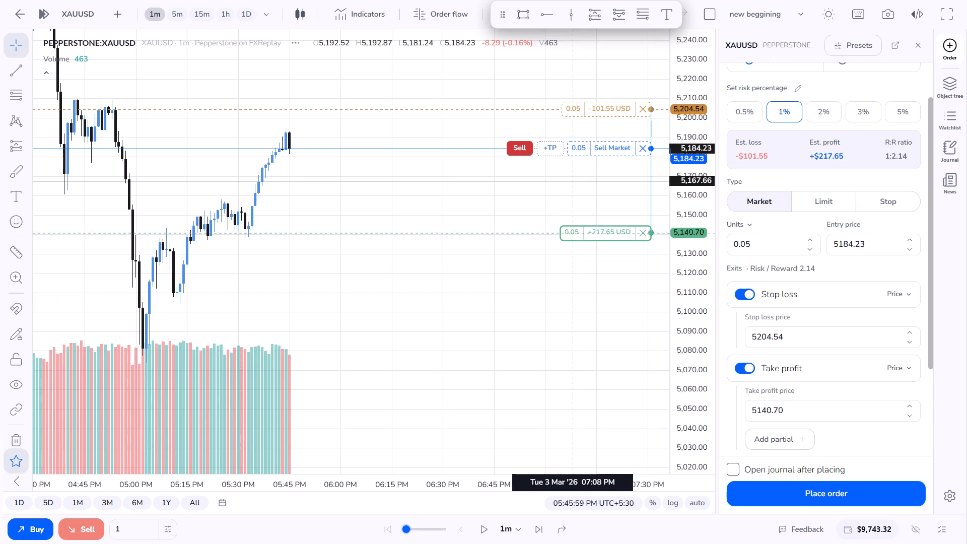
pyautogui.moveTo(572, 233); pyautogui.dragTo(574, 240)
pyautogui.click(797, 492)
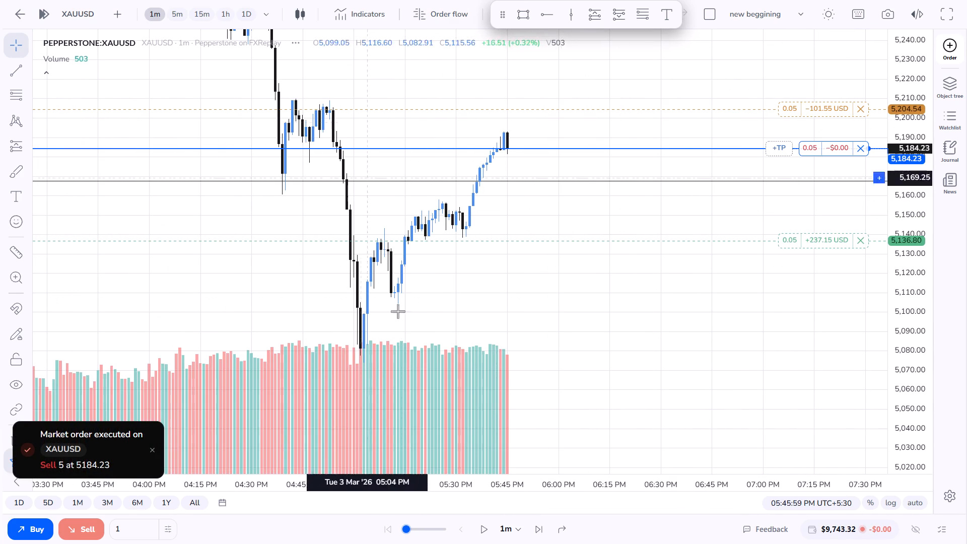
# Run the 1-minute replay forward to March 3, 06:19:59 PM, pausing along the way.
pyautogui.click(487, 528)
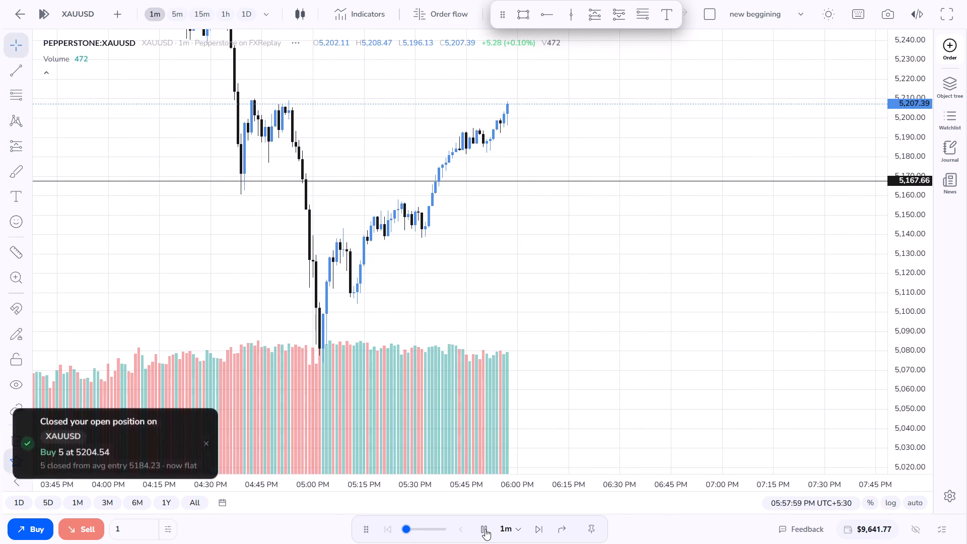
pyautogui.click(485, 529)
pyautogui.click(485, 529)
pyautogui.scroll(-6, 523, 268)
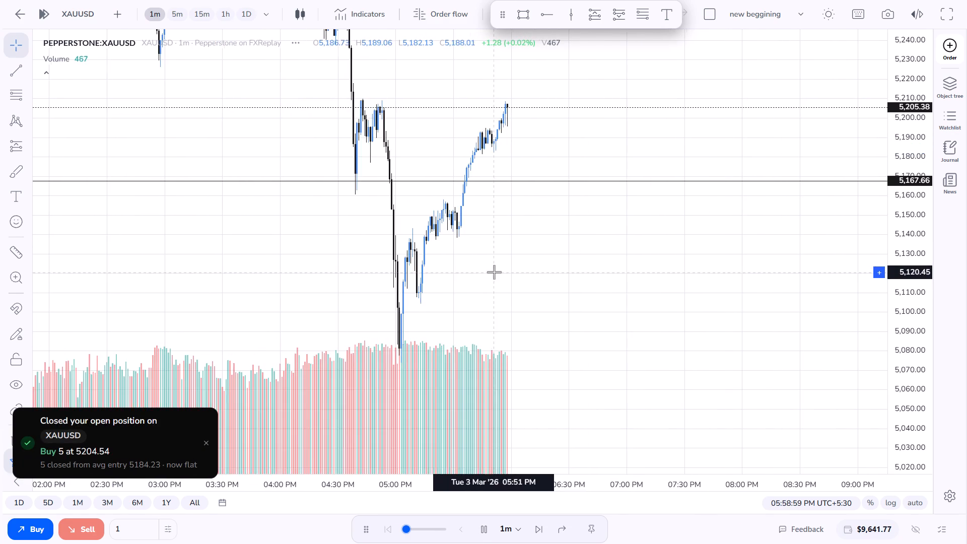
pyautogui.scroll(14, 487, 283)
pyautogui.scroll(-6, 496, 265)
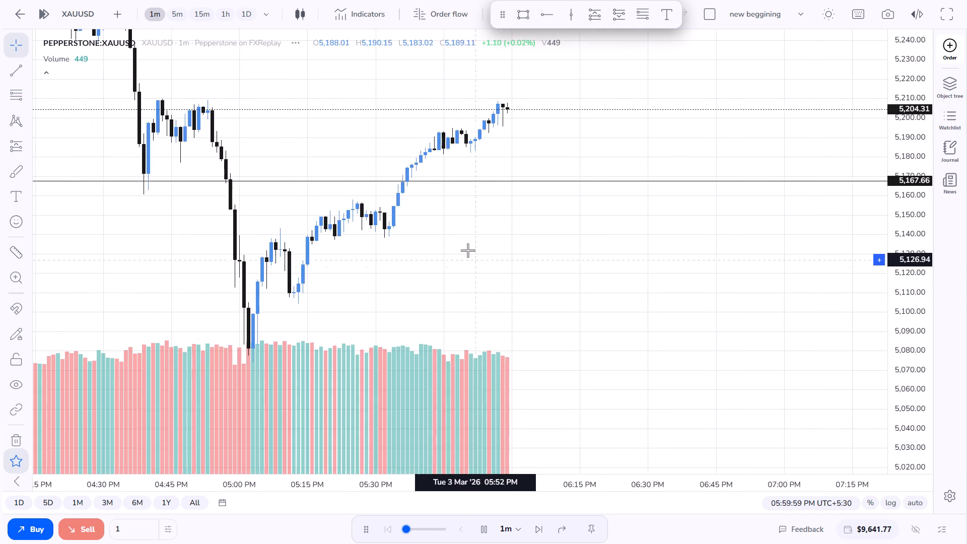
pyautogui.moveTo(373, 195); pyautogui.dragTo(562, 181)
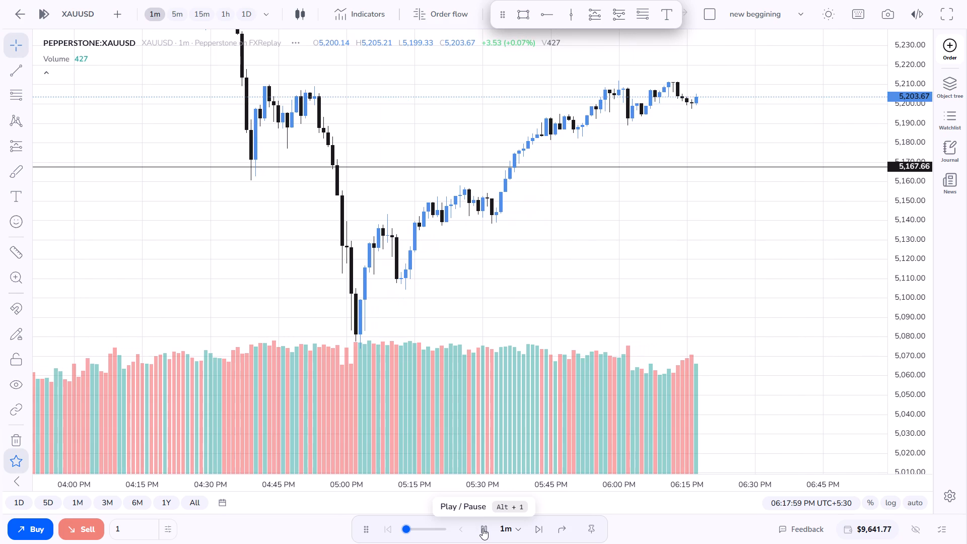
pyautogui.click(482, 528)
pyautogui.click(482, 528)
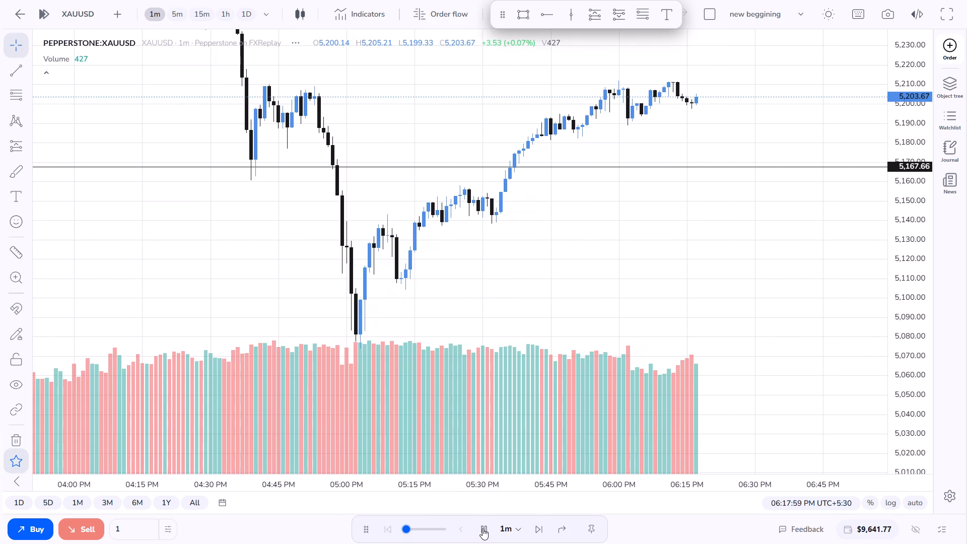
pyautogui.click(482, 528)
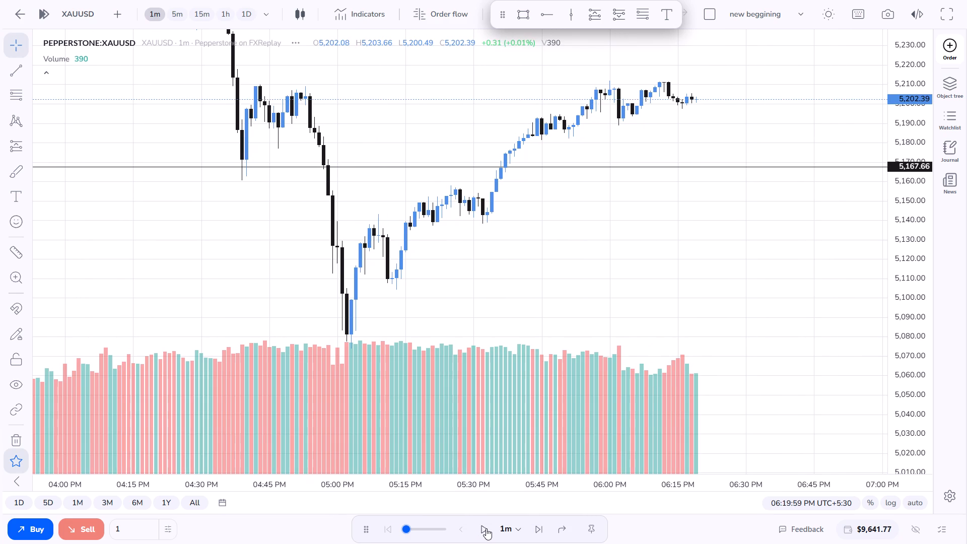
# Switch to the 1-hour timeframe and review recent price action against the marked levels.
pyautogui.scroll(-5, 657, 166)
pyautogui.scroll(2, 536, 117)
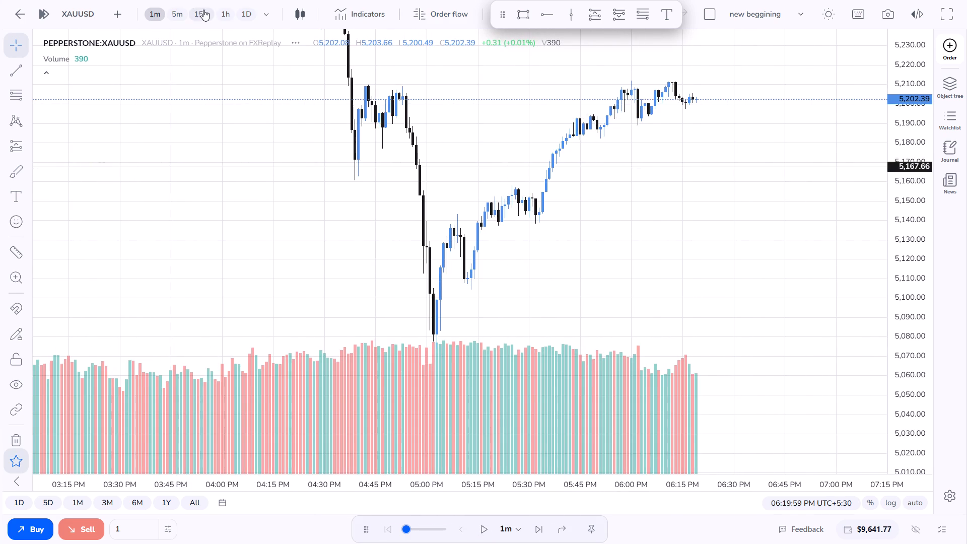
pyautogui.click(203, 10)
pyautogui.click(227, 16)
pyautogui.scroll(6, 588, 217)
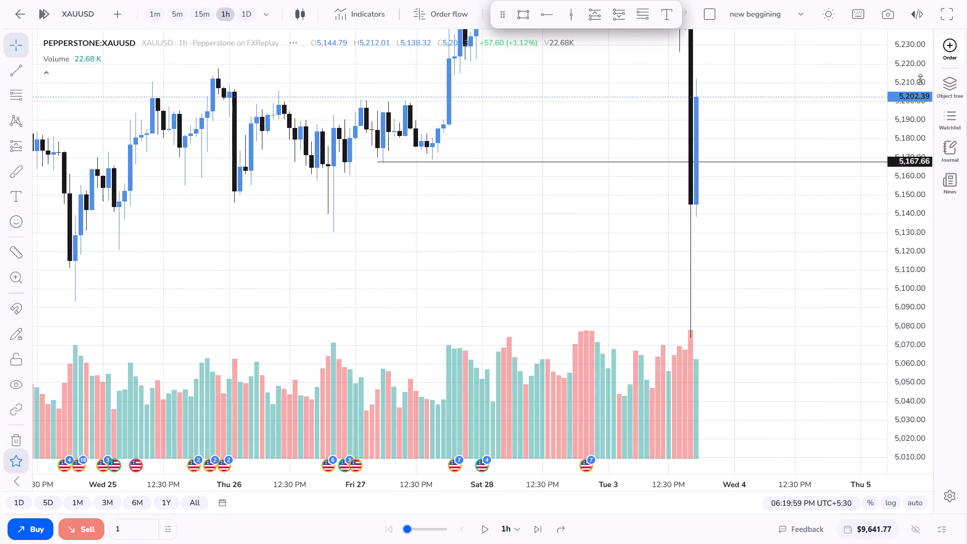
pyautogui.scroll(-16, 921, 90)
pyautogui.scroll(-6, 908, 99)
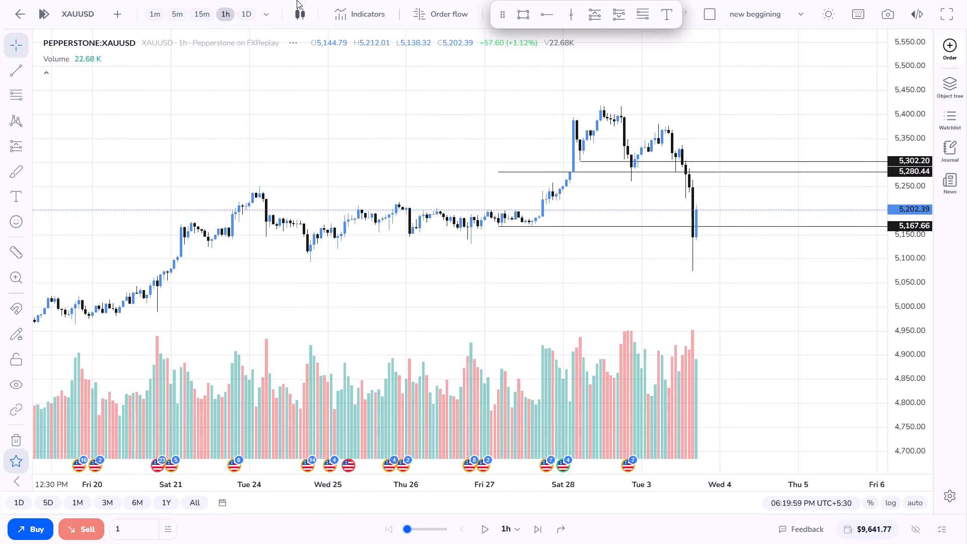
# Switch to the daily timeframe and remove all six drawings from the chart.
pyautogui.click(247, 11)
pyautogui.scroll(7, 523, 158)
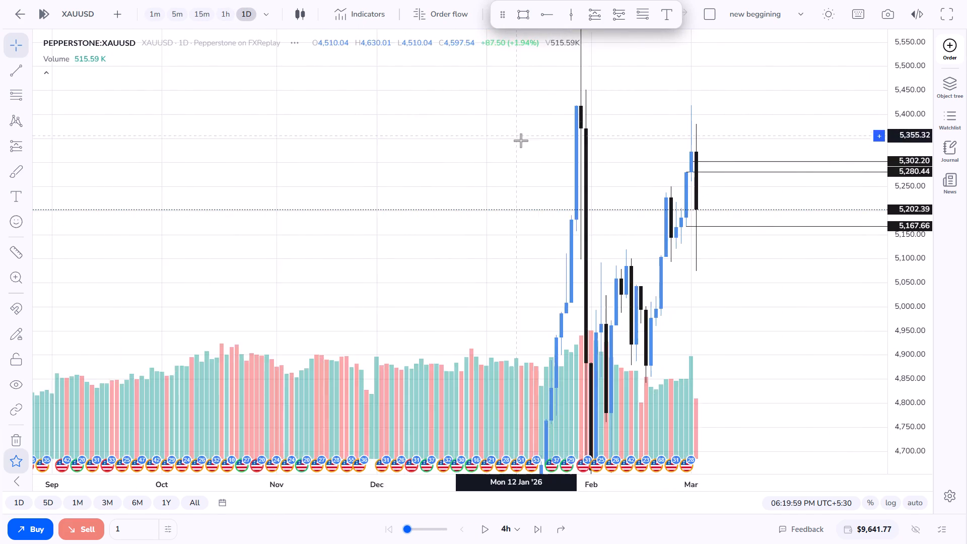
pyautogui.scroll(3, 521, 141)
pyautogui.rightClick(811, 181)
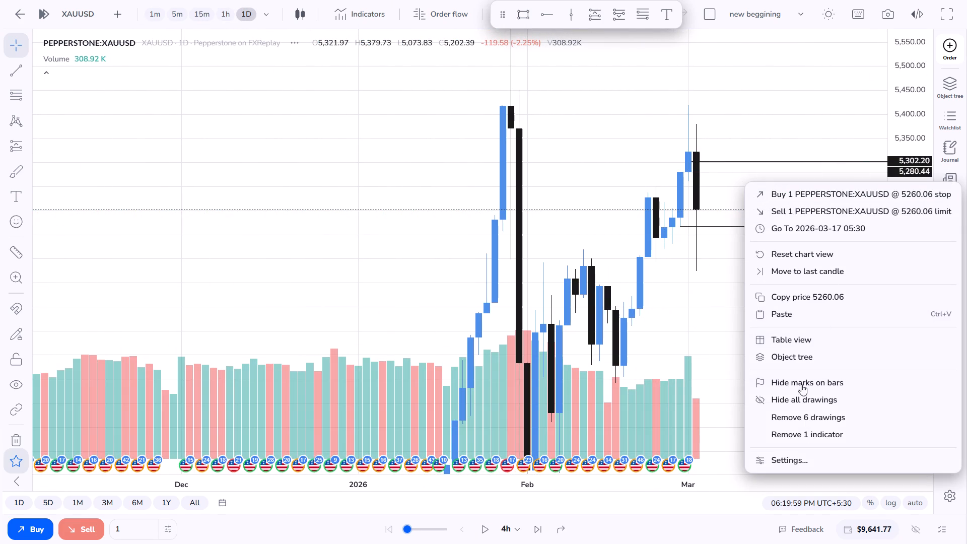
pyautogui.click(814, 419)
# Examine the daily price structure from late 2025 through the early March 2026 candles.
pyautogui.scroll(5, 642, 166)
pyautogui.scroll(-6, 655, 160)
pyautogui.moveTo(601, 156); pyautogui.dragTo(526, 47)
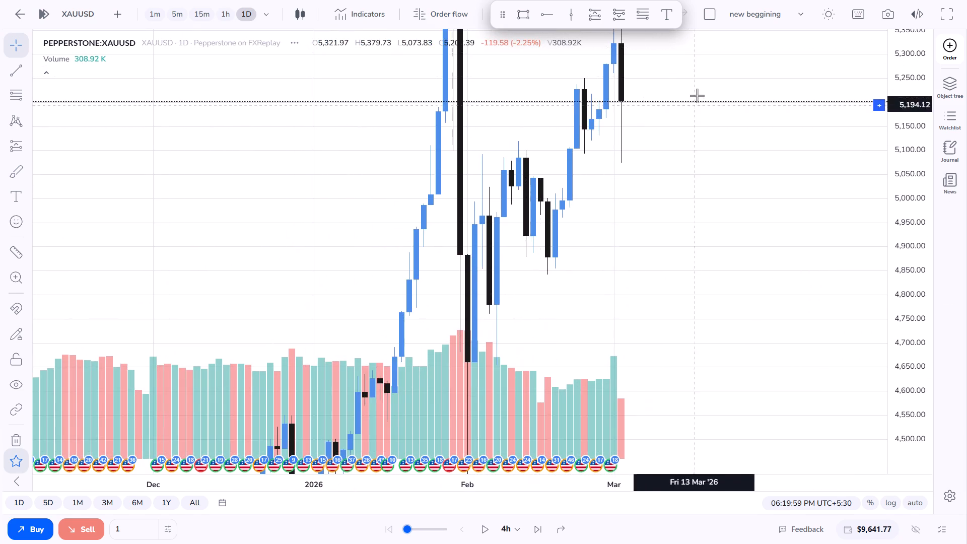
pyautogui.moveTo(697, 96); pyautogui.dragTo(671, 183)
pyautogui.scroll(-3, 928, 99)
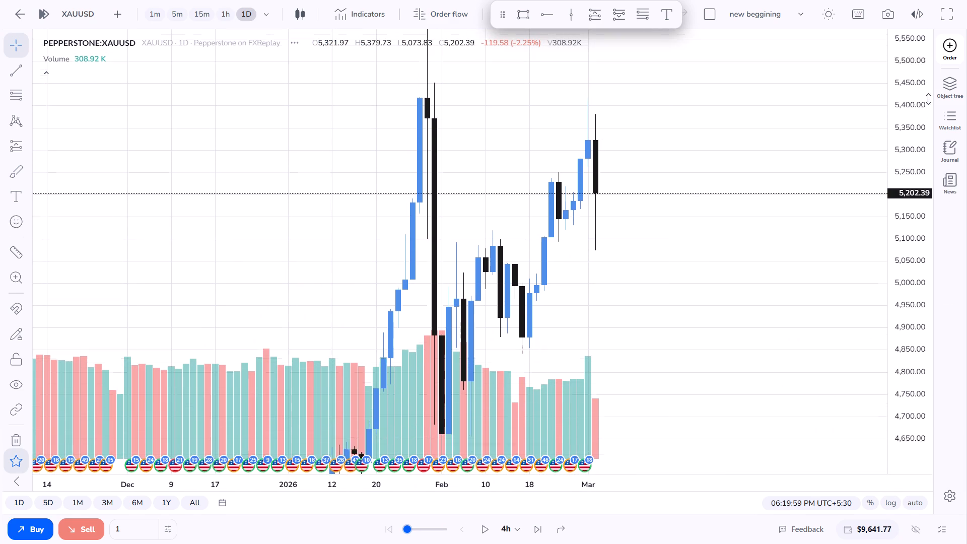
pyautogui.scroll(-7, 928, 99)
pyautogui.scroll(-5, 678, 130)
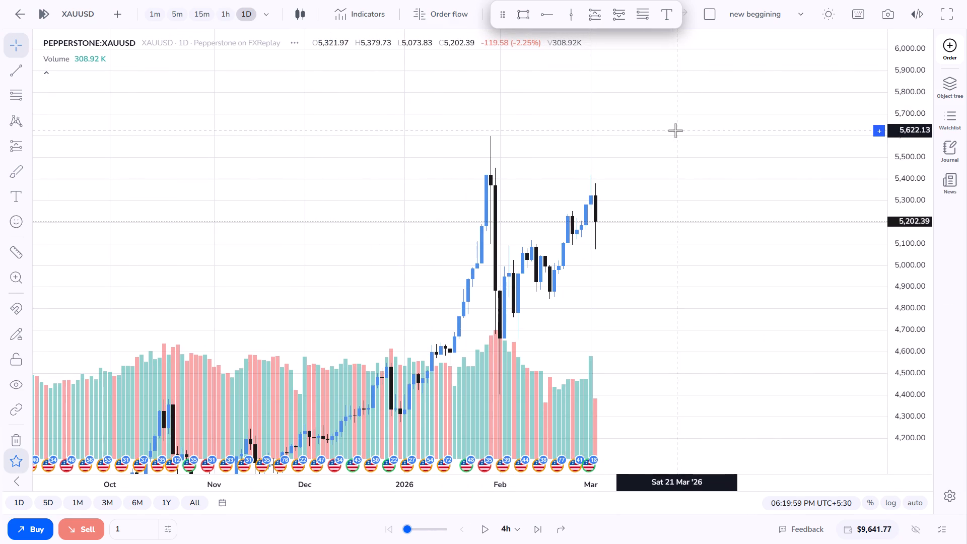
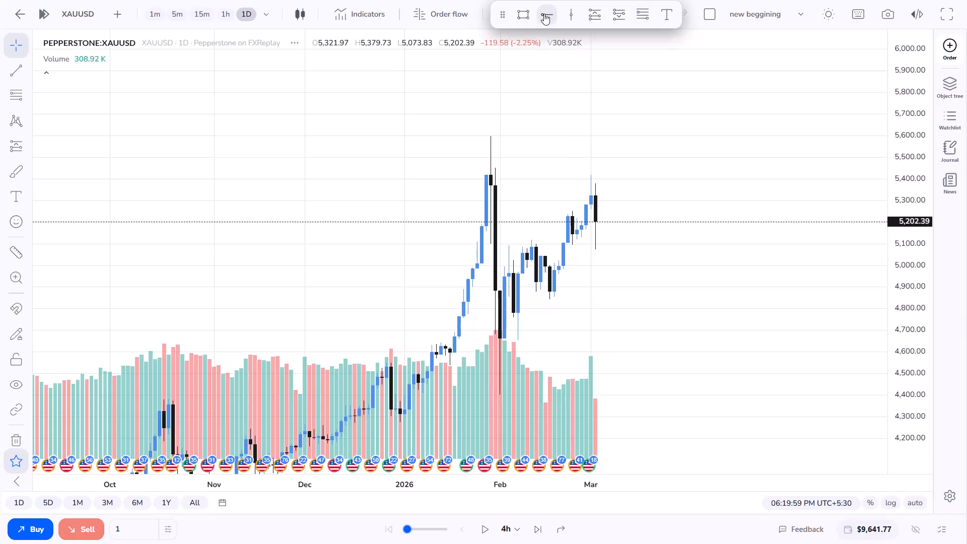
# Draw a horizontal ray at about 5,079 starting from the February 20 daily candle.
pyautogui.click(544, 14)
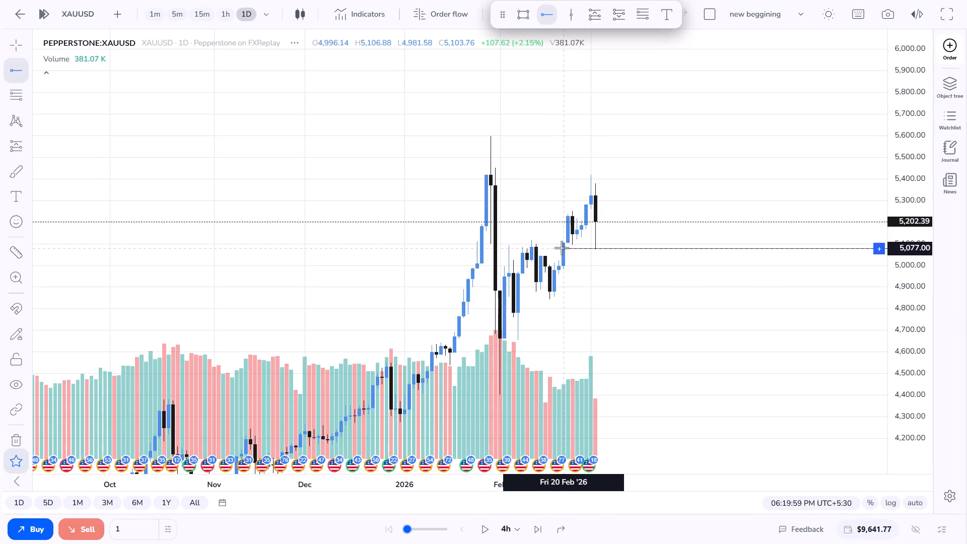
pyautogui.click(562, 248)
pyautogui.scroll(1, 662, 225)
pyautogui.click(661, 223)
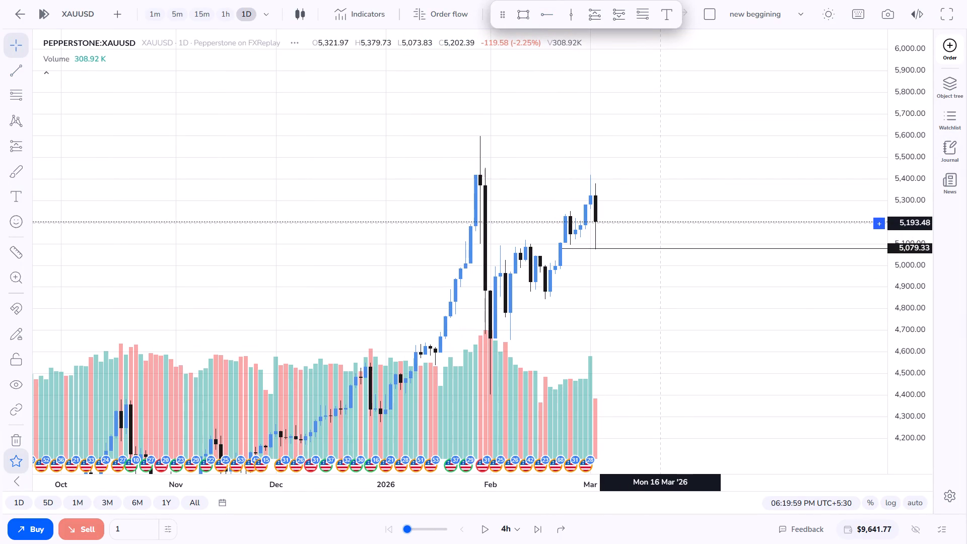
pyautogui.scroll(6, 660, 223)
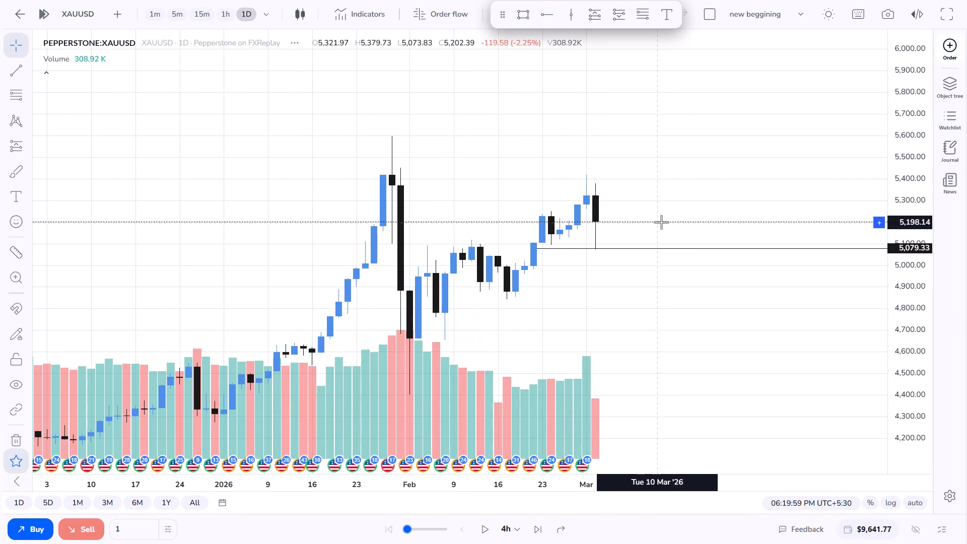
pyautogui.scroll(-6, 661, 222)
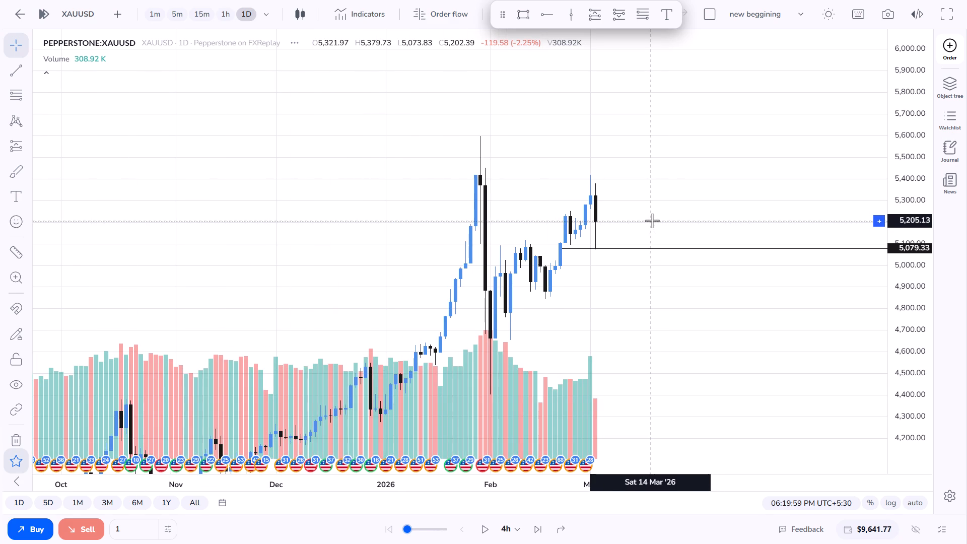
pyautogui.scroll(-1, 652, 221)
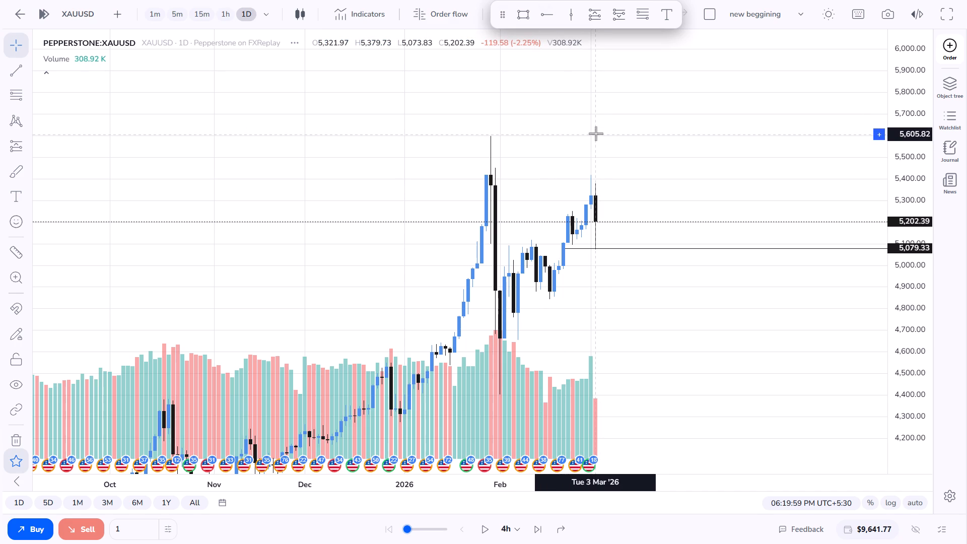
# Switch to the 5-minute timeframe and run the replay forward to March 3, 08:14:59 PM.
pyautogui.click(181, 11)
pyautogui.scroll(-7, 440, 111)
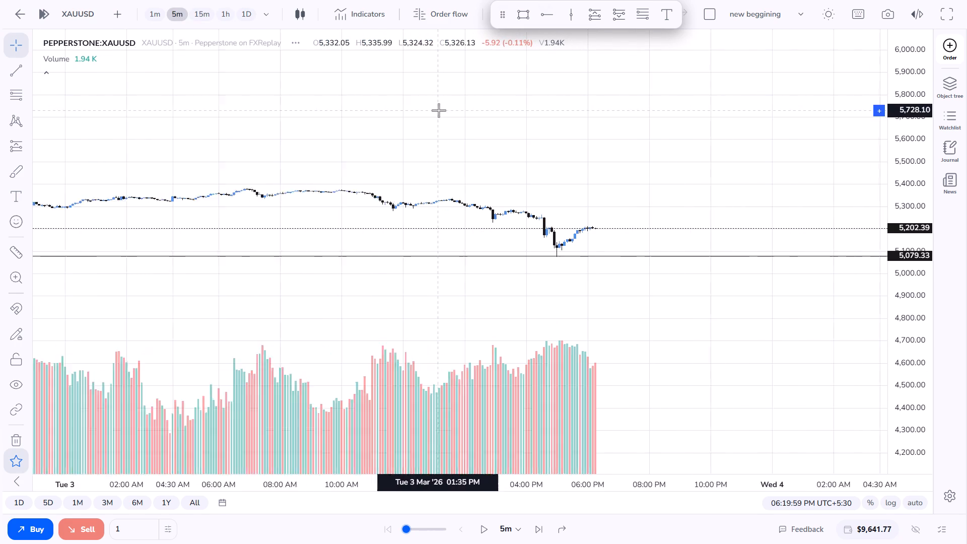
pyautogui.scroll(-4, 439, 110)
pyautogui.scroll(3, 631, 111)
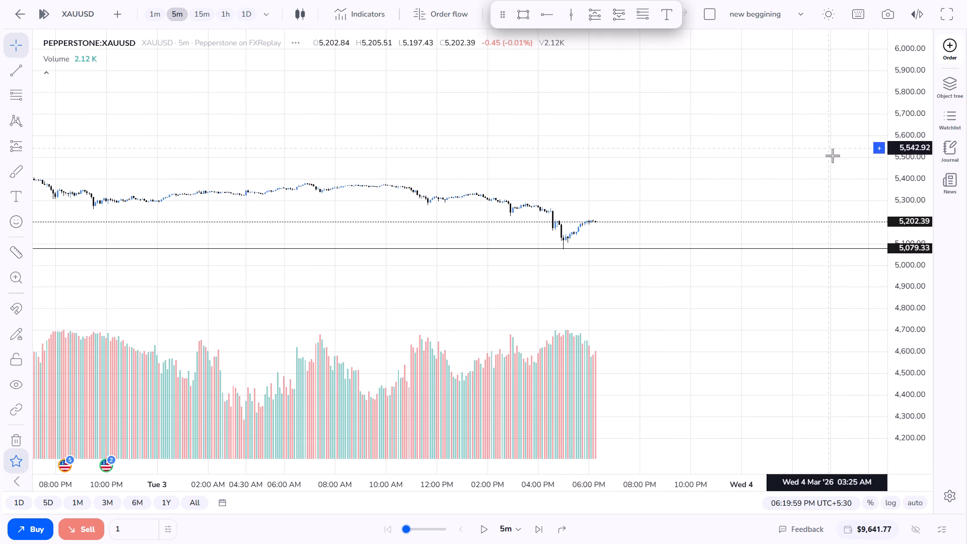
pyautogui.scroll(20, 924, 190)
pyautogui.scroll(2, 924, 190)
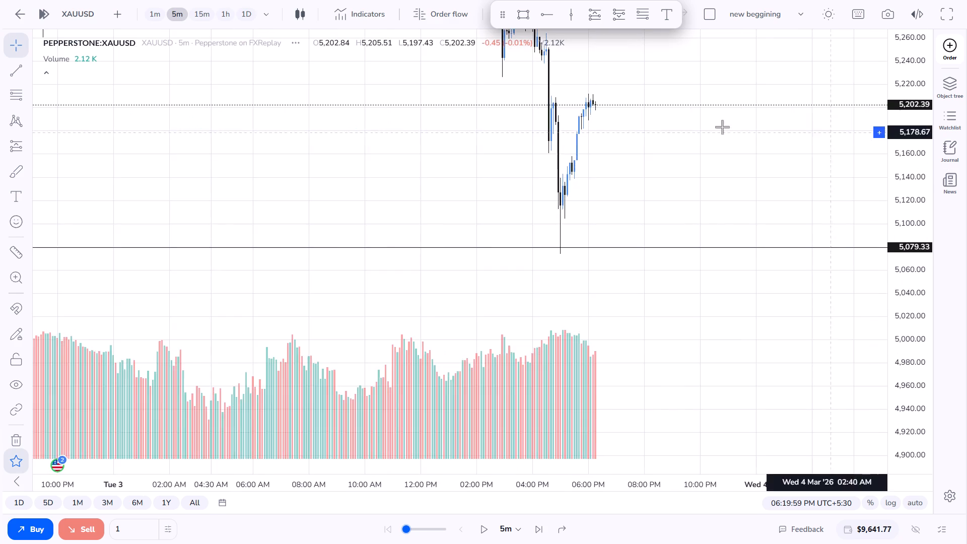
pyautogui.scroll(11, 722, 127)
pyautogui.scroll(-5, 681, 118)
pyautogui.moveTo(651, 81); pyautogui.dragTo(642, 136)
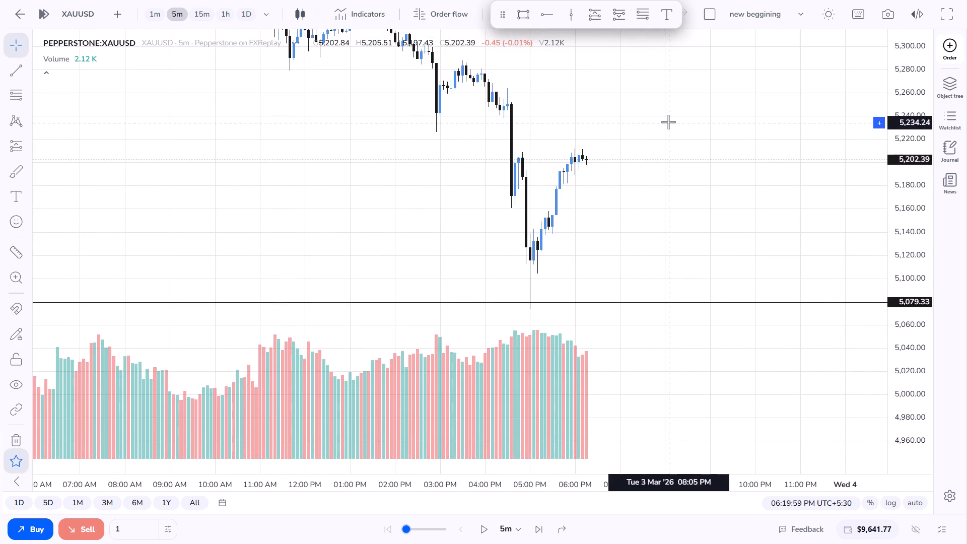
pyautogui.click(485, 525)
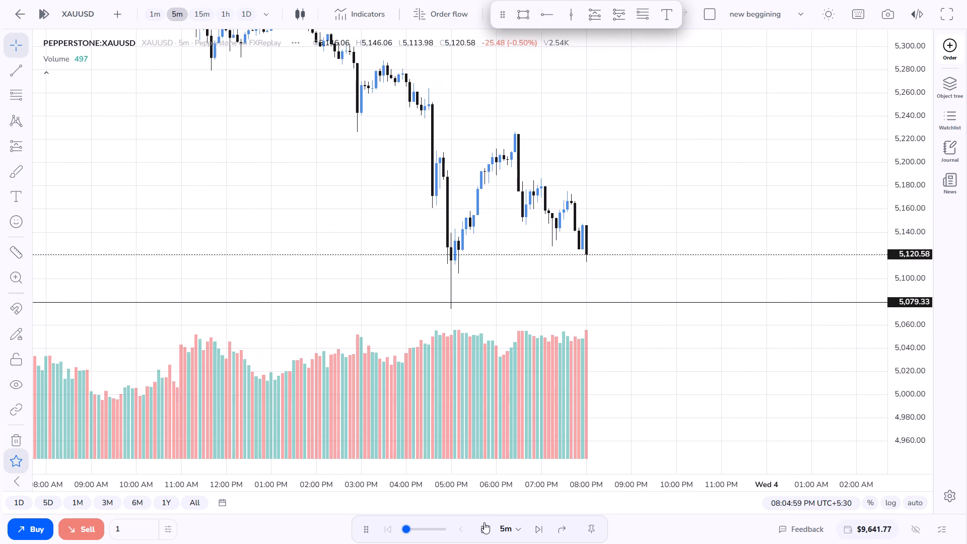
pyautogui.click(484, 522)
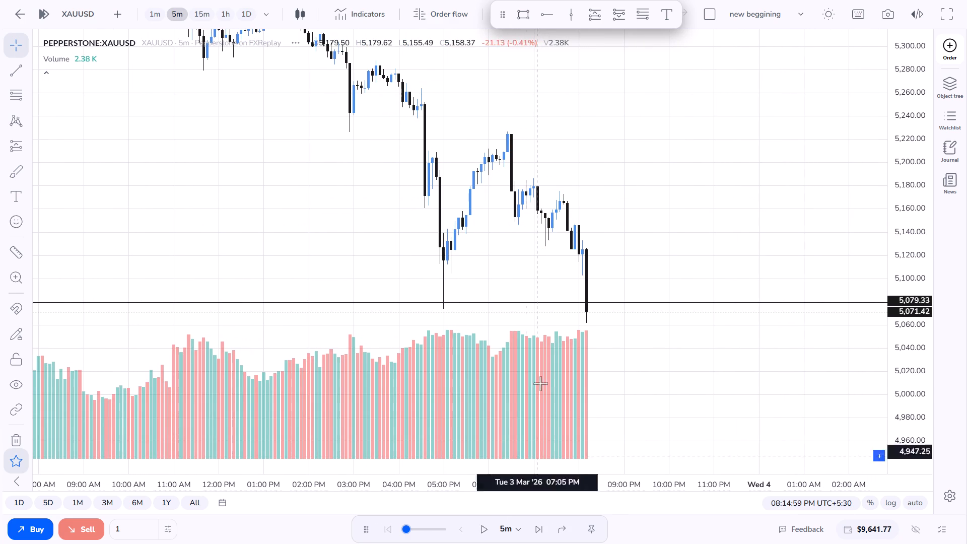
# Examine the 5-minute price action around the horizontal ray.
pyautogui.moveTo(672, 170); pyautogui.dragTo(657, 70)
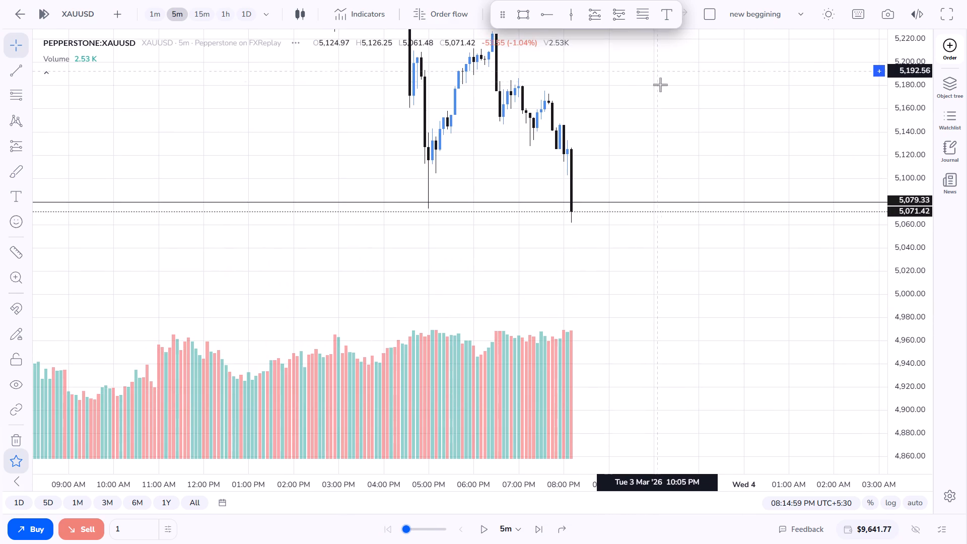
pyautogui.moveTo(645, 107); pyautogui.dragTo(622, 90)
pyautogui.scroll(-13, 523, 152)
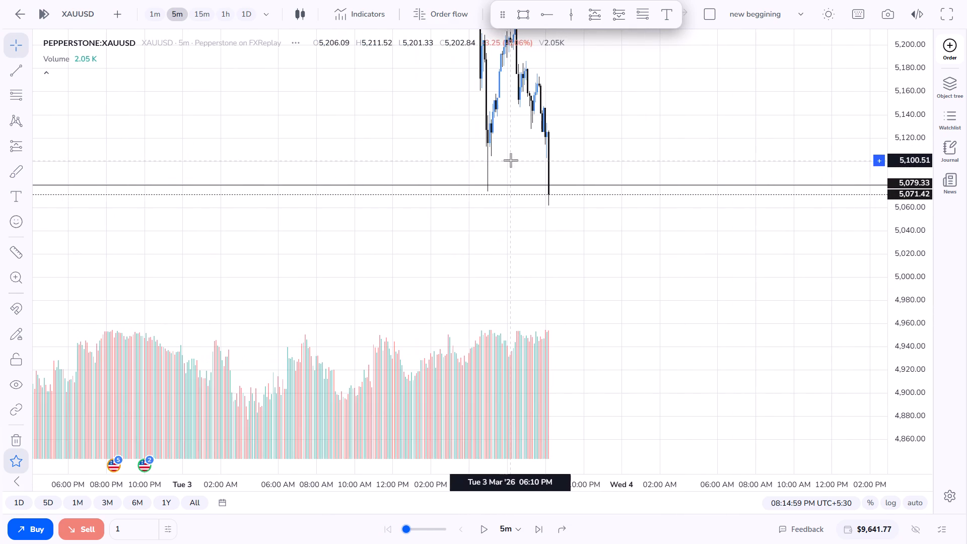
pyautogui.scroll(-7, 523, 213)
pyautogui.scroll(3, 523, 198)
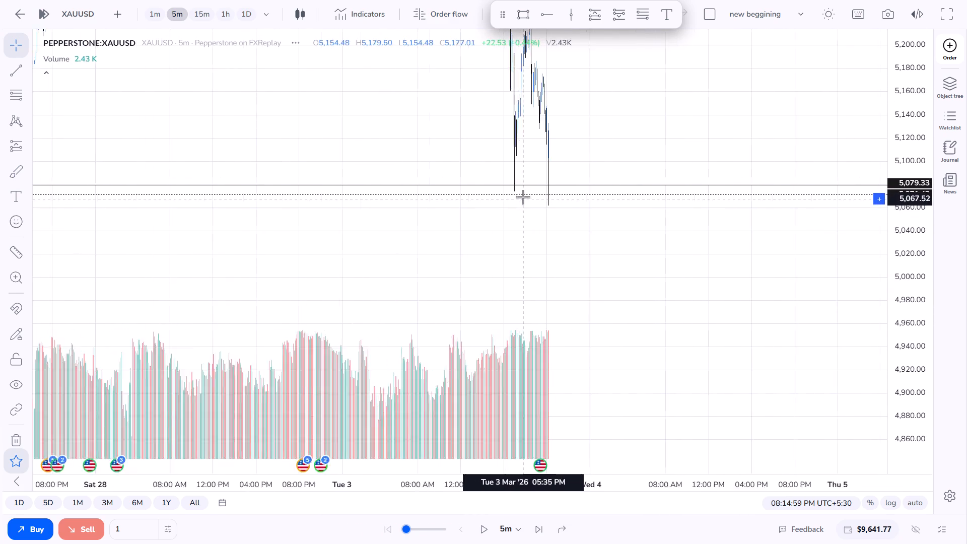
pyautogui.scroll(3, 523, 197)
pyautogui.scroll(1, 480, 17)
# Examine price structure around the horizontal ray on the 1-hour and daily timeframes.
pyautogui.click(231, 11)
pyautogui.scroll(2, 457, 146)
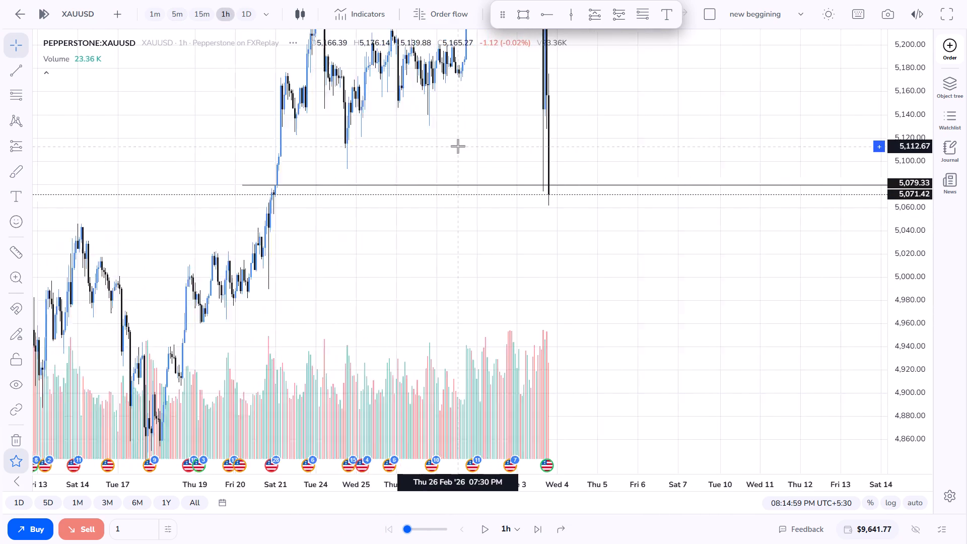
pyautogui.scroll(7, 458, 146)
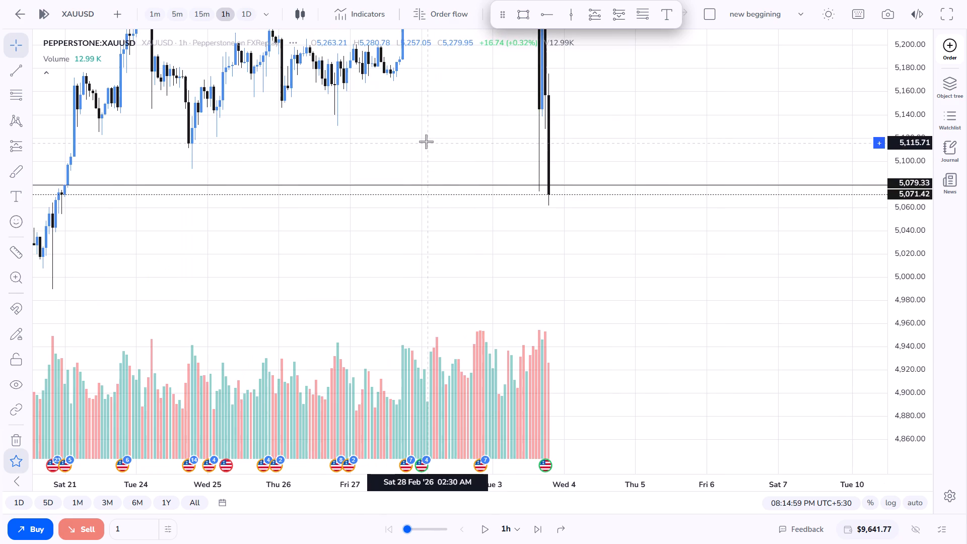
pyautogui.click(240, 11)
pyautogui.scroll(8, 378, 132)
pyautogui.scroll(-8, 905, 128)
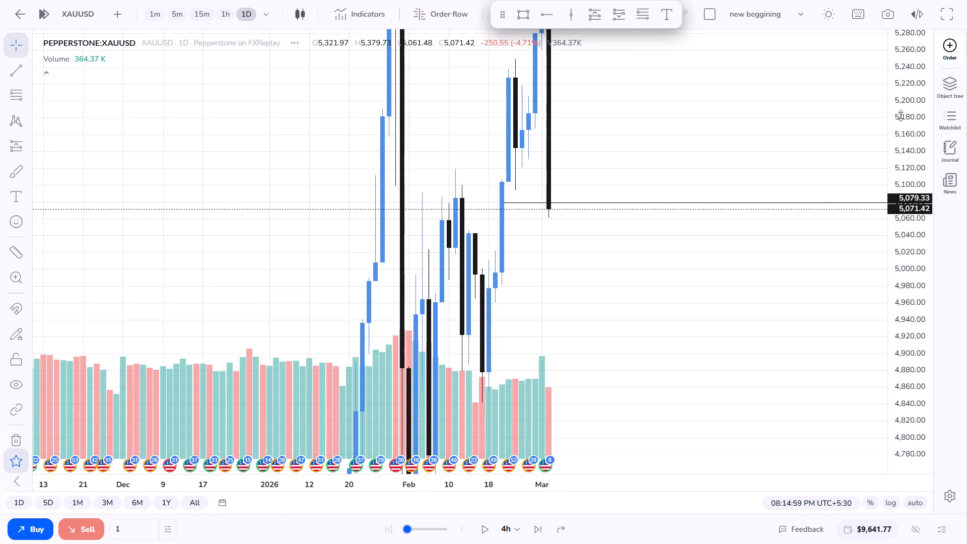
pyautogui.scroll(-7, 901, 115)
pyautogui.scroll(6, 612, 183)
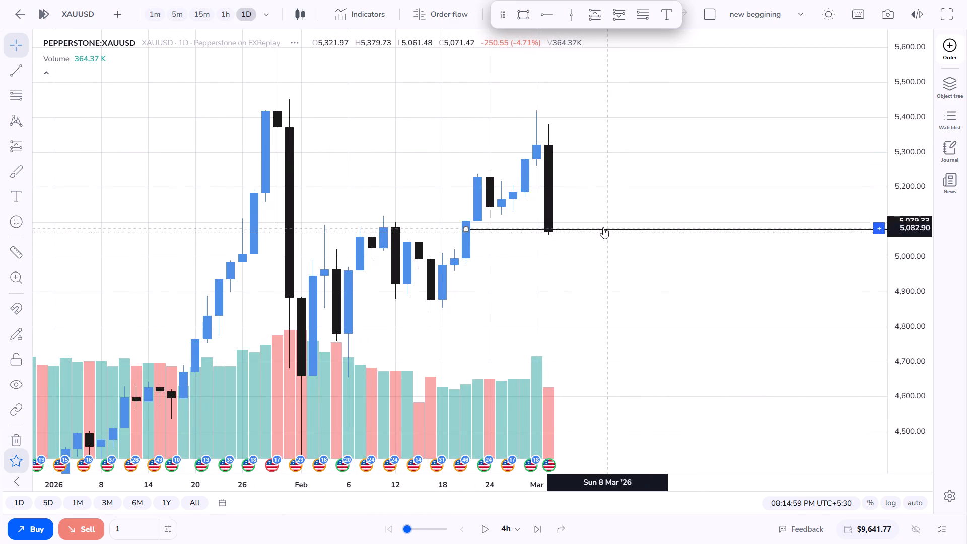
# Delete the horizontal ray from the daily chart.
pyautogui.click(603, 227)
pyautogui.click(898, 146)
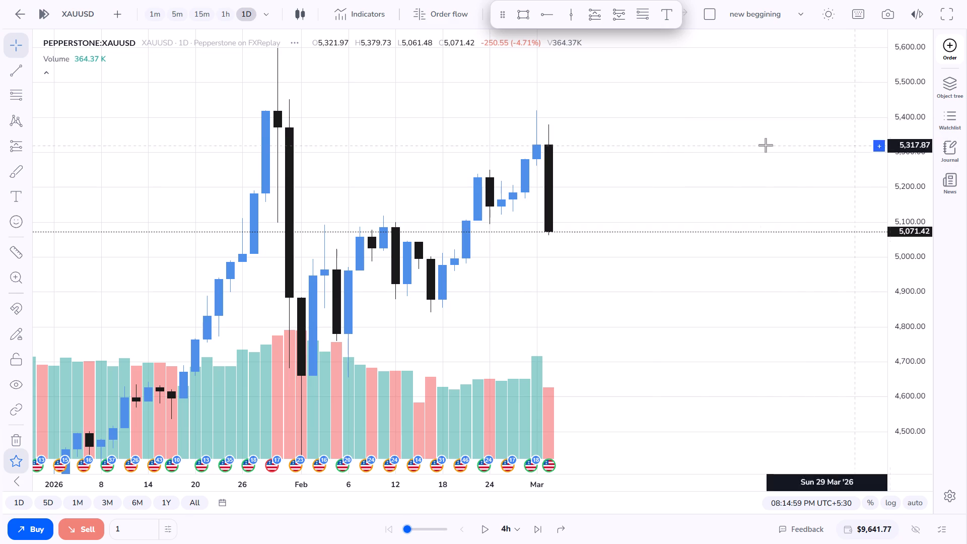
# Draw a Fib retracement on the daily chart from about 5,028 at February 19 to about 5,105 at March 17.
pyautogui.click(640, 10)
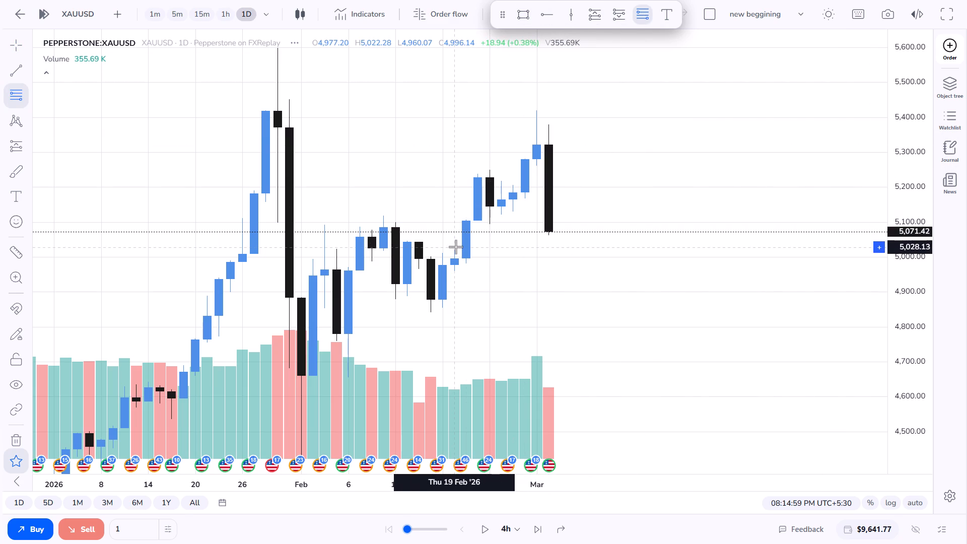
pyautogui.moveTo(454, 247); pyautogui.dragTo(618, 225)
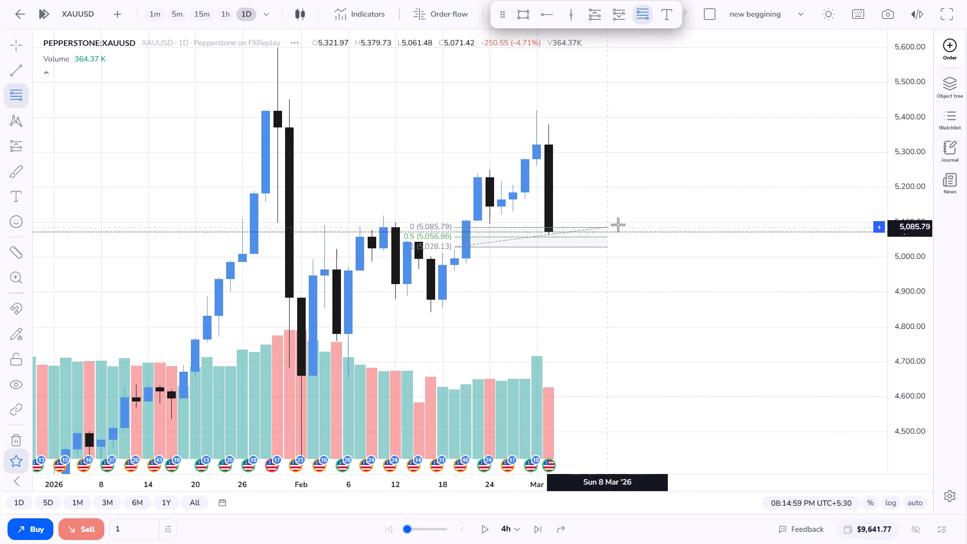
pyautogui.moveTo(618, 225); pyautogui.dragTo(664, 220)
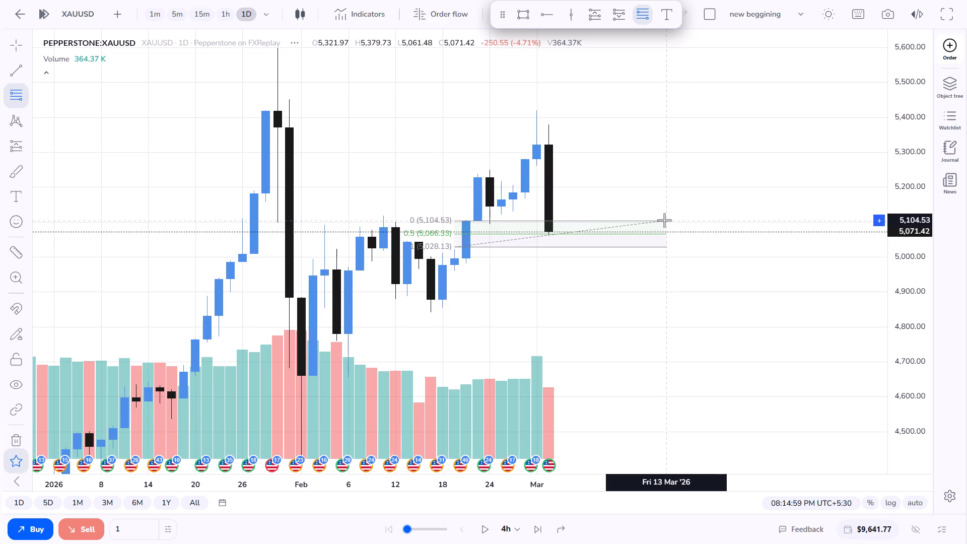
pyautogui.moveTo(664, 220); pyautogui.dragTo(688, 222)
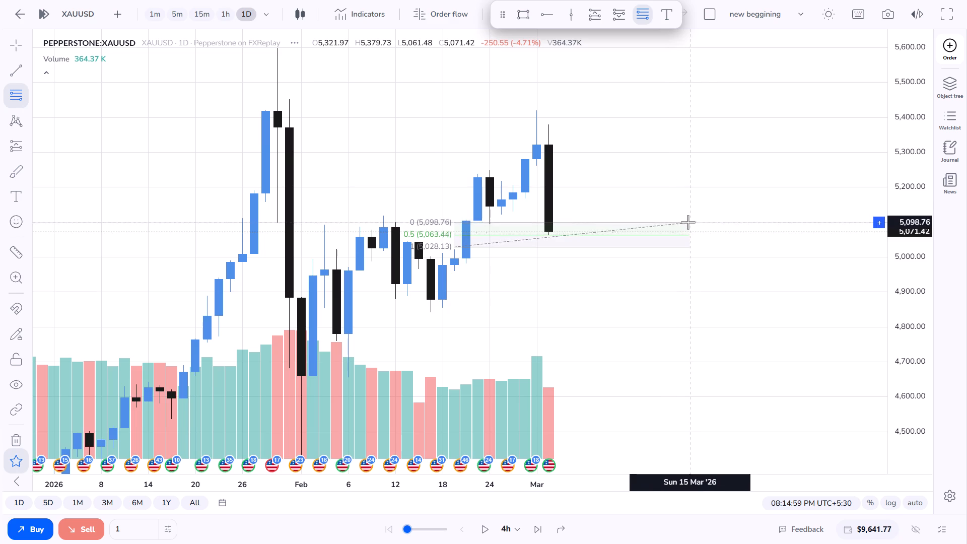
pyautogui.moveTo(688, 222); pyautogui.dragTo(719, 220)
pyautogui.click(718, 220)
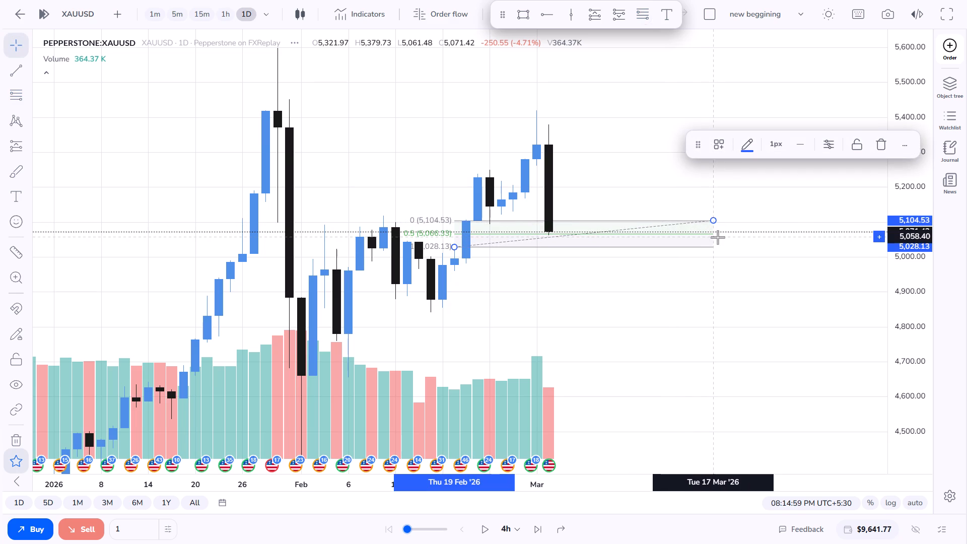
pyautogui.scroll(7, 707, 227)
pyautogui.scroll(12, 893, 248)
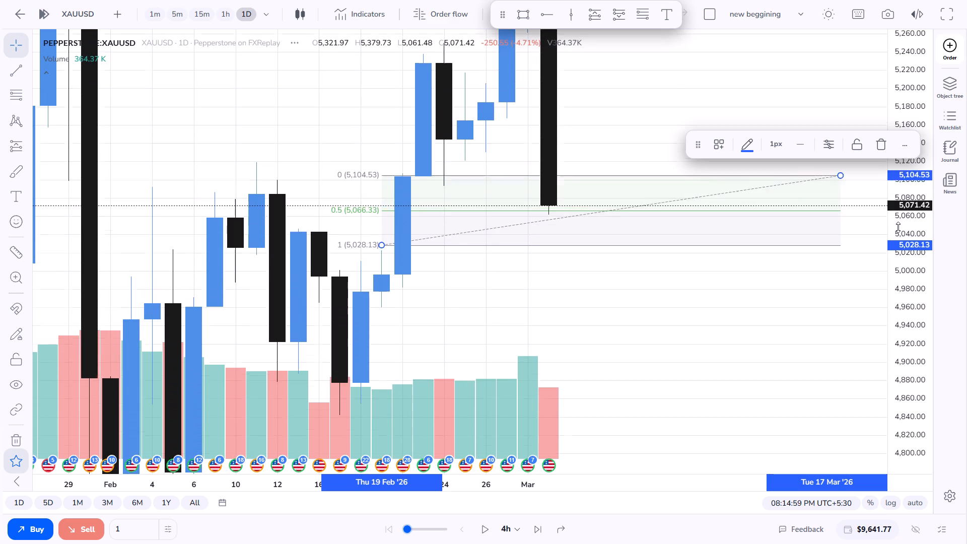
pyautogui.scroll(10, 898, 227)
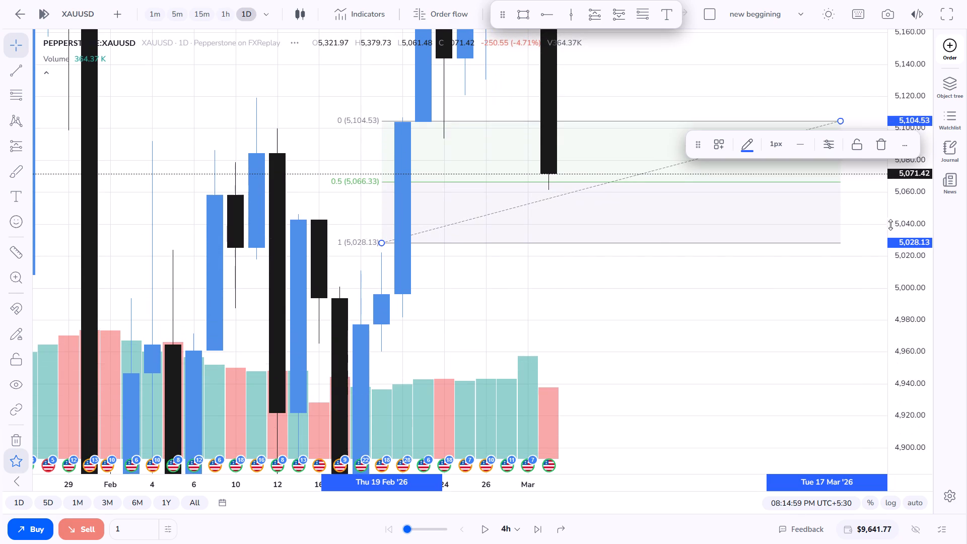
pyautogui.moveTo(707, 291); pyautogui.dragTo(573, 261)
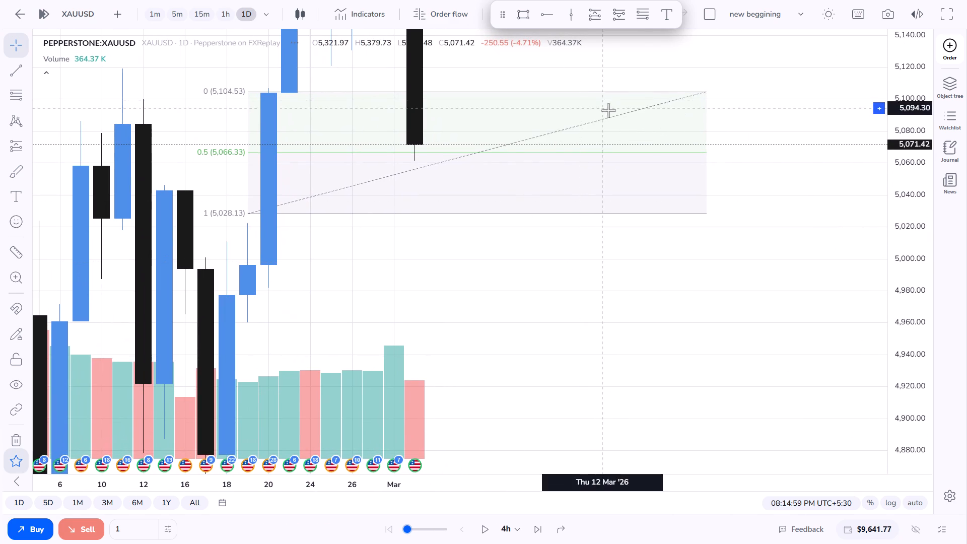
# Examine price against the Fib retracement zone on the 5-minute and 1-minute timeframes.
pyautogui.click(175, 12)
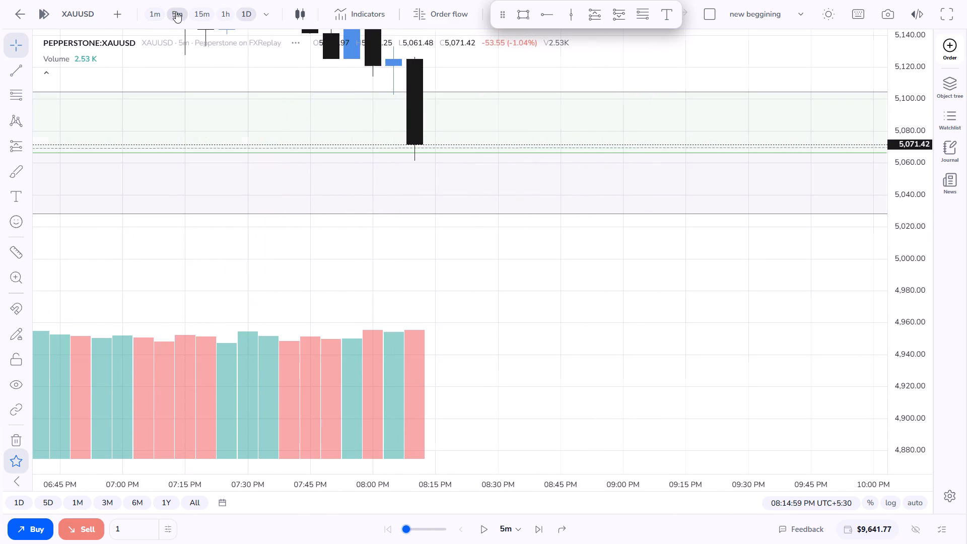
pyautogui.scroll(-11, 392, 123)
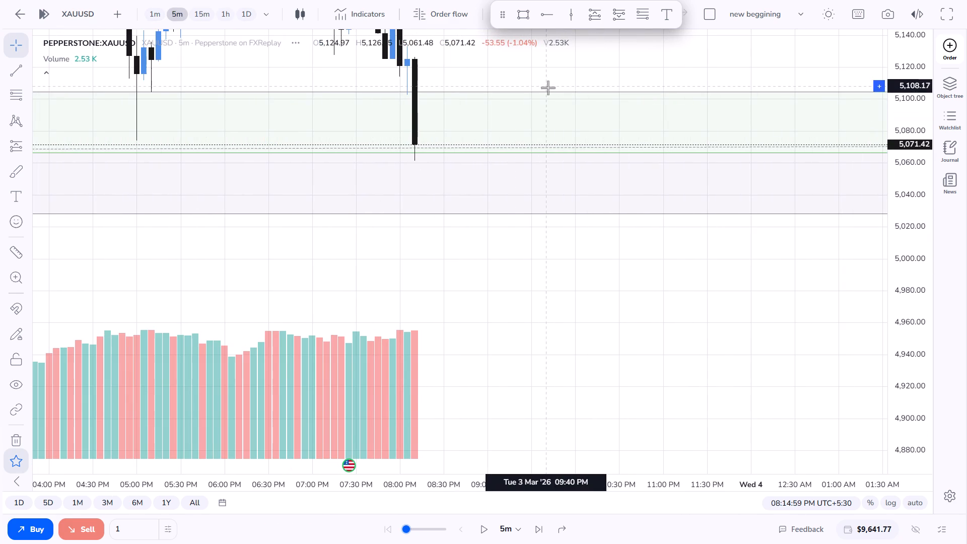
pyautogui.click(545, 93)
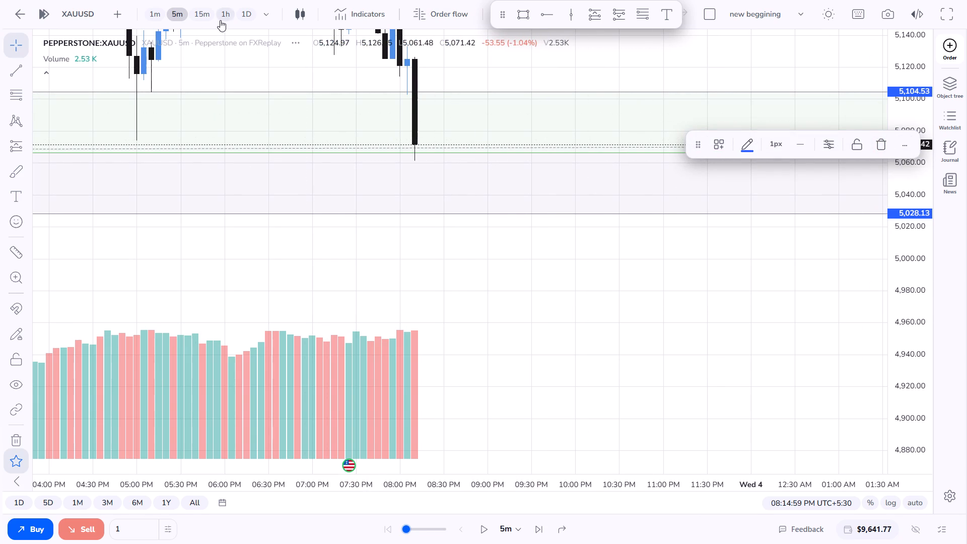
pyautogui.scroll(4, 219, 21)
pyautogui.click(153, 10)
pyautogui.scroll(-5, 296, 99)
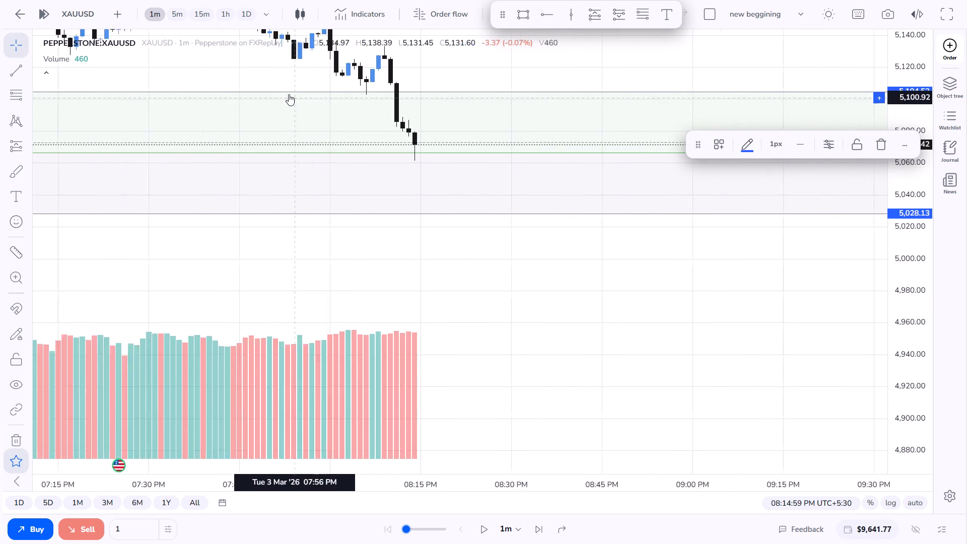
pyautogui.scroll(3, 403, 106)
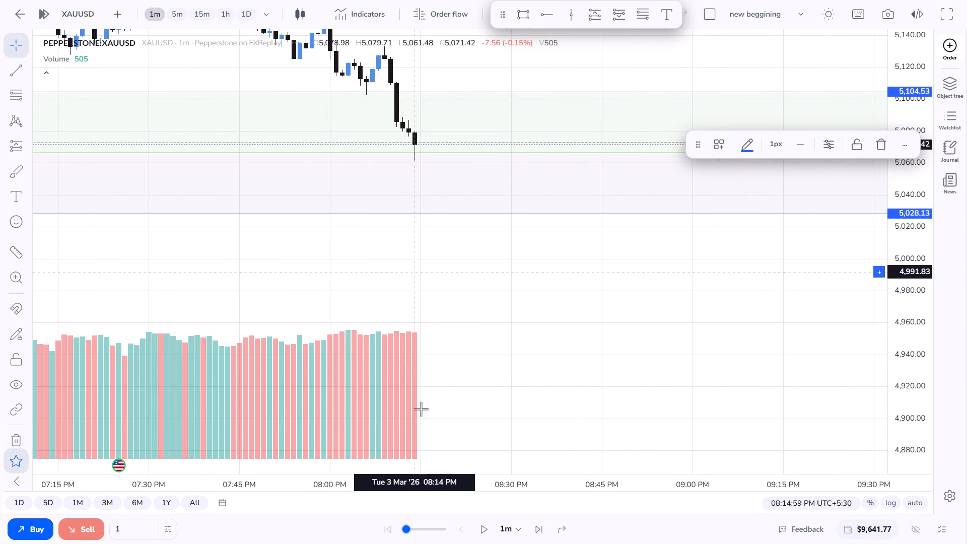
# Replay the 1-minute chart forward in short bursts, pausing at 08:20:59 PM on March 3.
pyautogui.click(478, 528)
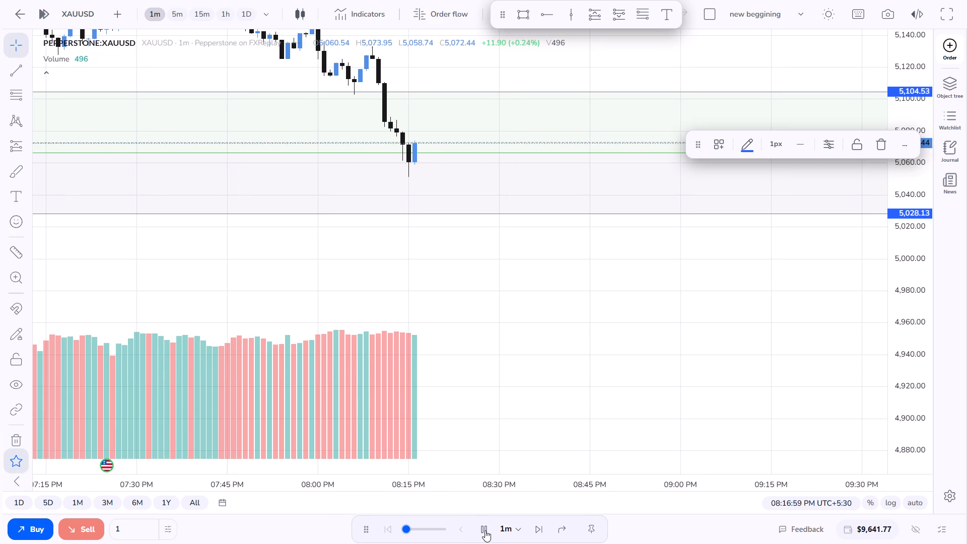
pyautogui.click(485, 530)
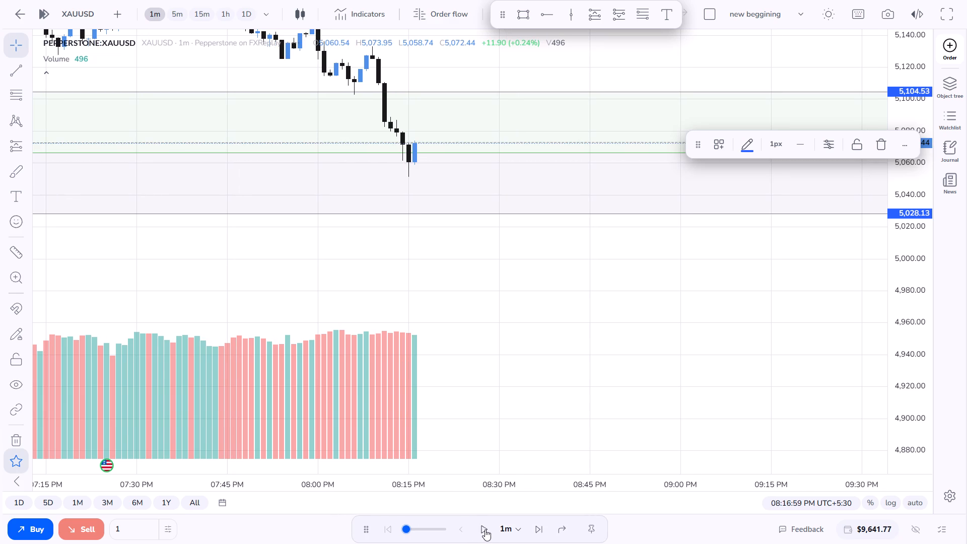
pyautogui.click(485, 526)
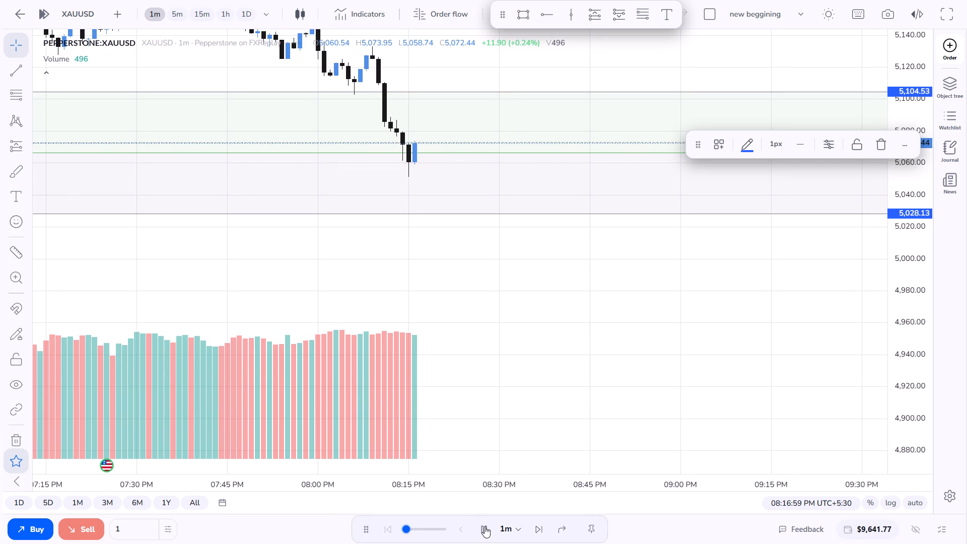
pyautogui.click(485, 526)
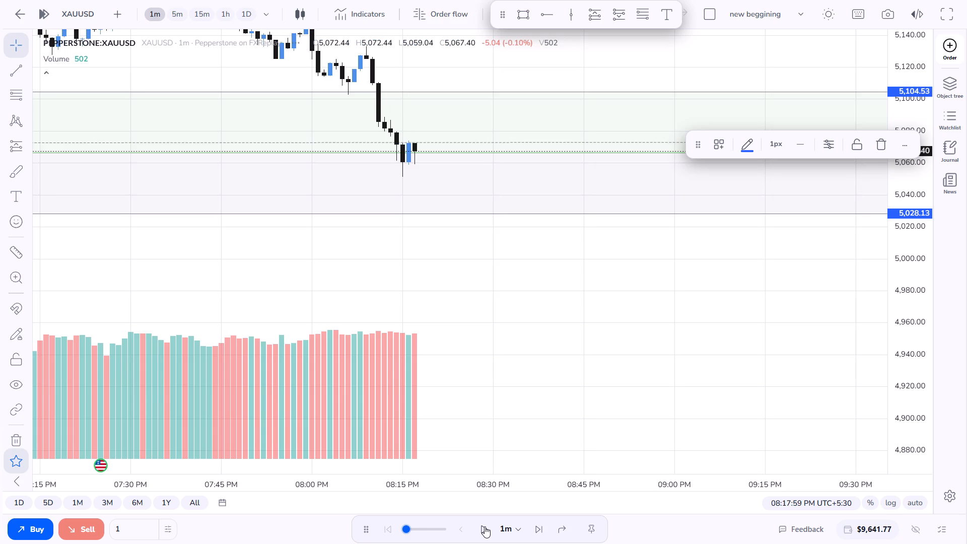
pyautogui.click(485, 526)
pyautogui.click(485, 526)
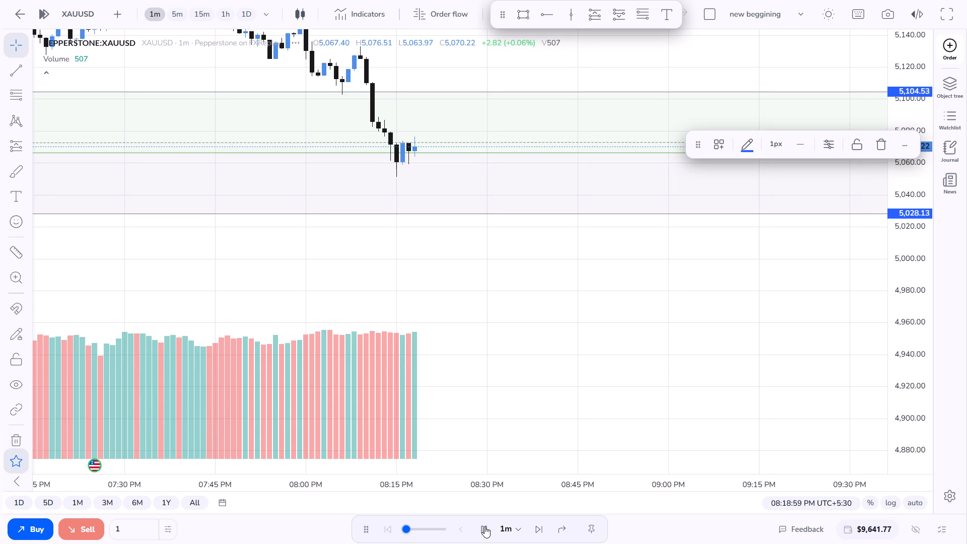
pyautogui.click(485, 526)
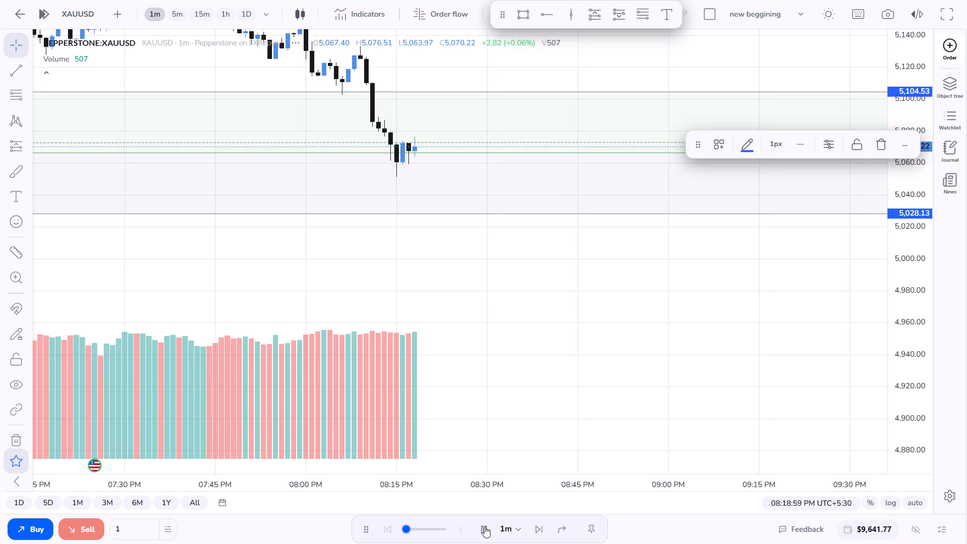
pyautogui.click(485, 526)
pyautogui.click(485, 526)
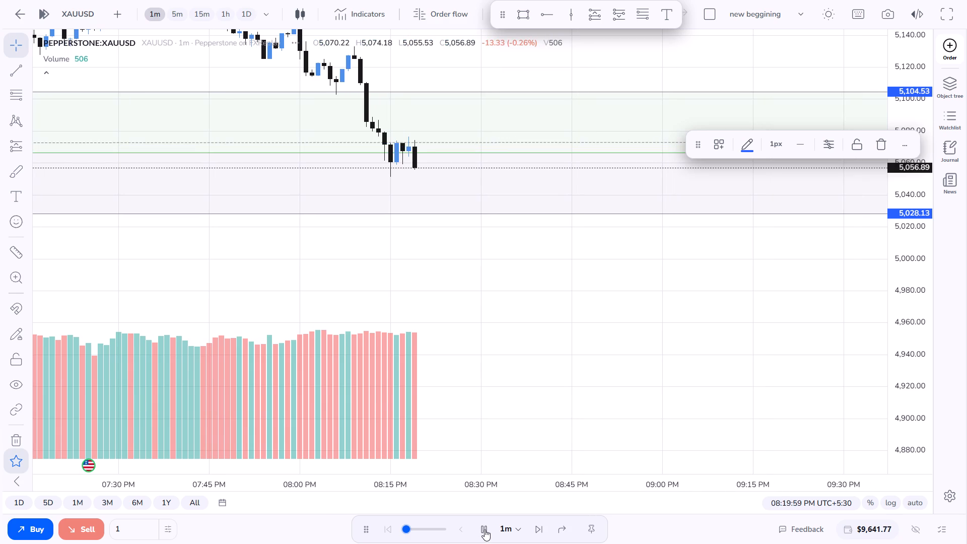
pyautogui.click(485, 530)
# Delete the Fib retracement from the 1-minute chart.
pyautogui.scroll(-6, 425, 246)
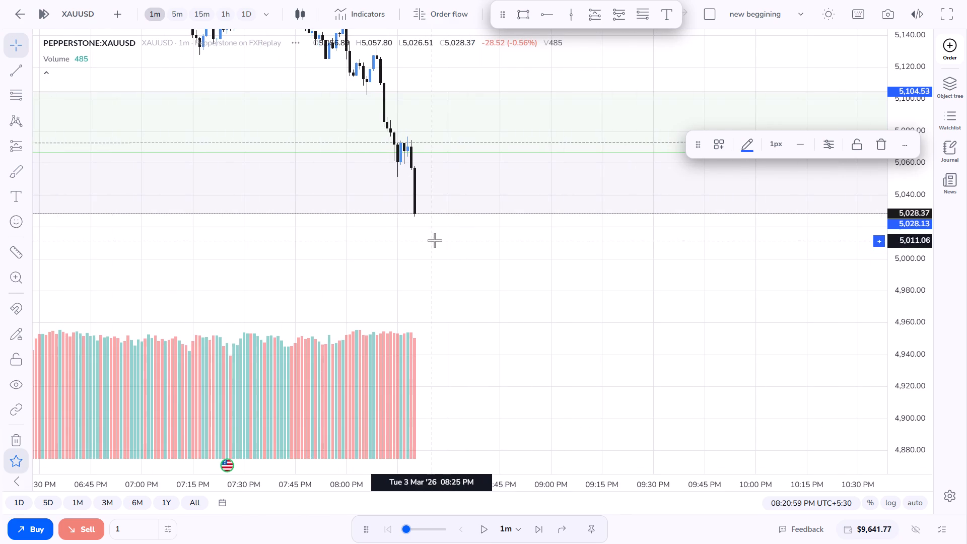
pyautogui.click(599, 91)
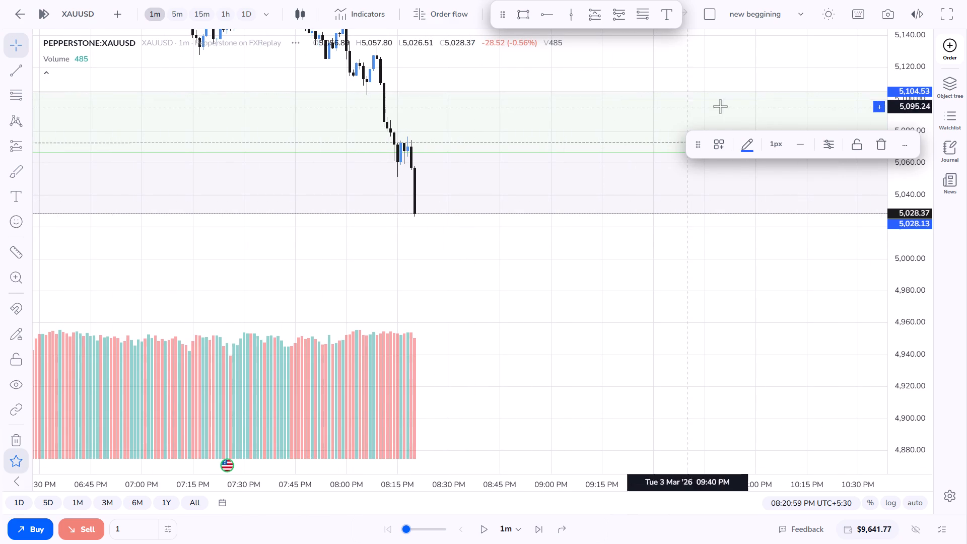
pyautogui.click(887, 149)
# Examine the recent sell-off and earlier price structure on the 1-minute and 15-minute timeframes.
pyautogui.scroll(-5, 412, 169)
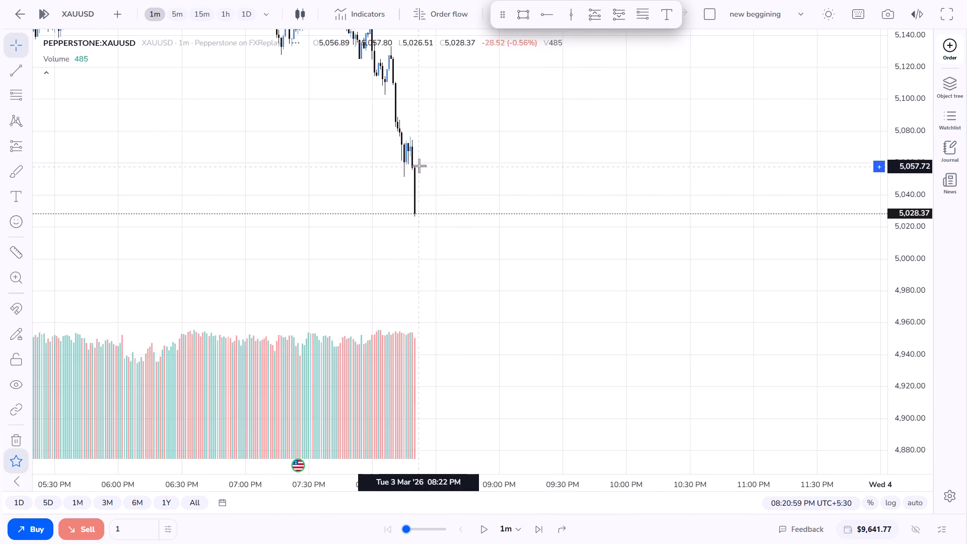
pyautogui.scroll(-5, 410, 170)
pyautogui.moveTo(243, 162); pyautogui.dragTo(462, 191)
pyautogui.scroll(5, 426, 179)
pyautogui.moveTo(330, 182); pyautogui.dragTo(408, 181)
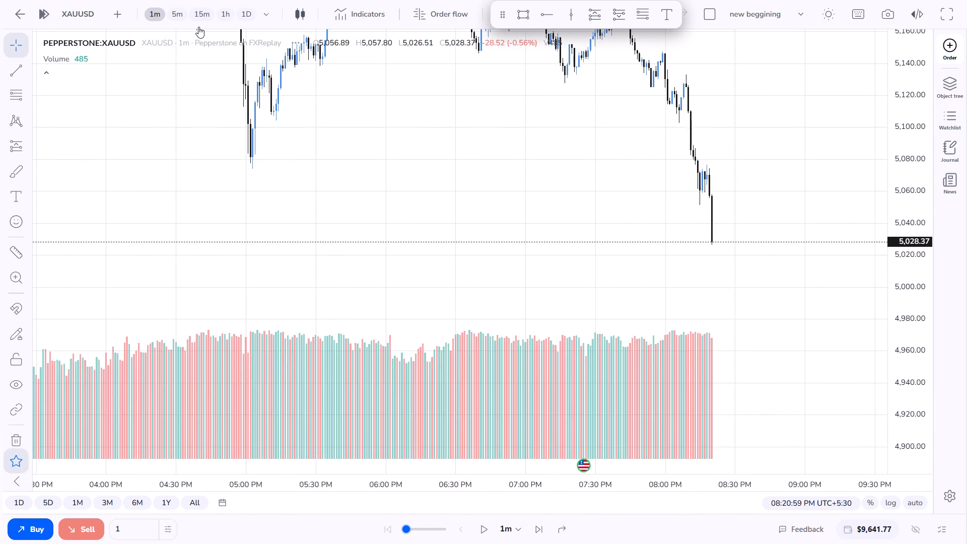
pyautogui.click(197, 11)
pyautogui.scroll(4, 339, 193)
pyautogui.scroll(-6, 344, 180)
pyautogui.moveTo(303, 164); pyautogui.dragTo(525, 175)
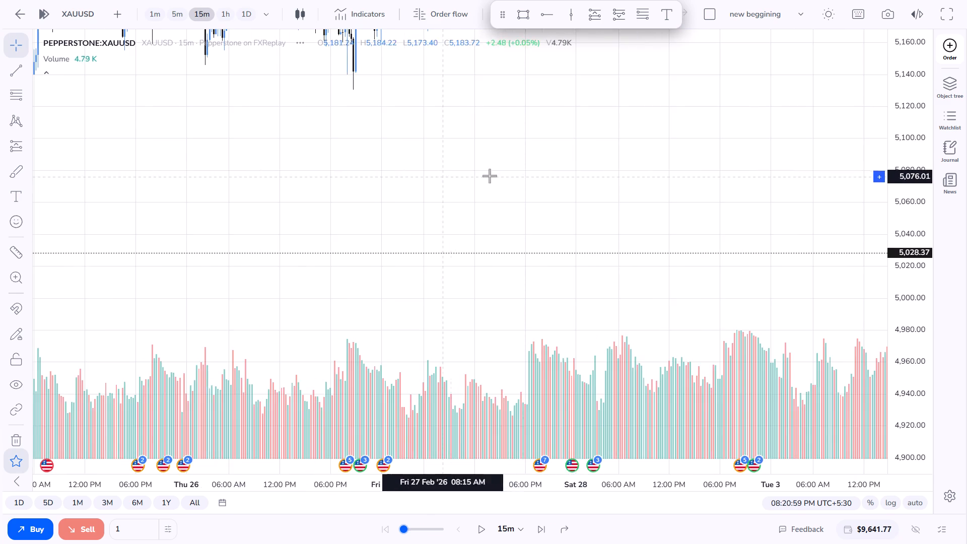
pyautogui.moveTo(504, 160); pyautogui.dragTo(488, 159)
pyautogui.moveTo(252, 155); pyautogui.dragTo(347, 159)
pyautogui.moveTo(327, 140); pyautogui.dragTo(338, 141)
# Examine the 1-hour price structure from mid-February to March 3 for support levels below the current price.
pyautogui.click(223, 11)
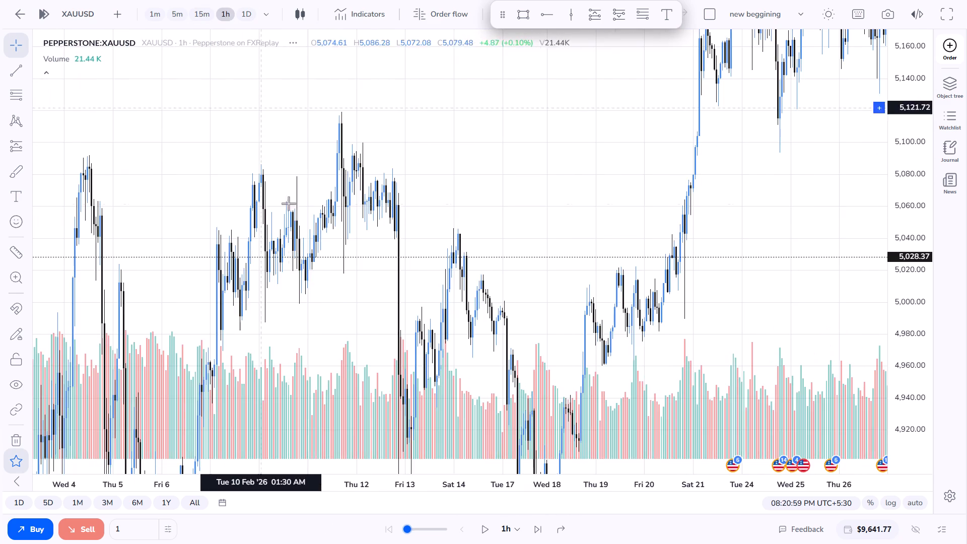
pyautogui.scroll(4, 321, 224)
pyautogui.moveTo(465, 209); pyautogui.dragTo(107, 176)
pyautogui.scroll(3, 248, 220)
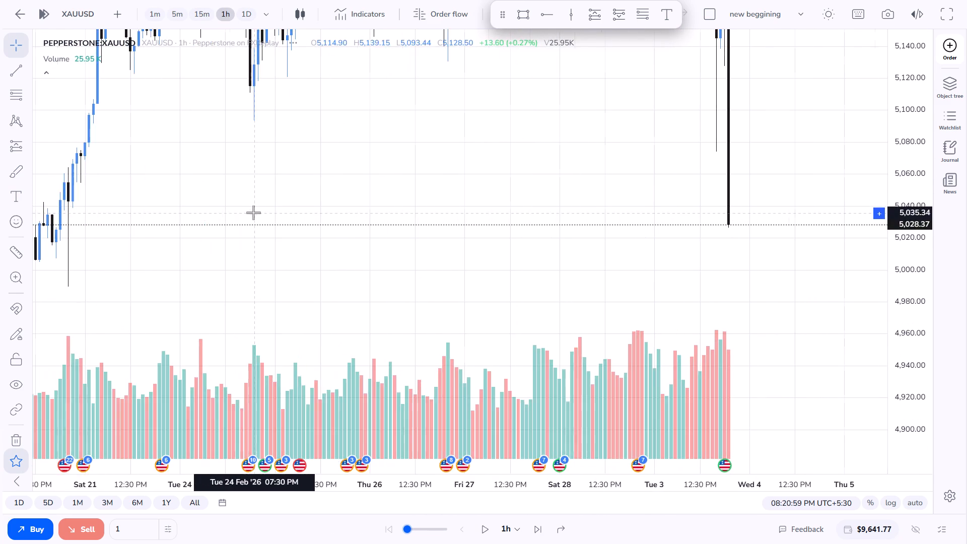
pyautogui.moveTo(247, 215); pyautogui.dragTo(362, 170)
pyautogui.scroll(-3, 367, 168)
pyautogui.click(387, 146)
pyautogui.moveTo(388, 140); pyautogui.dragTo(253, 489)
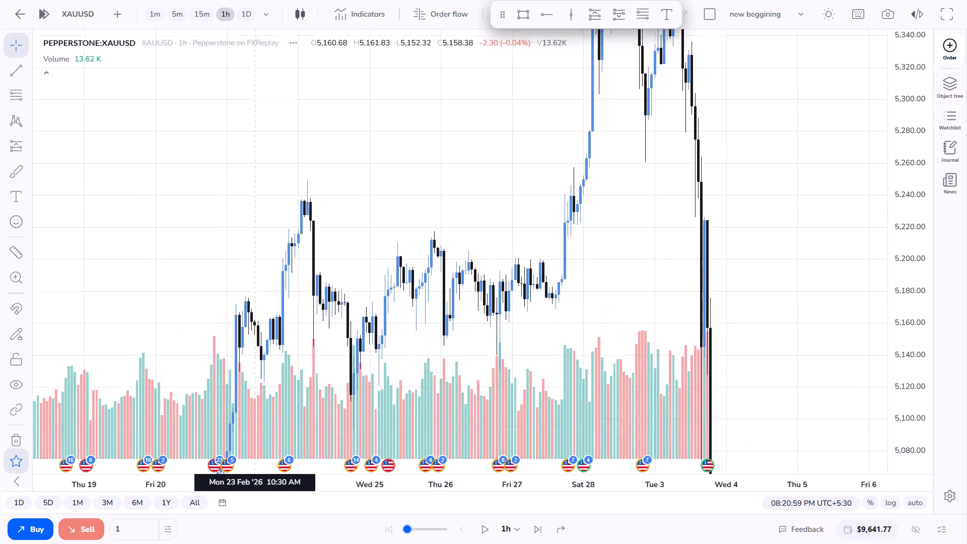
pyautogui.moveTo(253, 489); pyautogui.dragTo(205, 333)
pyautogui.moveTo(337, 210); pyautogui.dragTo(319, 229)
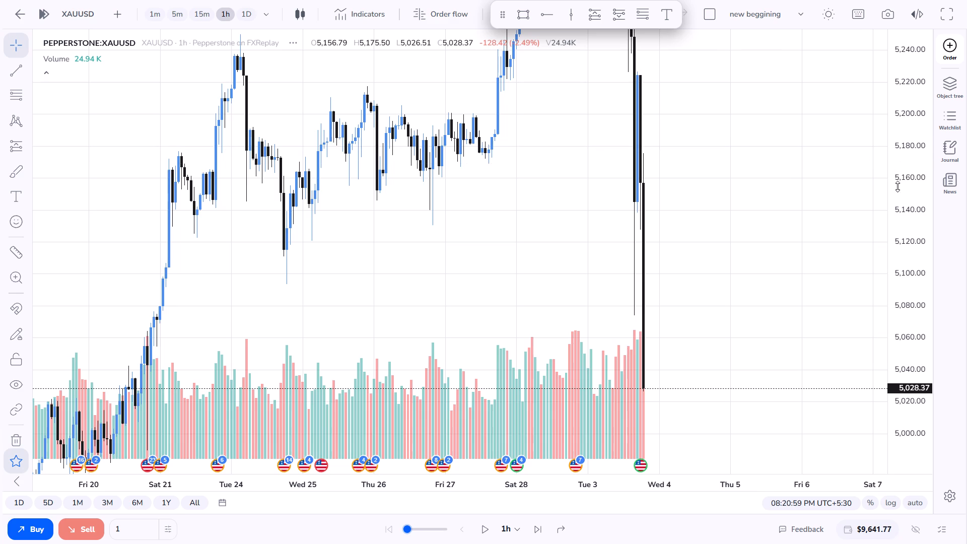
pyautogui.scroll(-15, 897, 189)
pyautogui.scroll(-4, 380, 139)
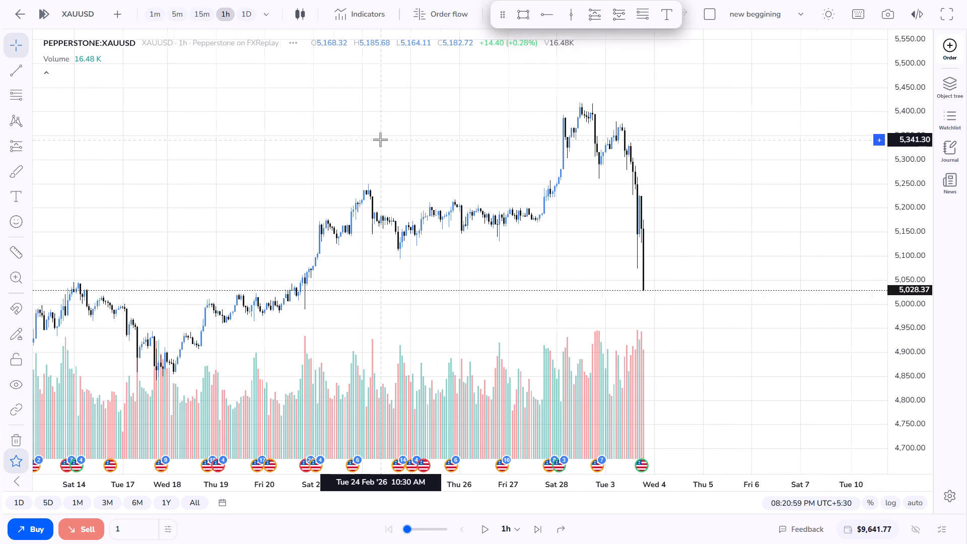
pyautogui.scroll(2, 379, 140)
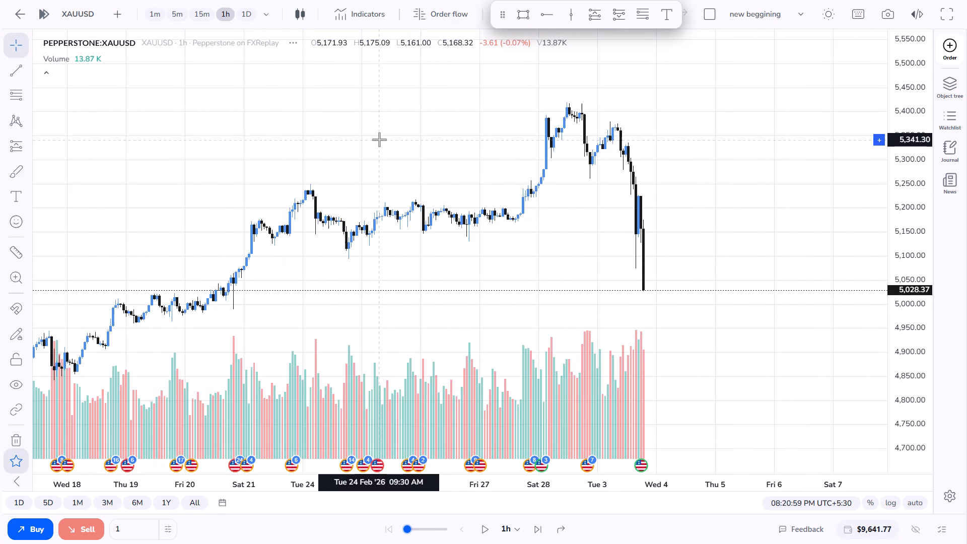
pyautogui.moveTo(358, 155); pyautogui.dragTo(414, 101)
pyautogui.scroll(-4, 412, 108)
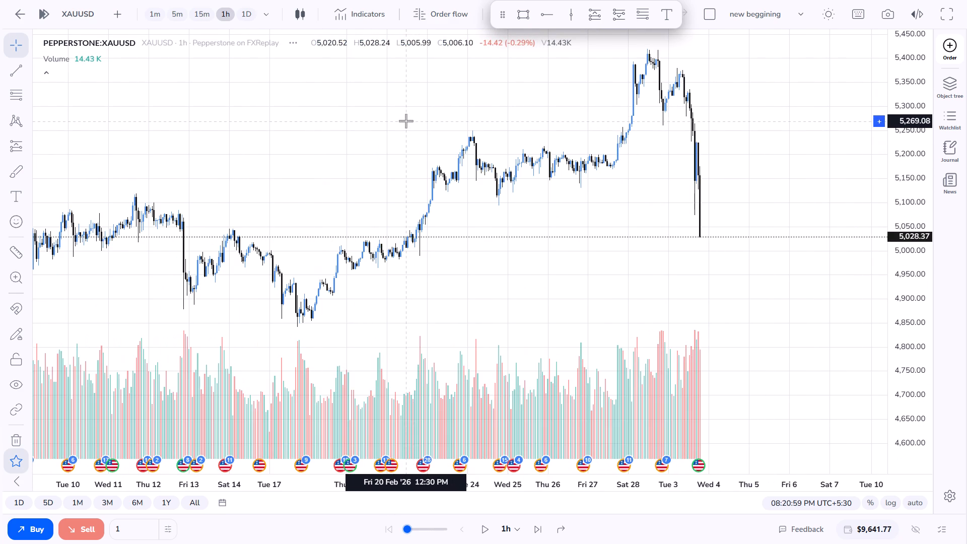
pyautogui.moveTo(412, 154); pyautogui.dragTo(428, 94)
pyautogui.scroll(5, 408, 125)
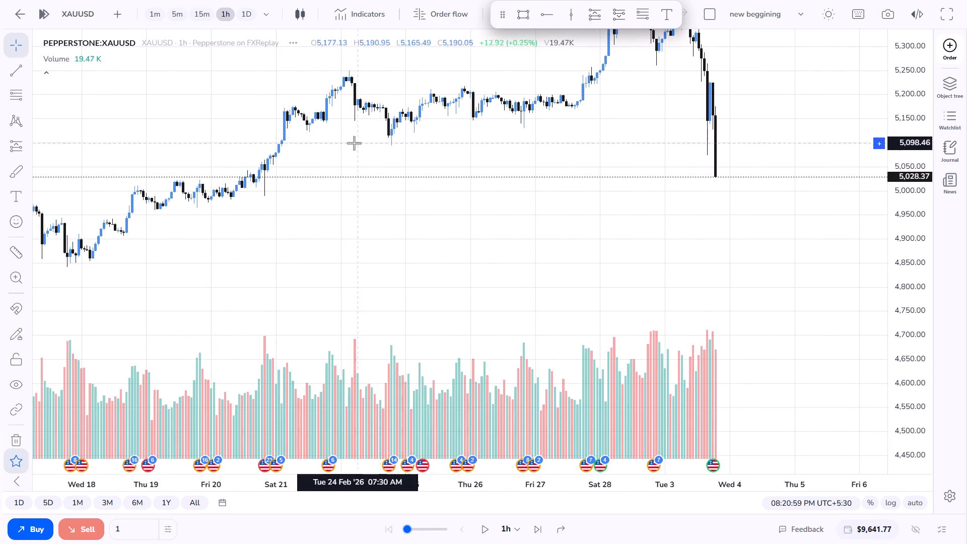
pyautogui.moveTo(354, 143); pyautogui.dragTo(446, 149)
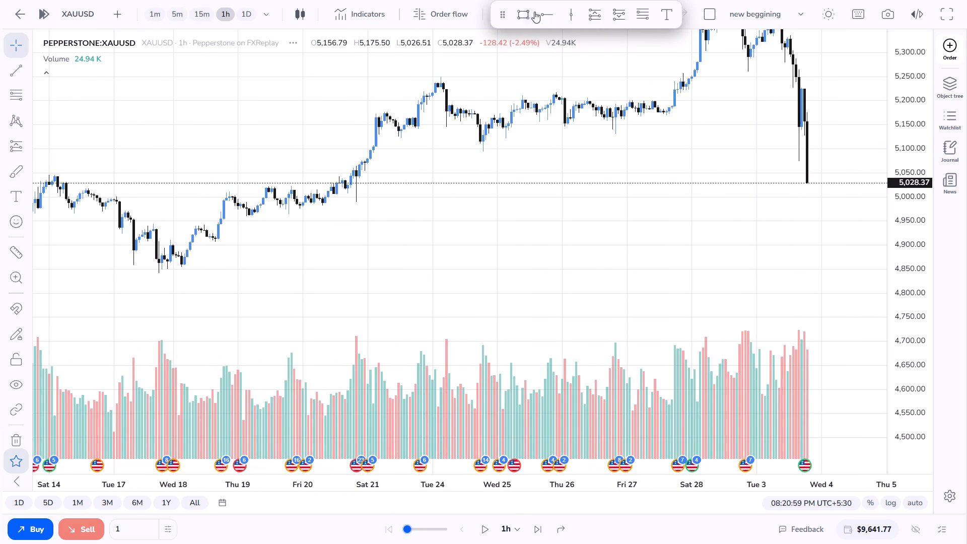
# Draw a rectangle zone on the 1-hour chart from about 4,966 to 4,953, spanning February 18 to March 4.
pyautogui.click(522, 14)
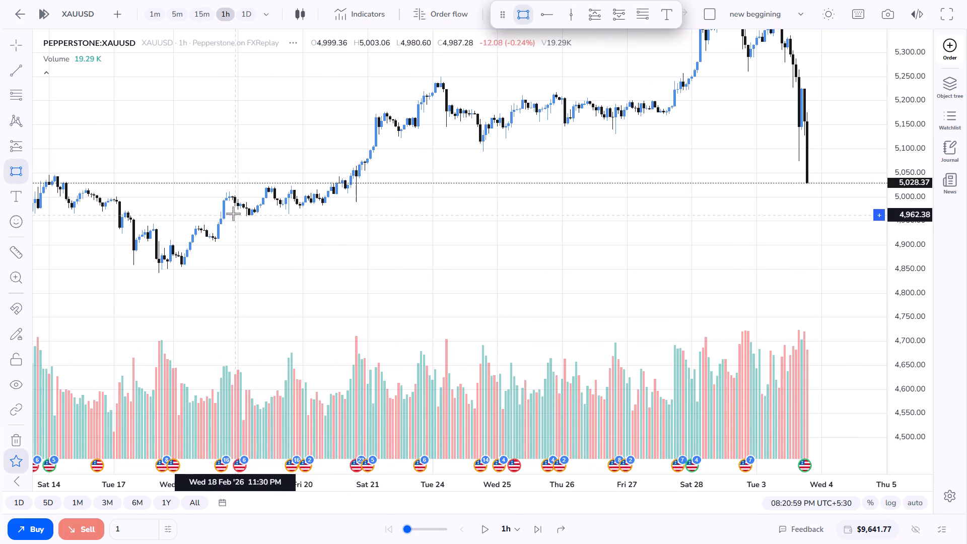
pyautogui.moveTo(233, 213); pyautogui.dragTo(753, 221)
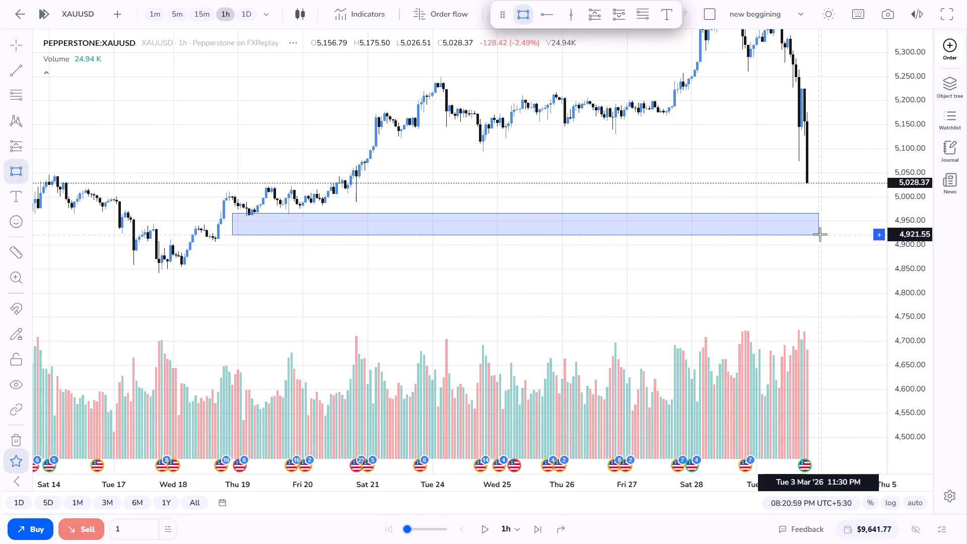
pyautogui.click(872, 220)
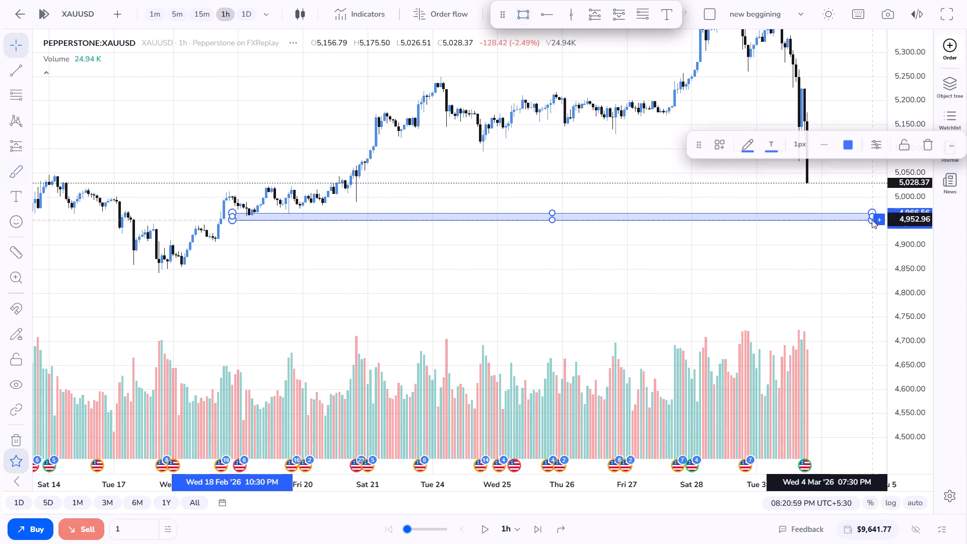
pyautogui.click(491, 186)
# Place a horizontal ray at about 4,928 on the 1-hour chart, starting at February 18, 04:30 PM.
pyautogui.moveTo(487, 181); pyautogui.dragTo(424, 118)
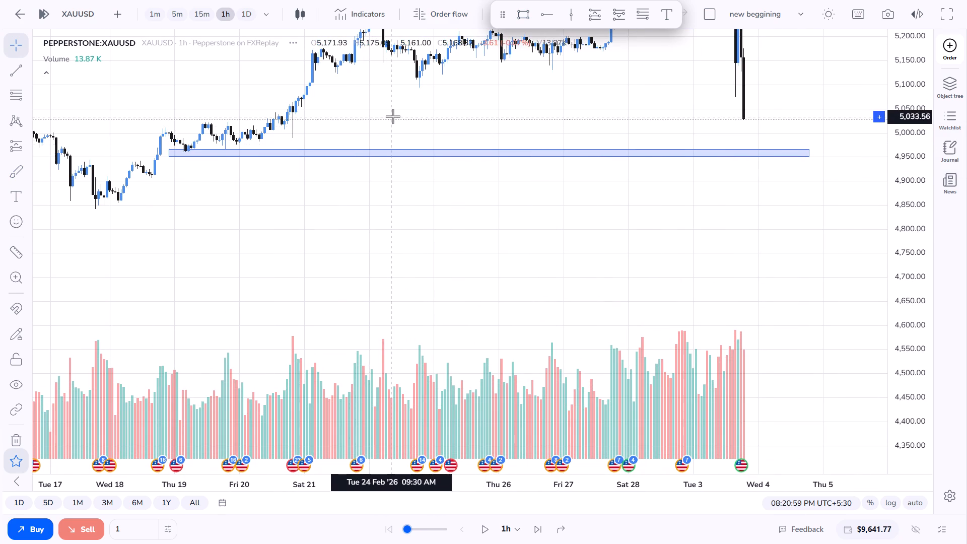
pyautogui.scroll(-1, 393, 115)
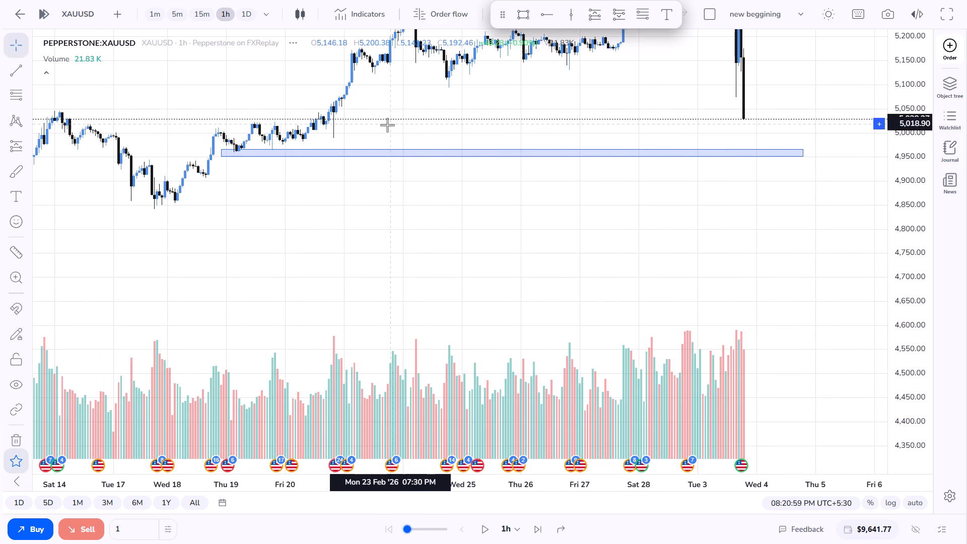
pyautogui.click(543, 14)
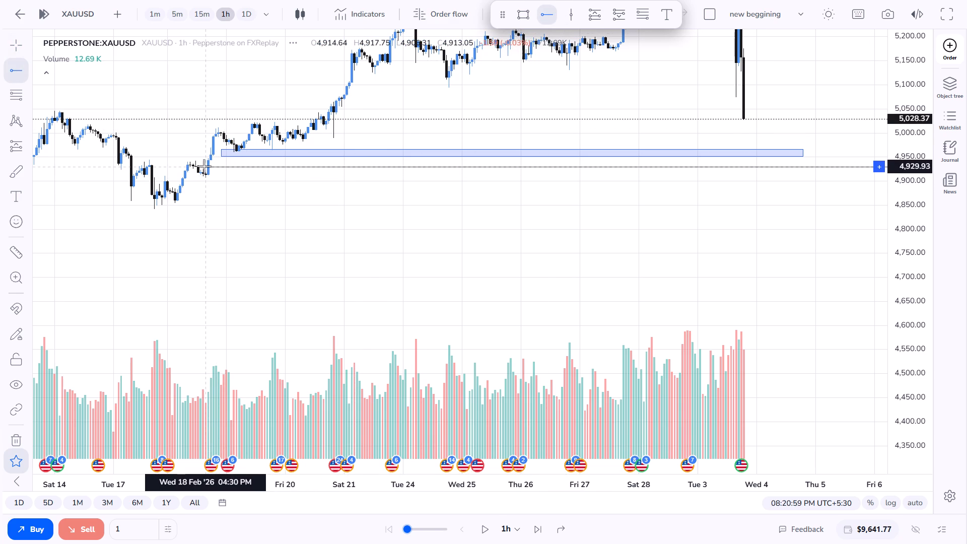
pyautogui.click(204, 167)
pyautogui.click(252, 214)
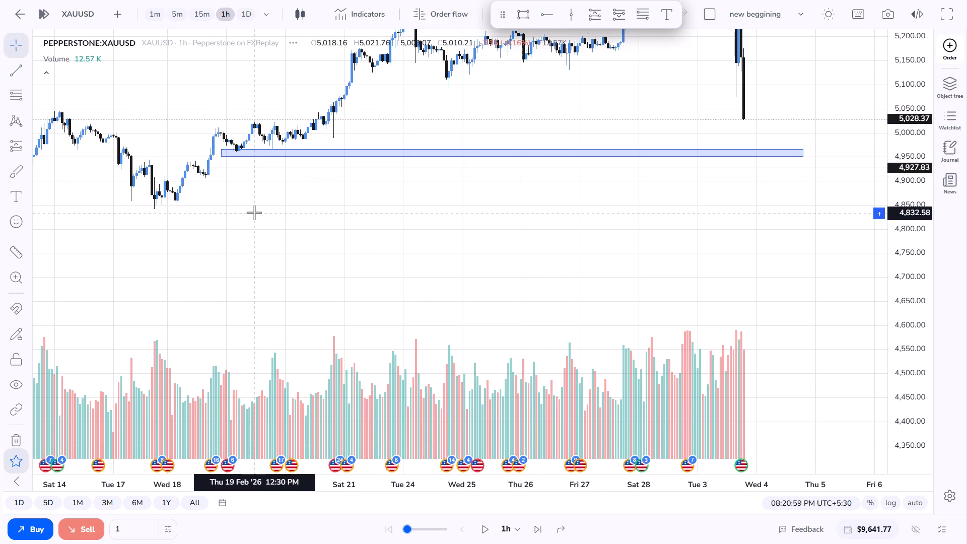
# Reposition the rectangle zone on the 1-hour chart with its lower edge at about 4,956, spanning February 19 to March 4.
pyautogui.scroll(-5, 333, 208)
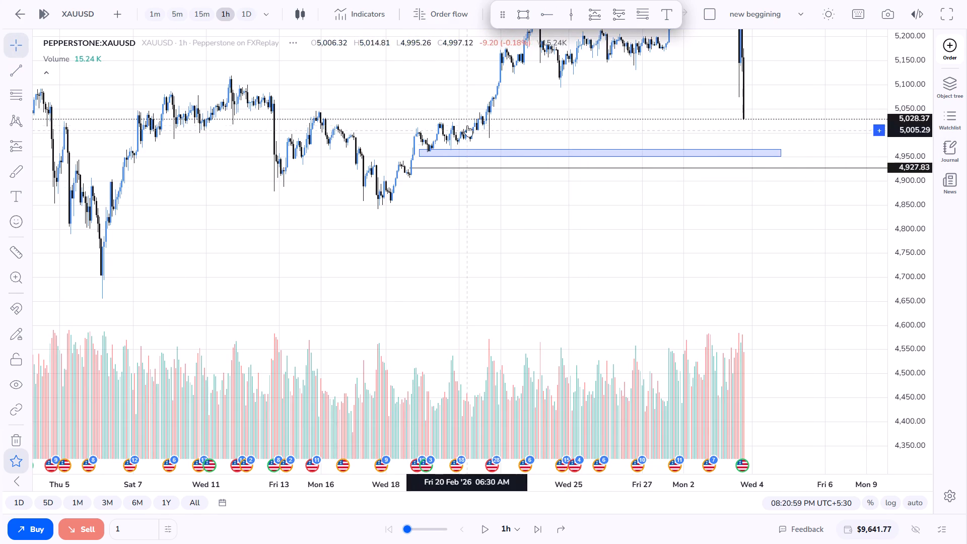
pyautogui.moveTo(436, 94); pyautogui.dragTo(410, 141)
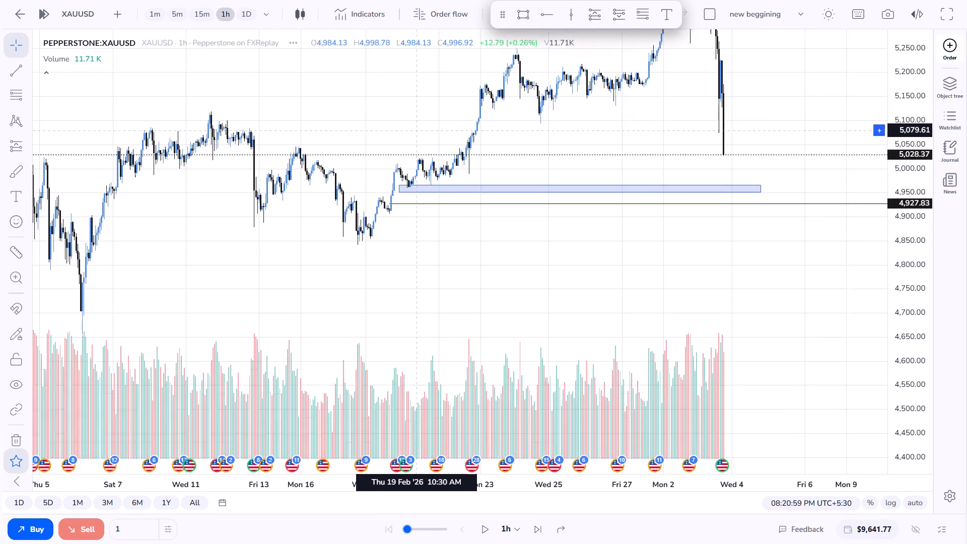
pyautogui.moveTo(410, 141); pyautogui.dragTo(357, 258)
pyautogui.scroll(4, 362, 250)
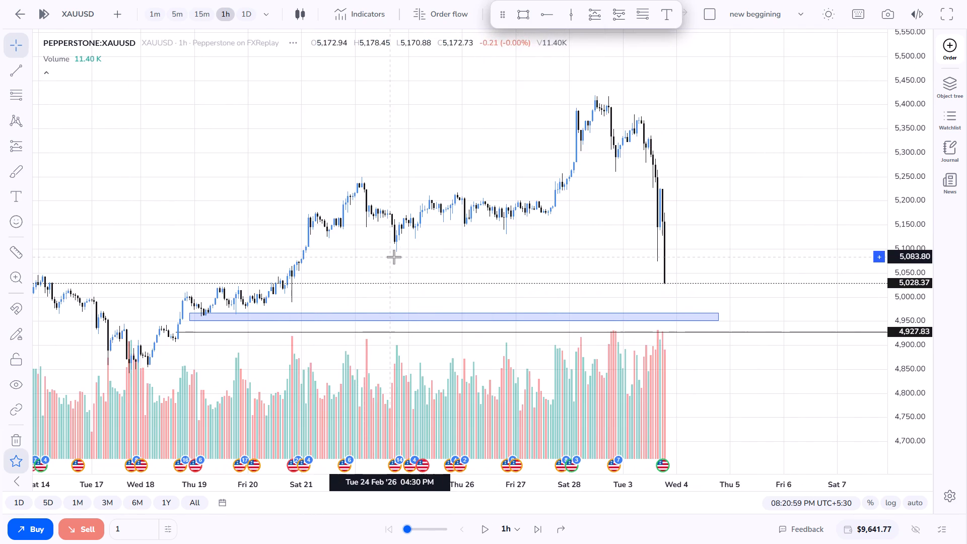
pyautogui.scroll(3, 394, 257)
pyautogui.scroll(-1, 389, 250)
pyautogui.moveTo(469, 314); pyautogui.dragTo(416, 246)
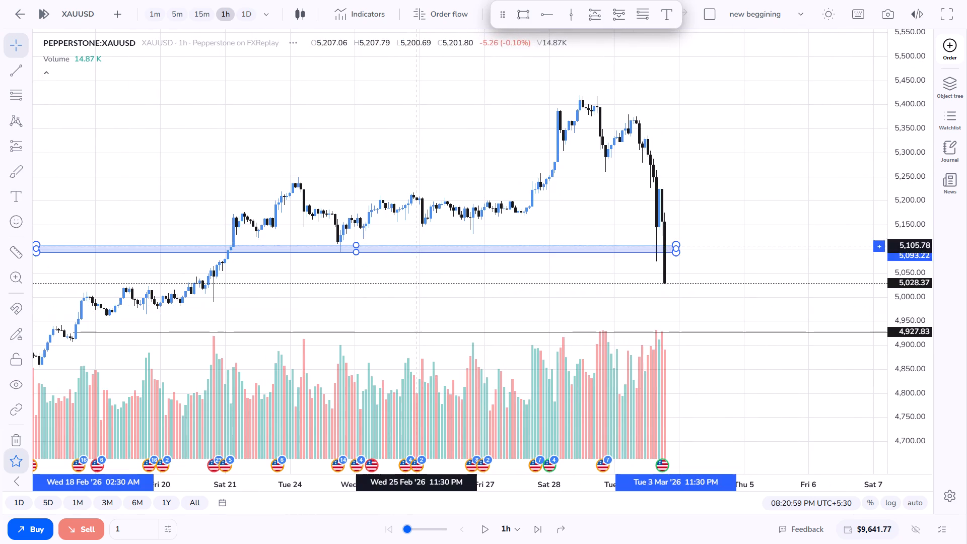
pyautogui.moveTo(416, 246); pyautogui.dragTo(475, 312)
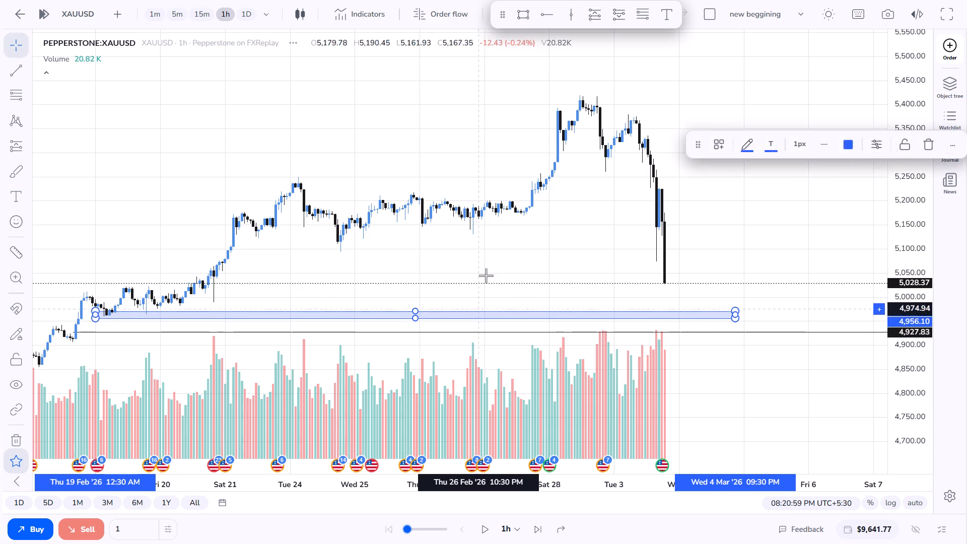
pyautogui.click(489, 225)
# Replay price on the 5-minute timeframe up to about 09:35 PM on March 3, pausing there.
pyautogui.moveTo(491, 235); pyautogui.dragTo(404, 160)
pyautogui.scroll(-2, 404, 160)
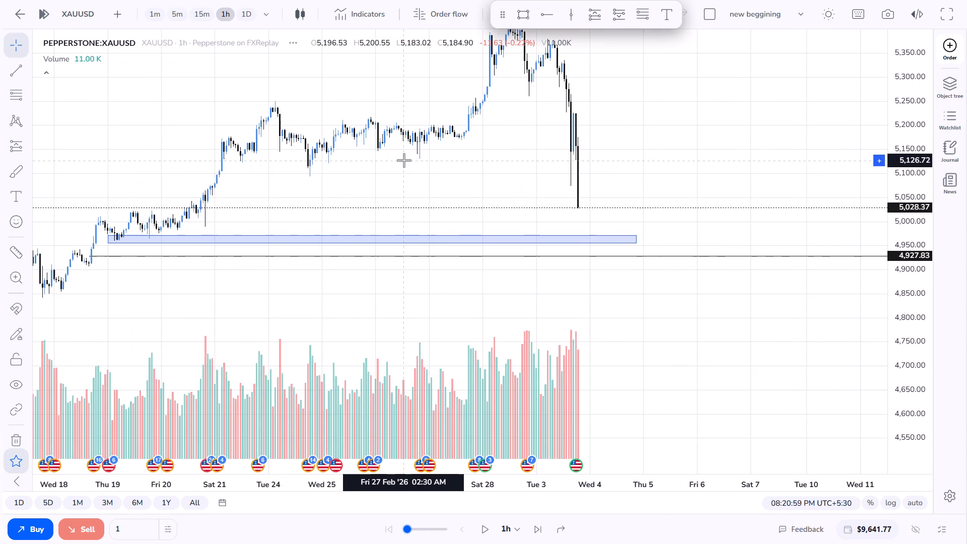
pyautogui.scroll(4, 404, 160)
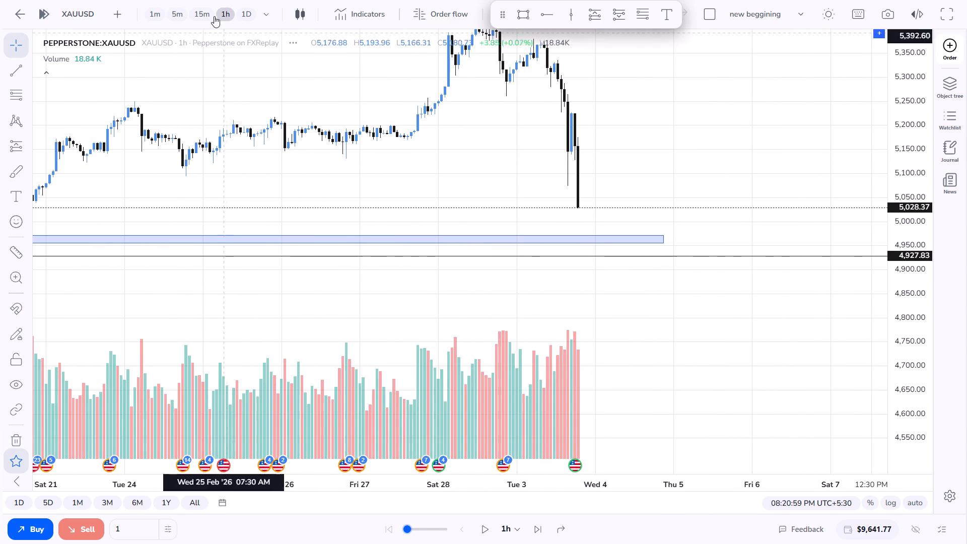
pyautogui.click(208, 11)
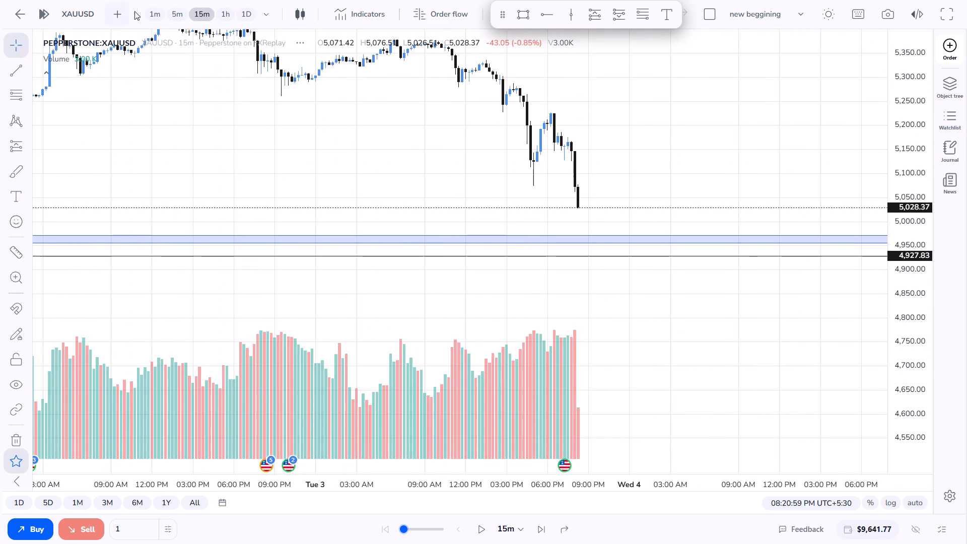
pyautogui.click(178, 5)
pyautogui.scroll(-5, 246, 130)
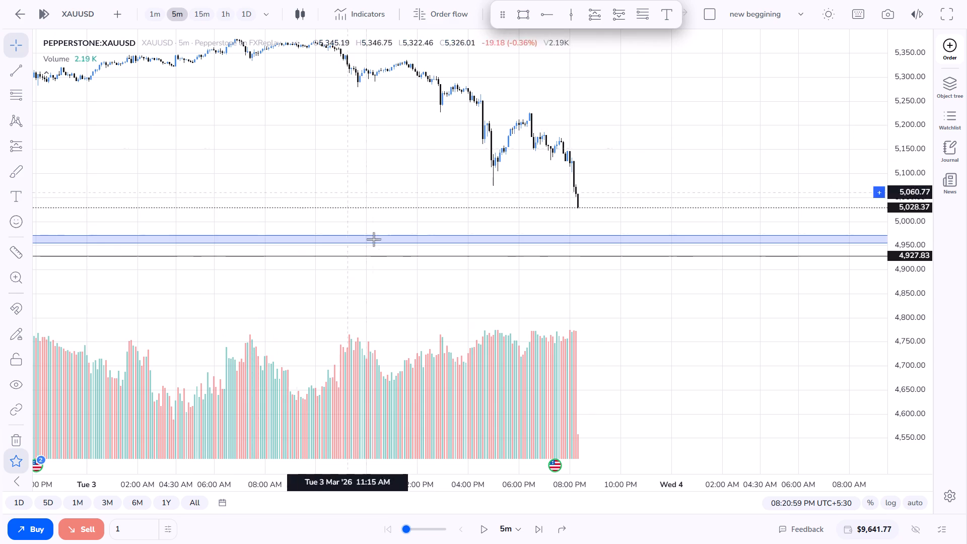
pyautogui.click(486, 530)
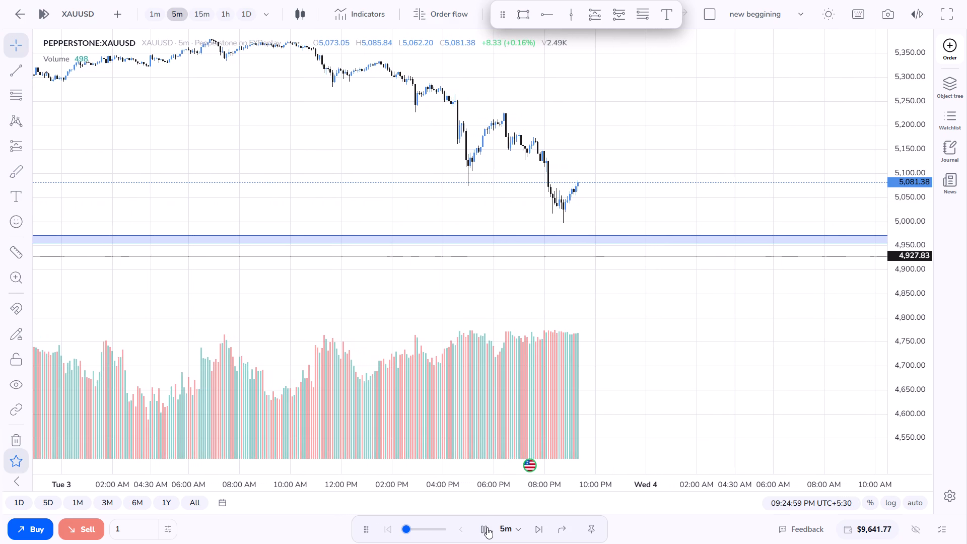
pyautogui.click(487, 527)
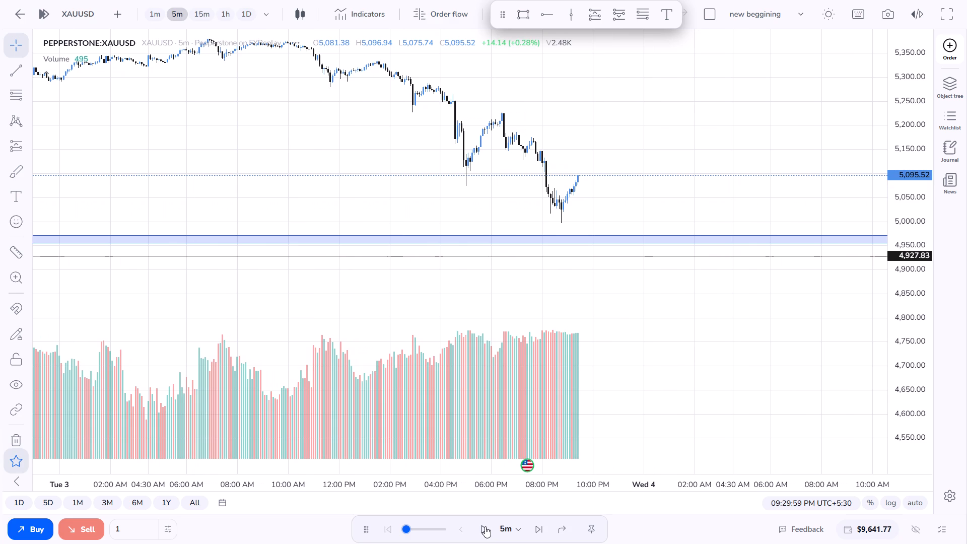
pyautogui.click(485, 526)
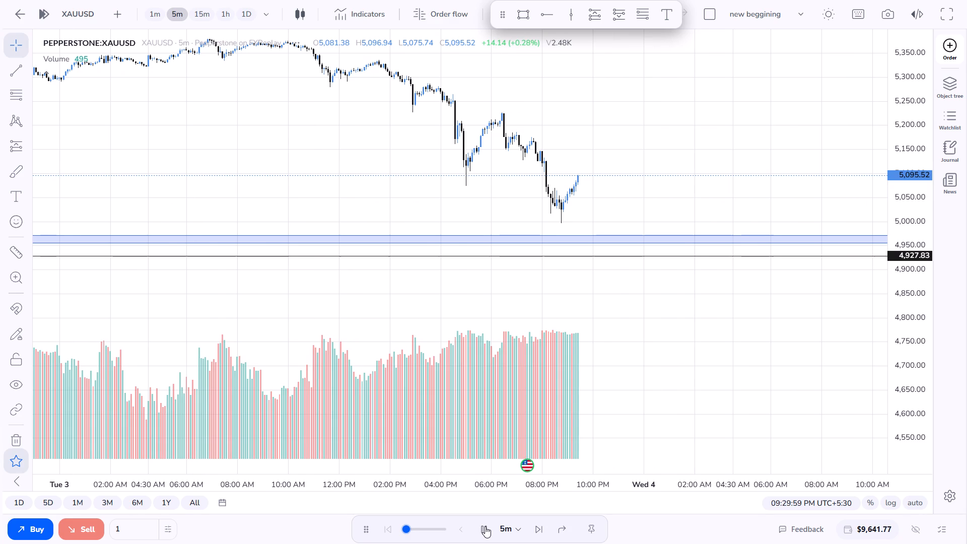
pyautogui.click(485, 526)
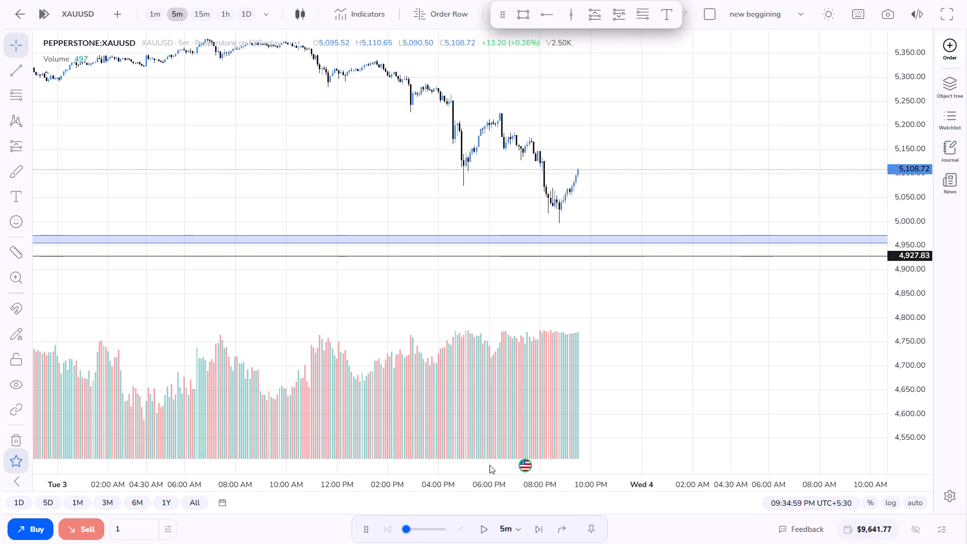
# Examine the sell-off, the rebound and the late-February price structure on the 5-minute and 15-minute timeframes.
pyautogui.scroll(-5, 506, 126)
pyautogui.scroll(4, 497, 137)
pyautogui.scroll(-4, 497, 137)
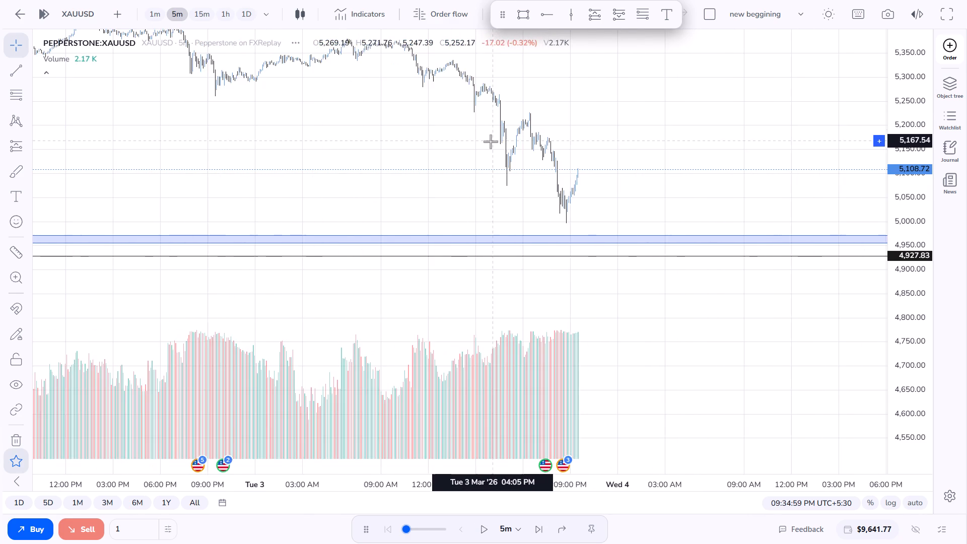
pyautogui.scroll(-5, 490, 140)
pyautogui.scroll(3, 380, 148)
pyautogui.moveTo(329, 133); pyautogui.dragTo(595, 136)
pyautogui.scroll(2, 548, 166)
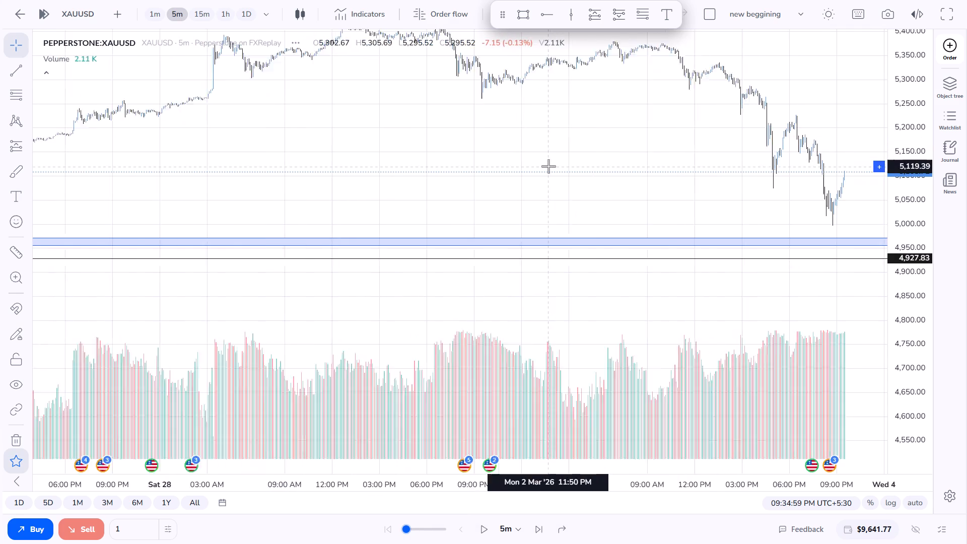
pyautogui.scroll(2, 548, 166)
pyautogui.scroll(-5, 481, 164)
pyautogui.click(194, 12)
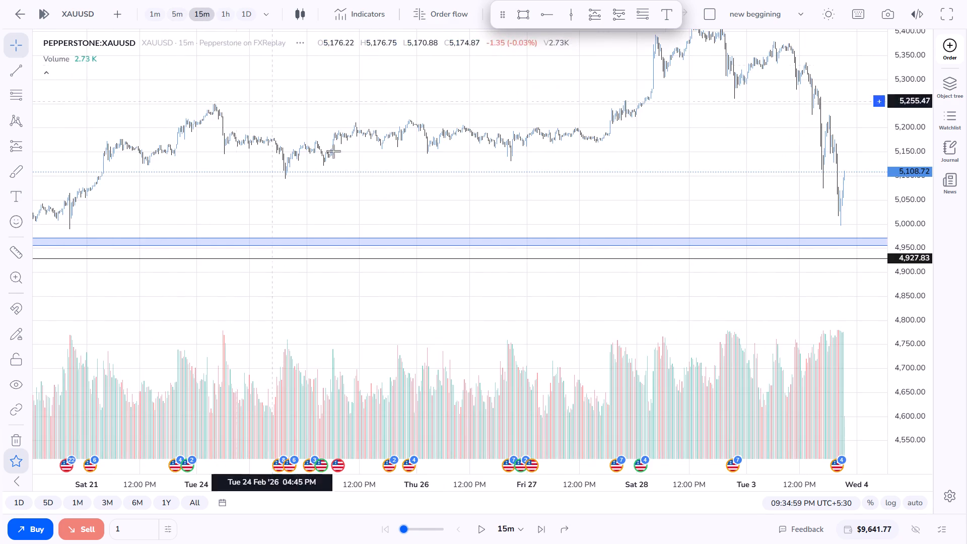
pyautogui.scroll(2, 424, 199)
pyautogui.scroll(-4, 424, 192)
pyautogui.moveTo(457, 222); pyautogui.dragTo(451, 210)
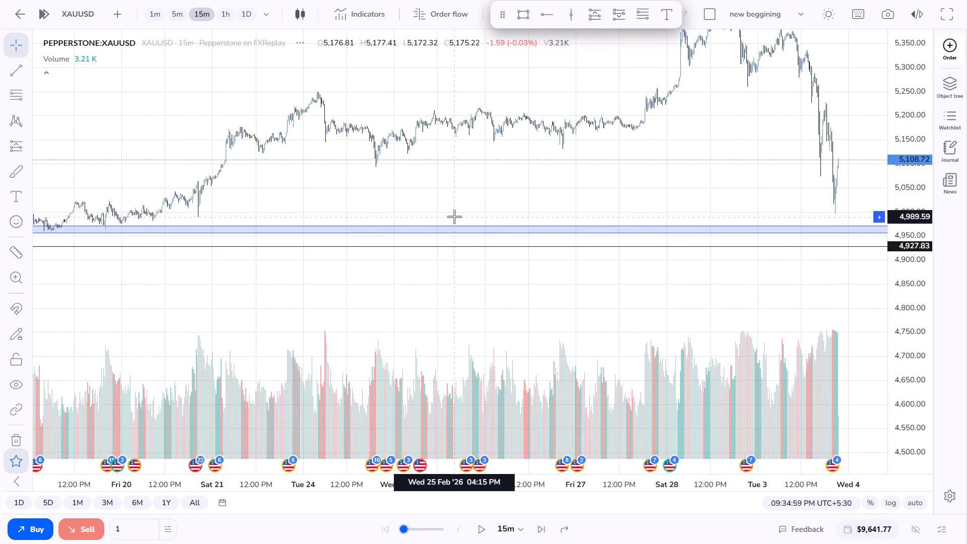
pyautogui.scroll(2, 520, 190)
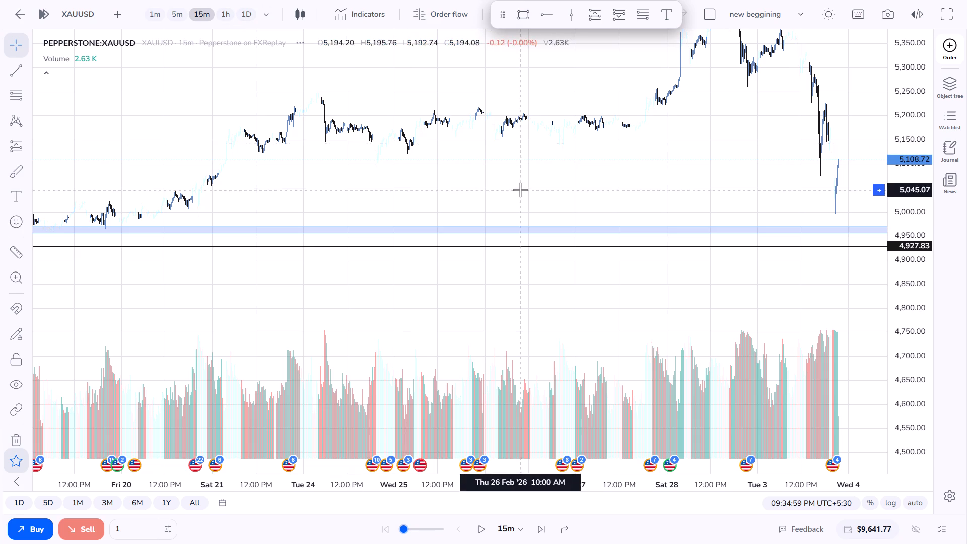
pyautogui.scroll(13, 520, 190)
pyautogui.scroll(4, 482, 162)
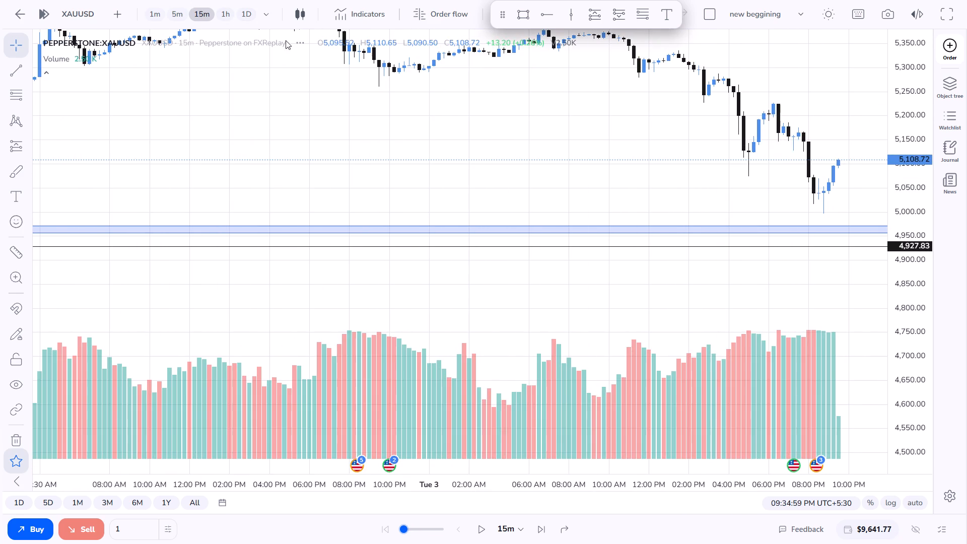
pyautogui.moveTo(539, 129); pyautogui.dragTo(346, 113)
pyautogui.scroll(-2, 556, 143)
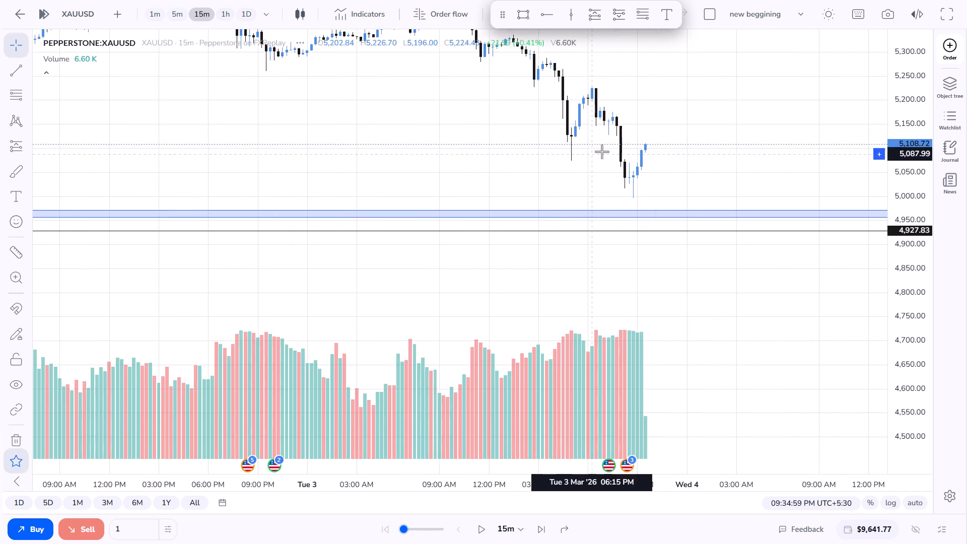
pyautogui.moveTo(602, 152); pyautogui.dragTo(408, 137)
pyautogui.moveTo(411, 200); pyautogui.dragTo(291, 543)
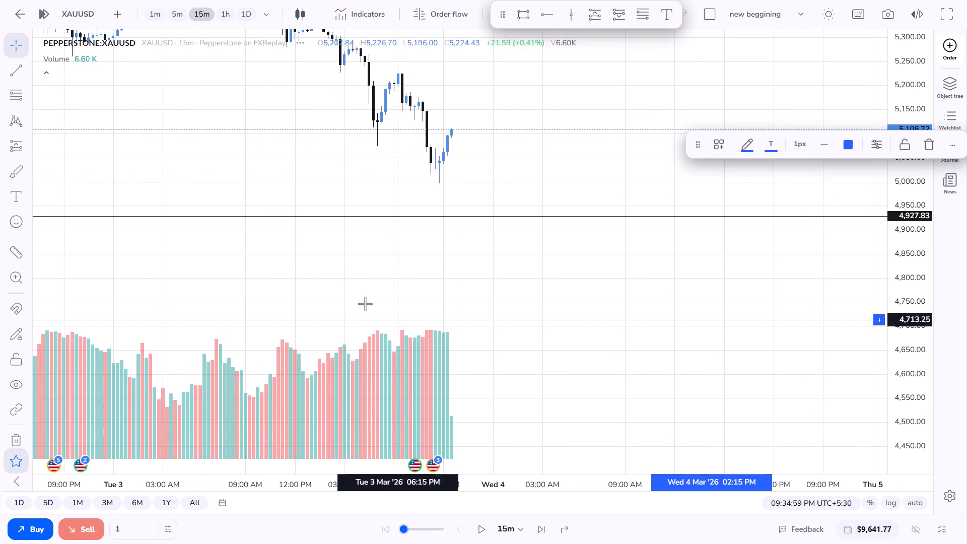
# Replay price on the 15-minute timeframe up to about 12:15 AM on March 4, pausing there.
pyautogui.click(479, 530)
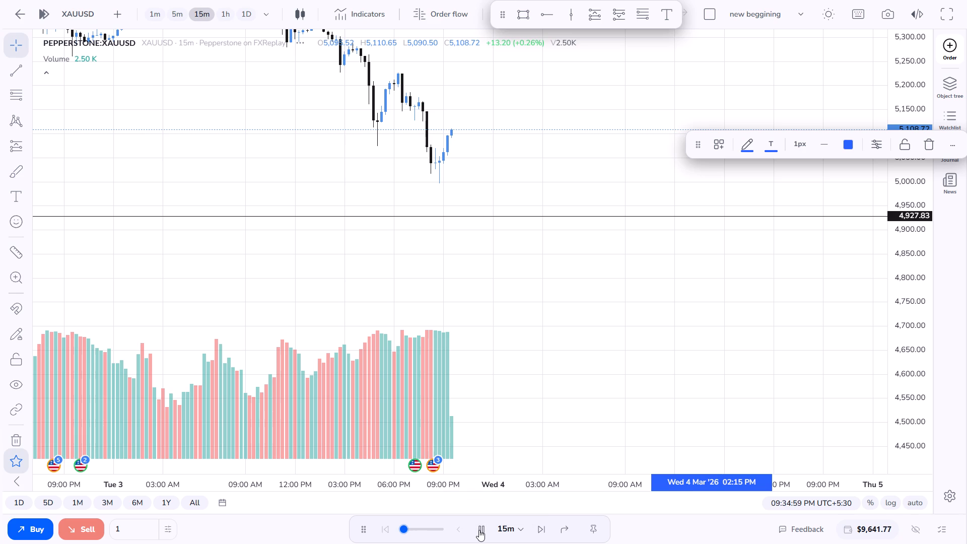
pyautogui.click(479, 530)
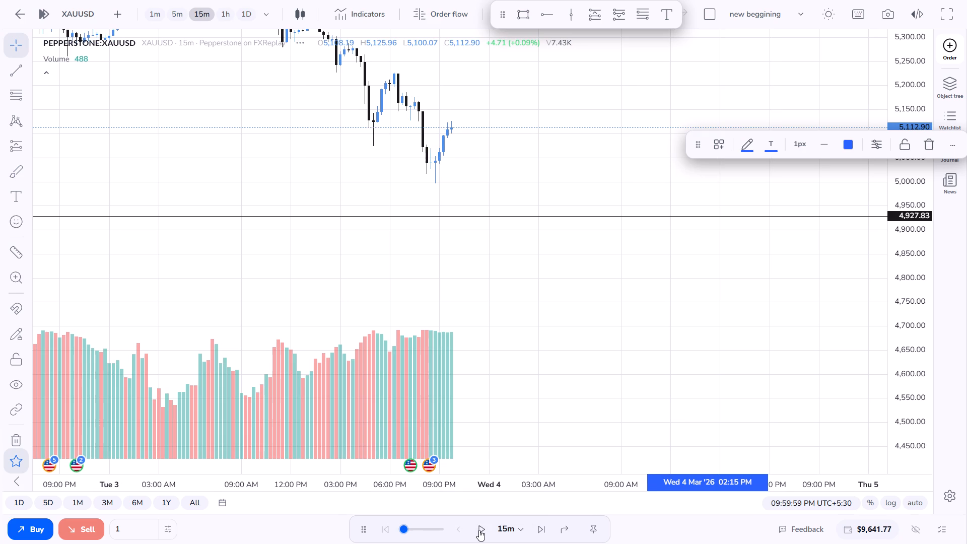
pyautogui.click(479, 530)
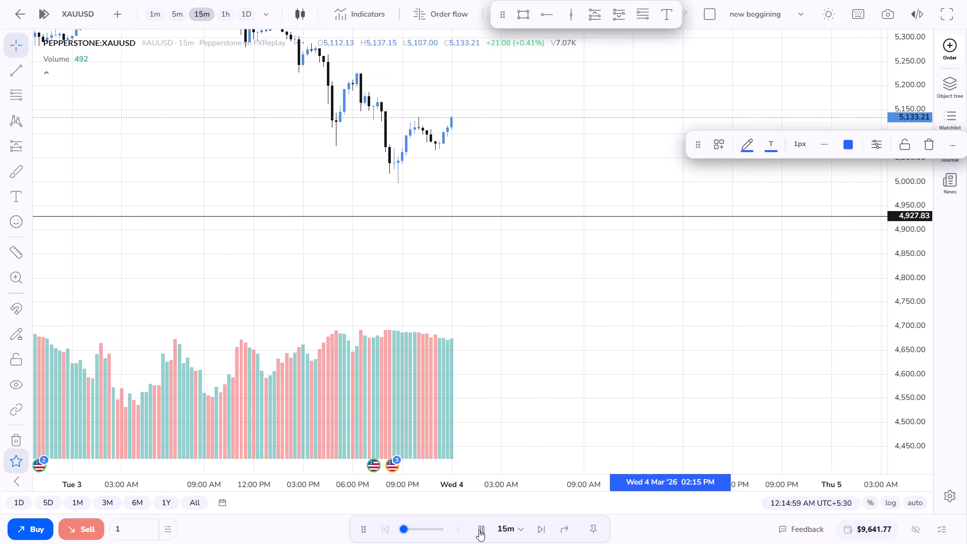
pyautogui.click(479, 530)
# Examine the price structure on the 1-hour, 15-minute and daily timeframes, focusing on the daily swings from December to March.
pyautogui.click(225, 16)
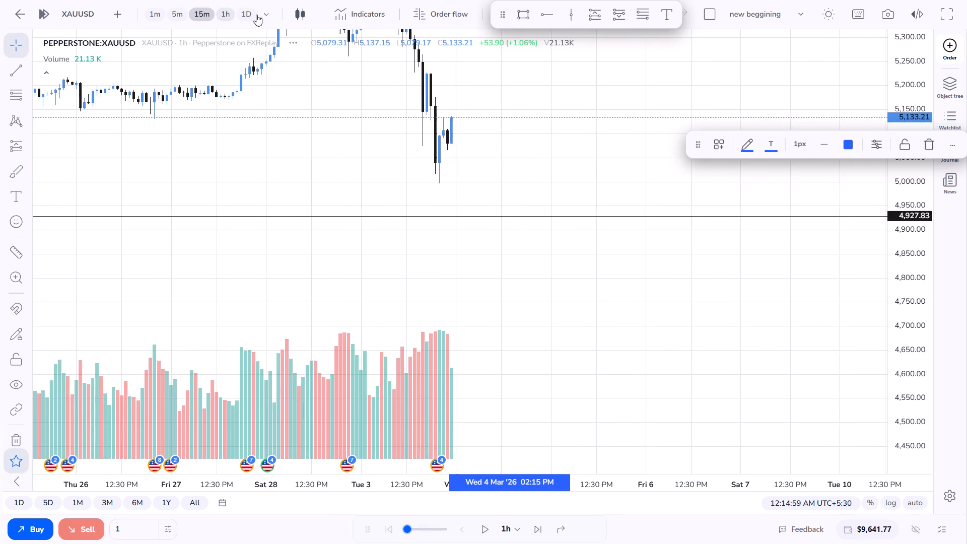
pyautogui.scroll(3, 420, 152)
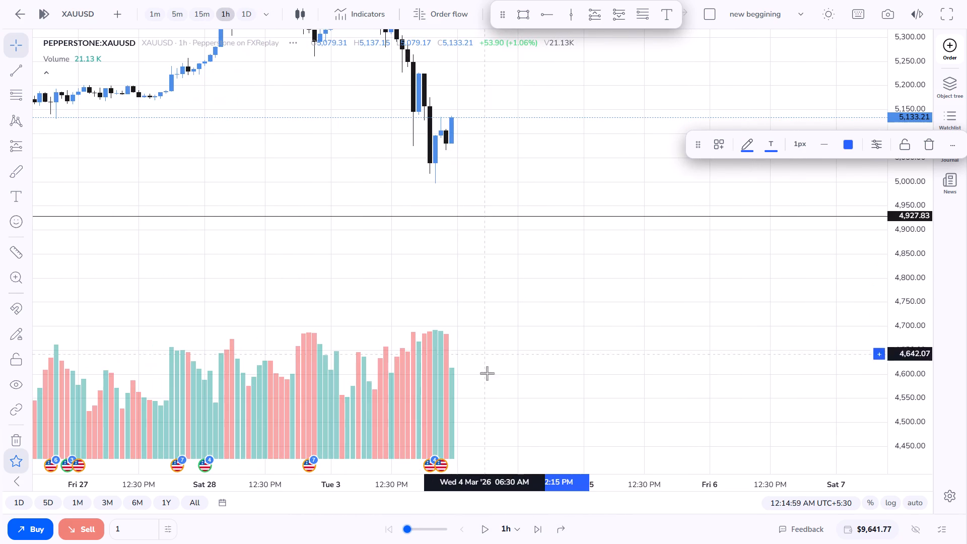
pyautogui.click(197, 16)
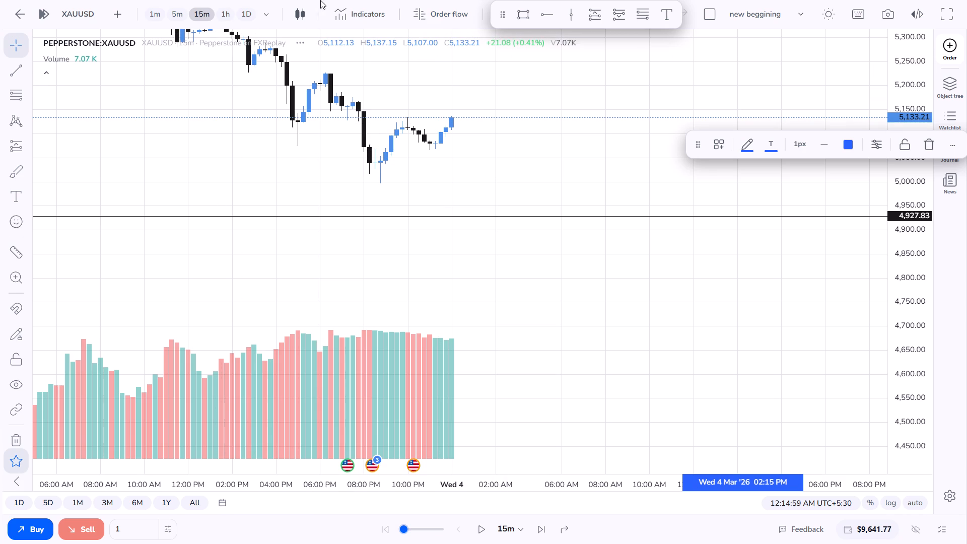
pyautogui.click(249, 12)
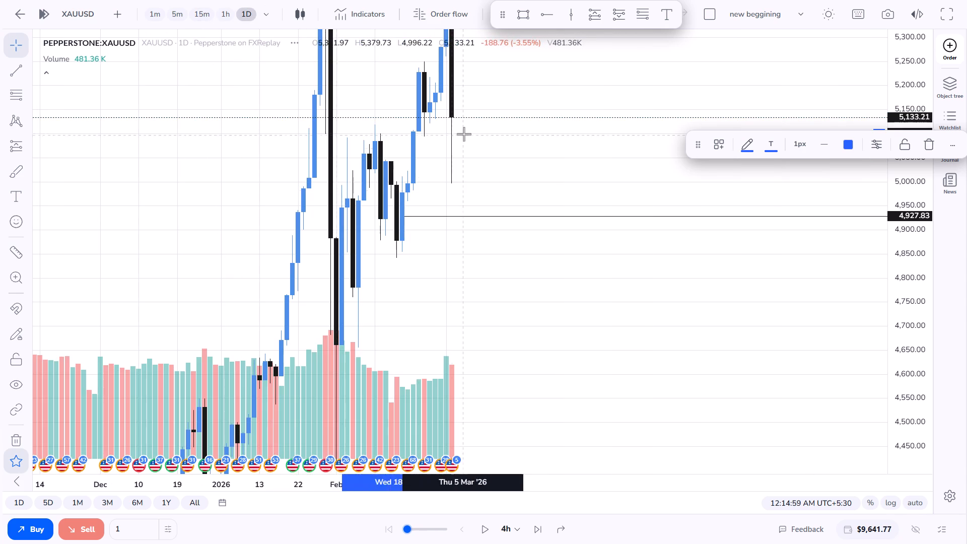
pyautogui.scroll(3, 464, 134)
pyautogui.moveTo(479, 120); pyautogui.dragTo(456, 233)
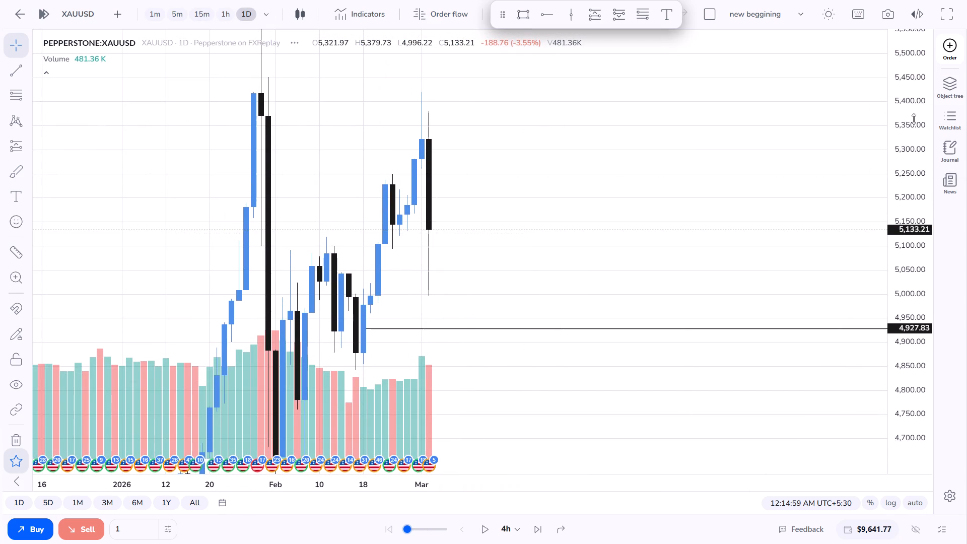
pyautogui.scroll(-11, 912, 116)
pyautogui.scroll(-4, 614, 105)
pyautogui.moveTo(470, 130); pyautogui.dragTo(418, 40)
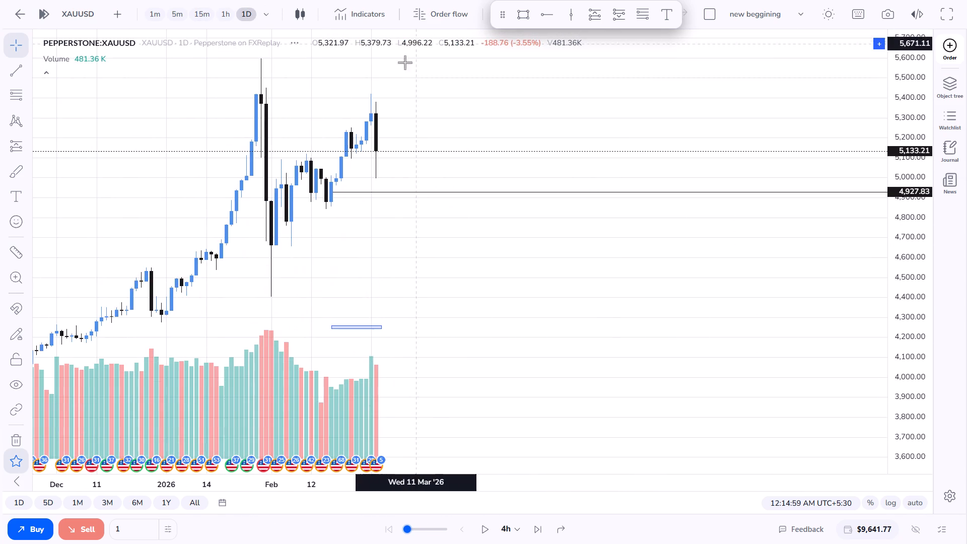
pyautogui.scroll(-2, 411, 100)
pyautogui.moveTo(413, 178); pyautogui.dragTo(417, 185)
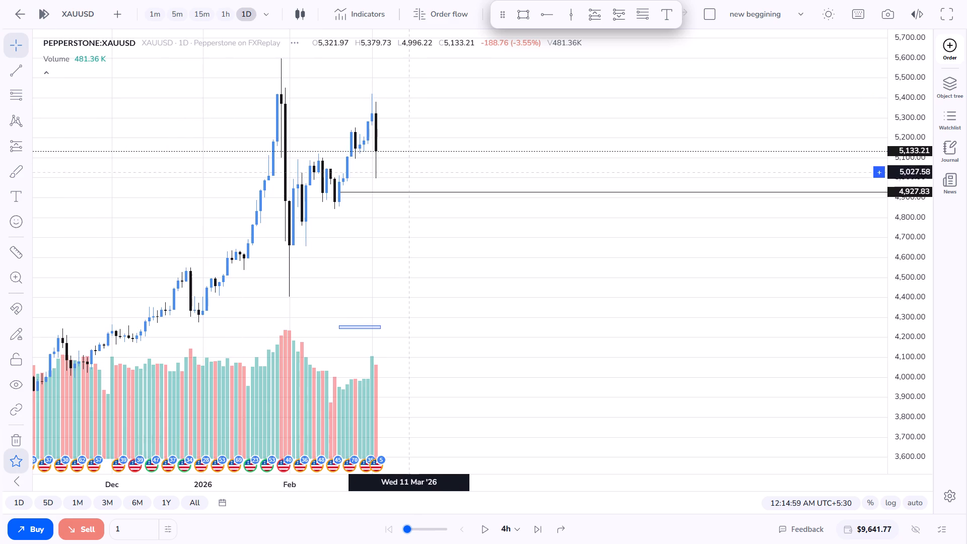
pyautogui.moveTo(417, 185); pyautogui.dragTo(418, 188)
# Delete the horizontal ray at about 4,928 and the rectangle zone from the chart.
pyautogui.click(426, 200)
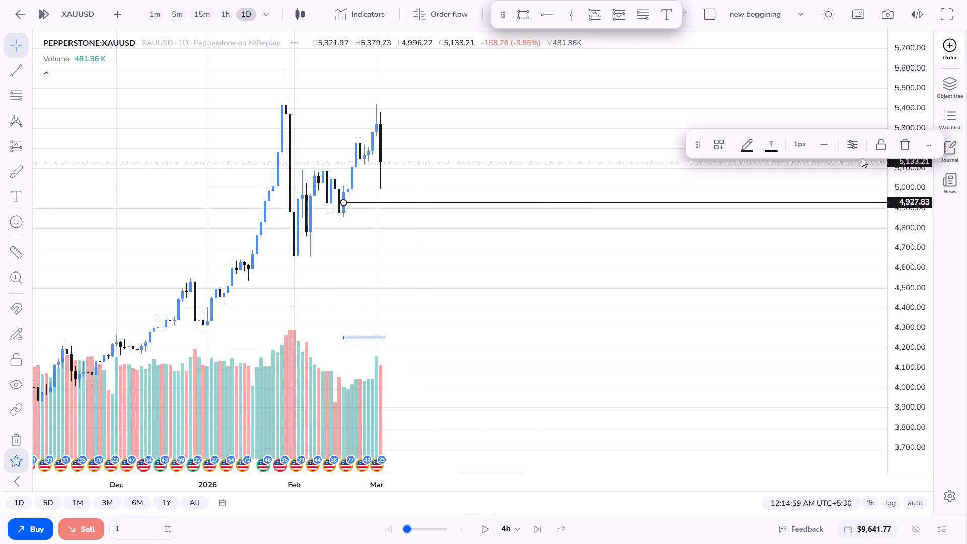
pyautogui.click(901, 145)
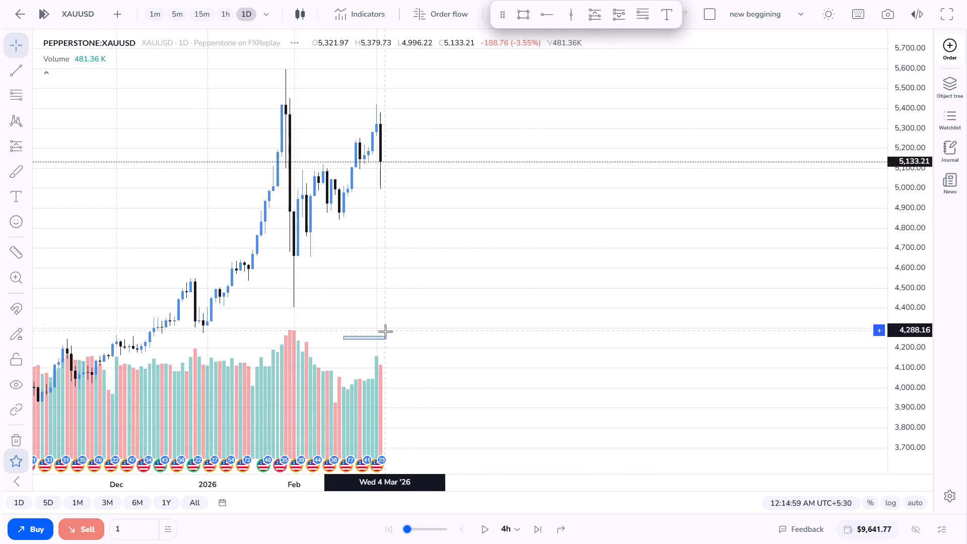
pyautogui.click(380, 340)
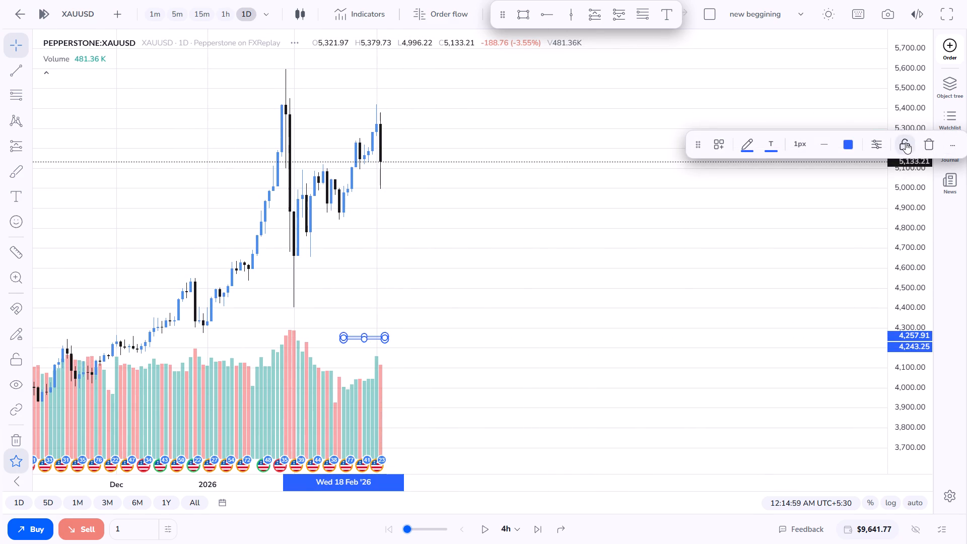
pyautogui.click(925, 143)
# Draw a new horizontal ray on the daily chart.
pyautogui.scroll(5, 499, 93)
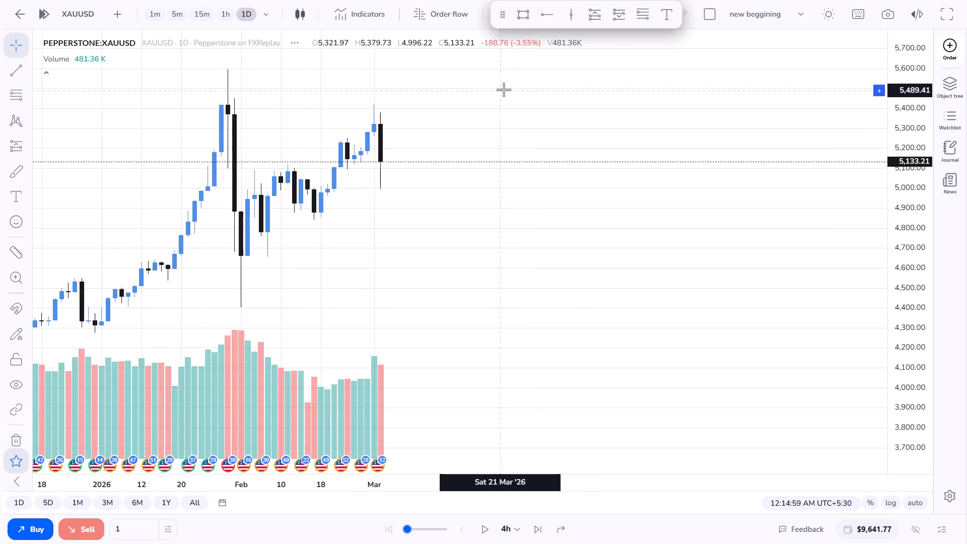
pyautogui.scroll(1, 504, 90)
pyautogui.scroll(-6, 504, 88)
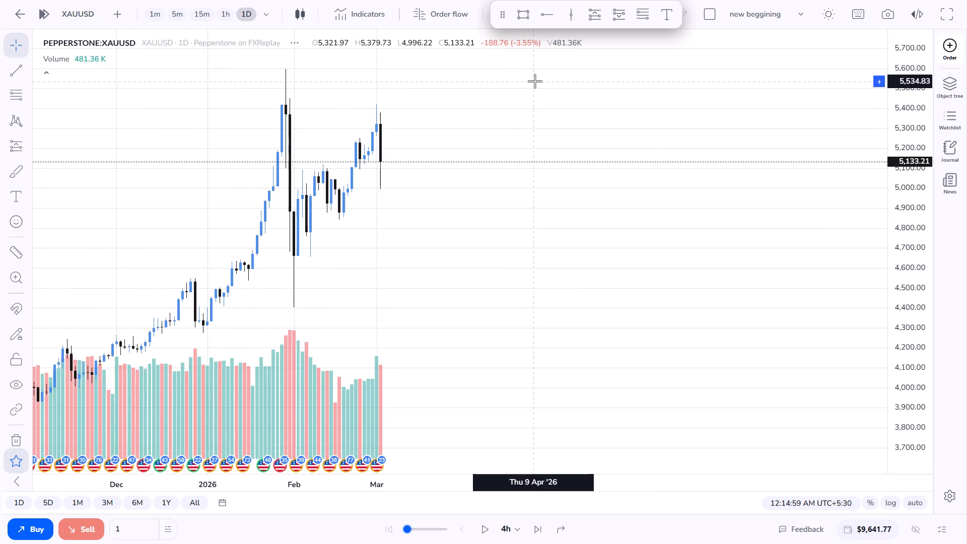
pyautogui.click(557, 14)
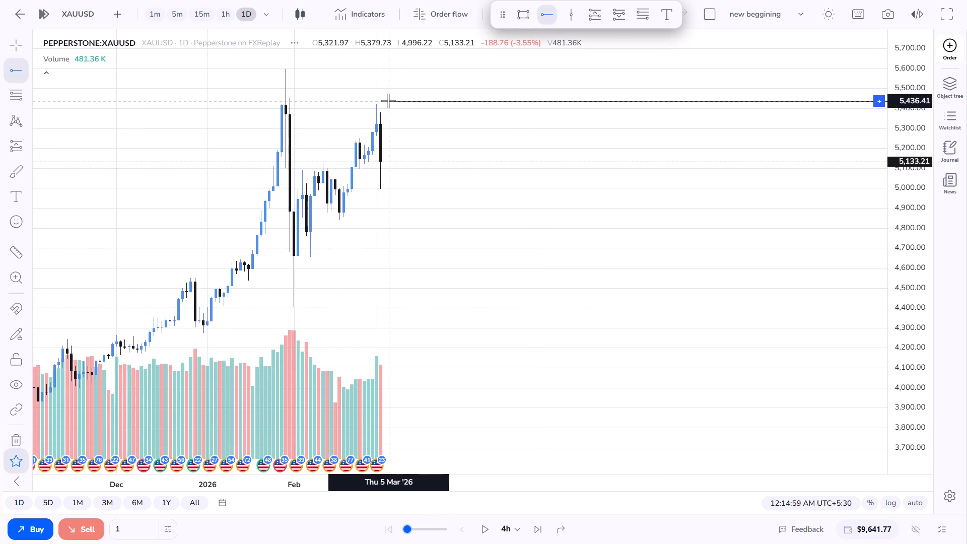
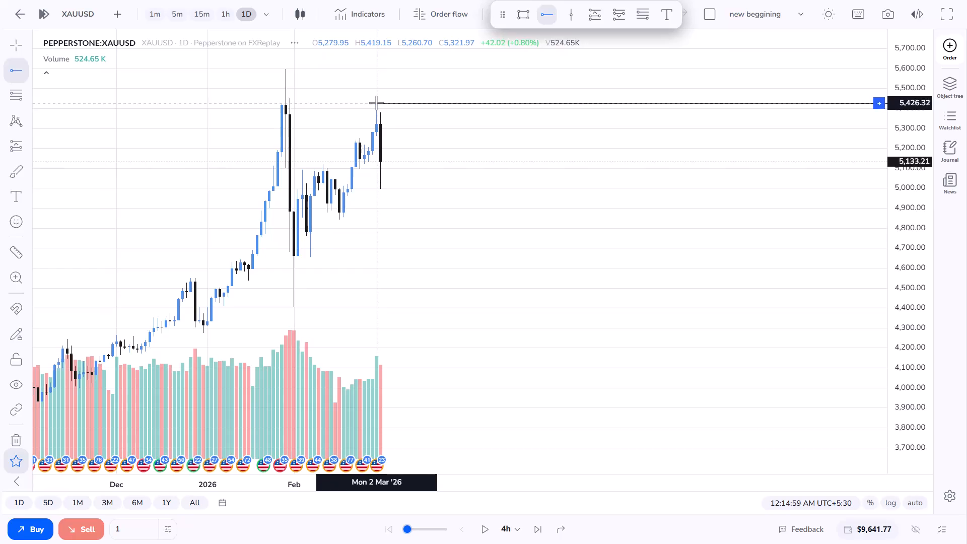
# Anchor the horizontal ray on the March 2 daily candle and align it with that candle's high at about 5,419.
pyautogui.click(376, 103)
pyautogui.click(399, 118)
pyautogui.click(491, 101)
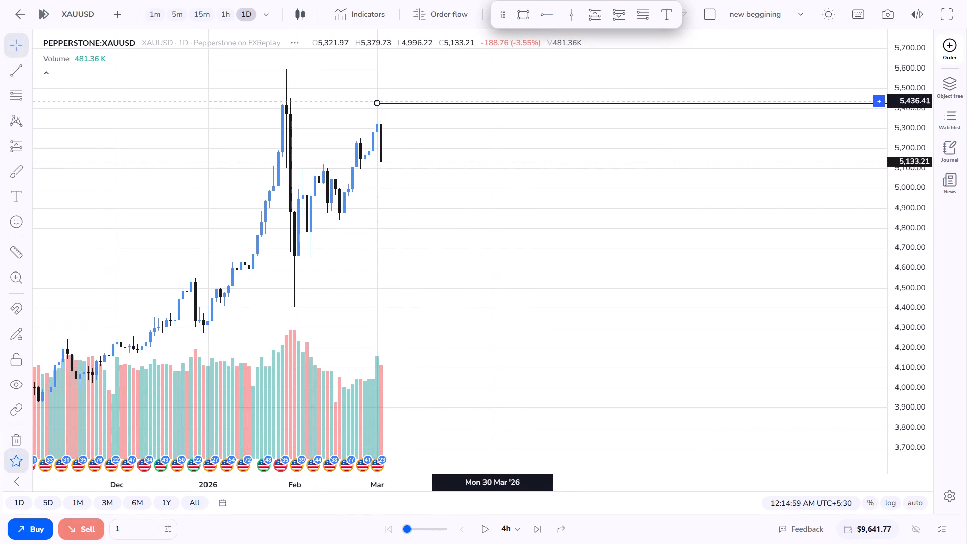
pyautogui.click(496, 116)
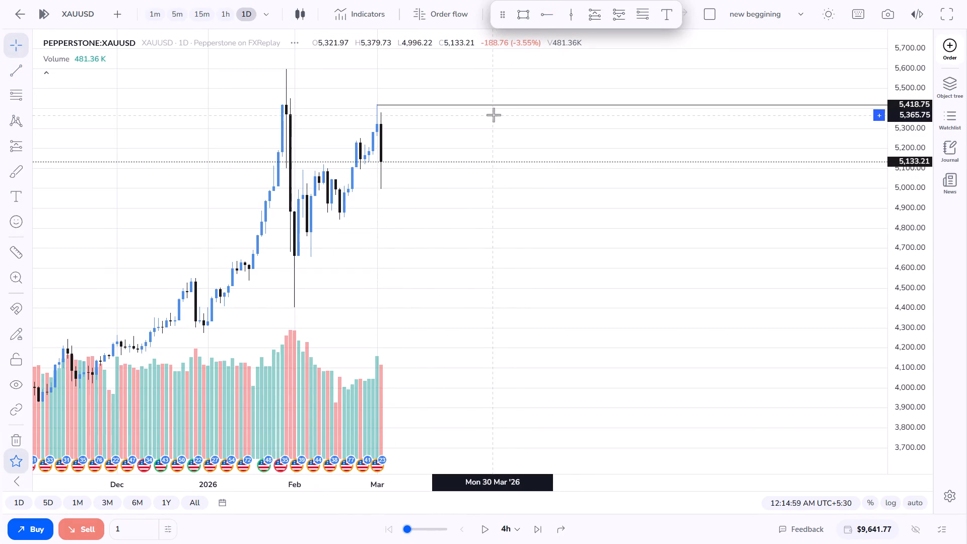
# Draw a second horizontal ray and move it down to the low of the latest daily candle, near 5,000.
pyautogui.click(542, 13)
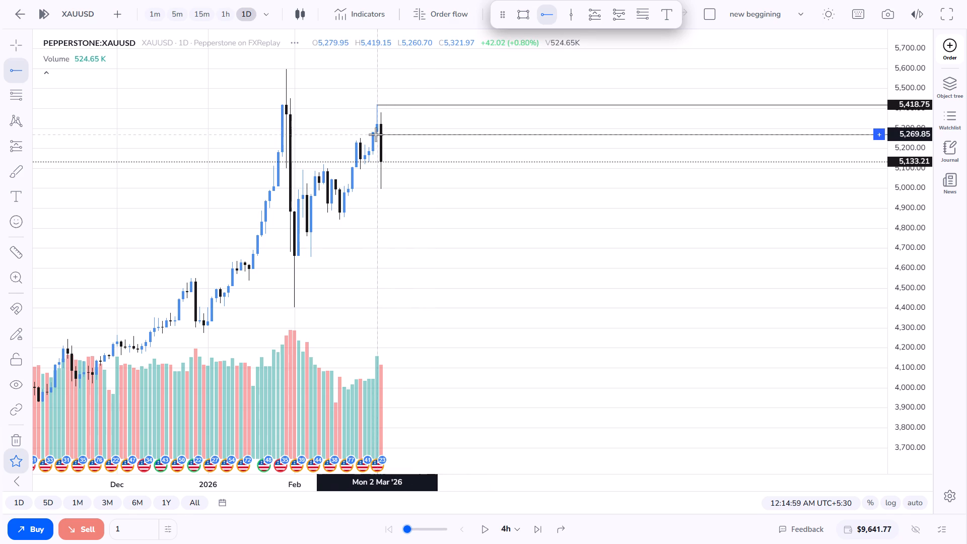
pyautogui.click(377, 135)
pyautogui.click(408, 154)
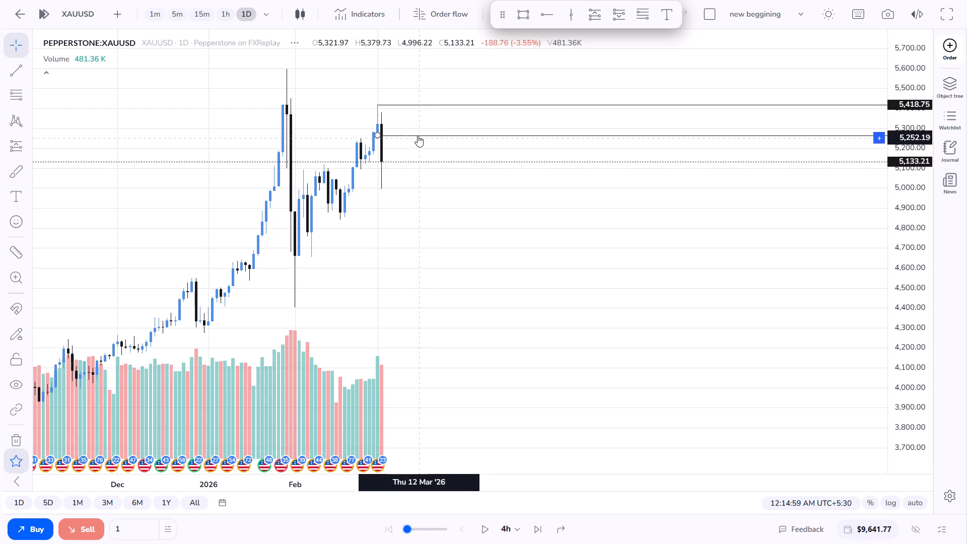
pyautogui.moveTo(418, 135); pyautogui.dragTo(417, 190)
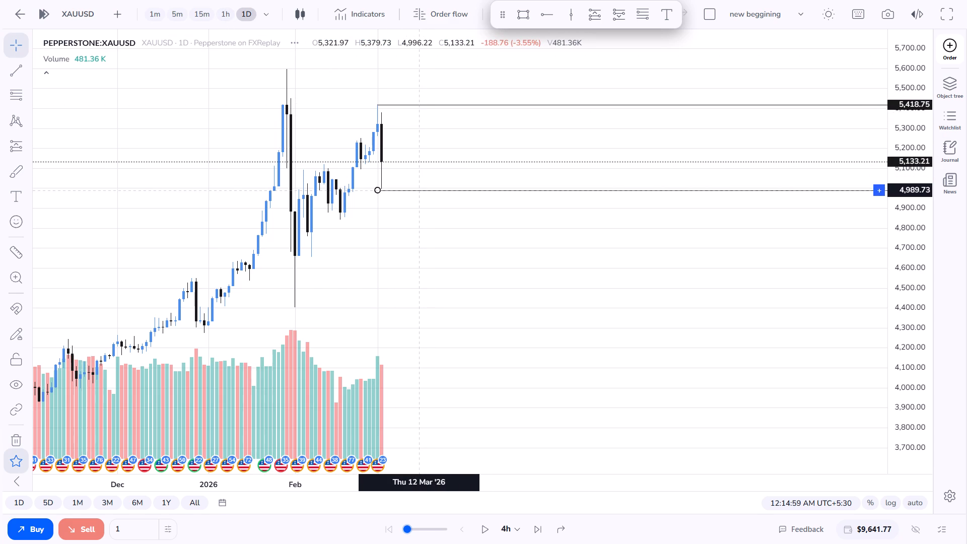
pyautogui.moveTo(417, 190); pyautogui.dragTo(422, 187)
pyautogui.click(428, 156)
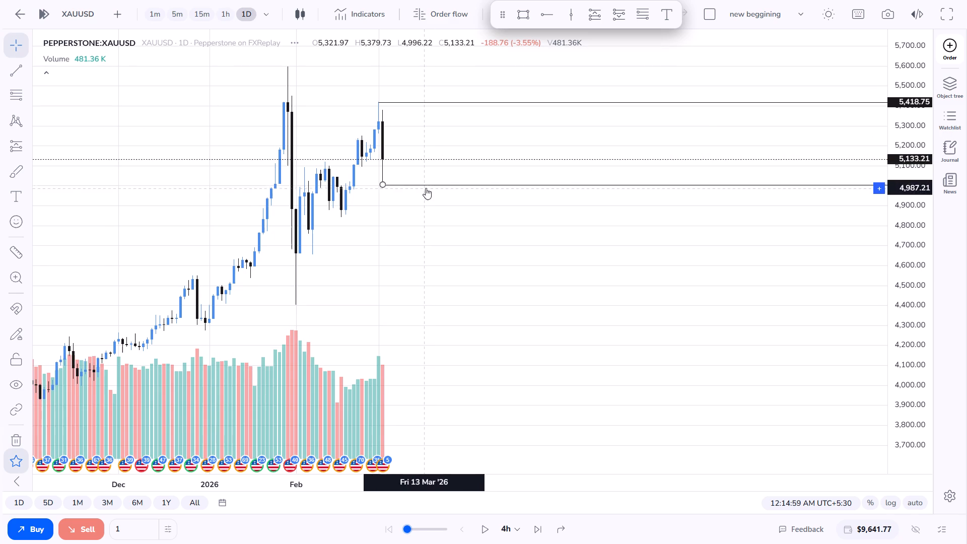
# Fine-tune the lower horizontal ray to sit just under the latest daily candle's low, at about 4,992.
pyautogui.click(425, 184)
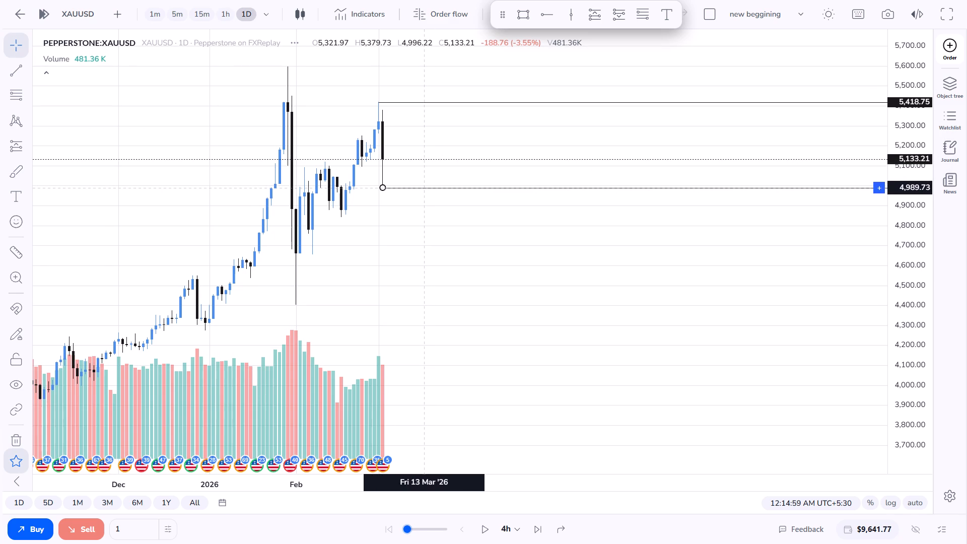
pyautogui.click(422, 193)
pyautogui.click(423, 188)
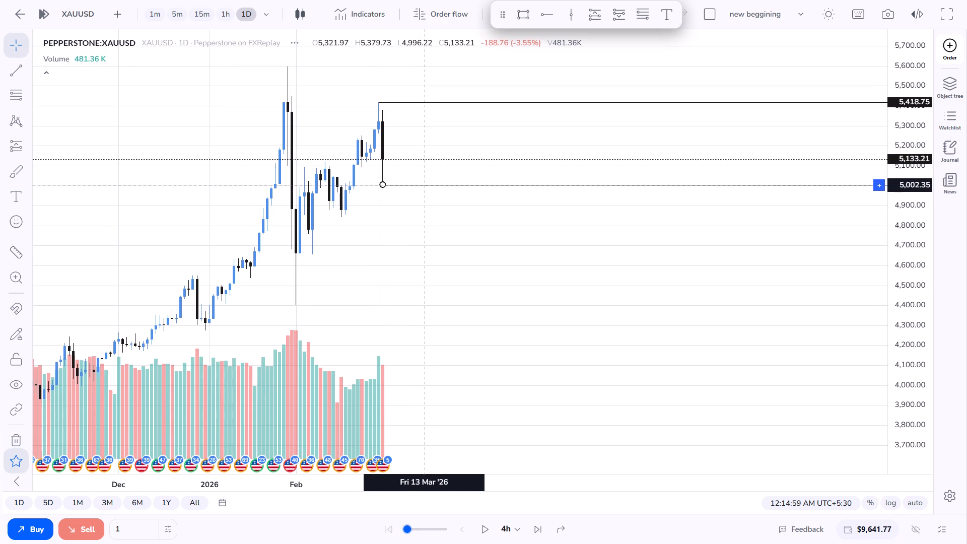
pyautogui.click(422, 194)
pyautogui.click(418, 183)
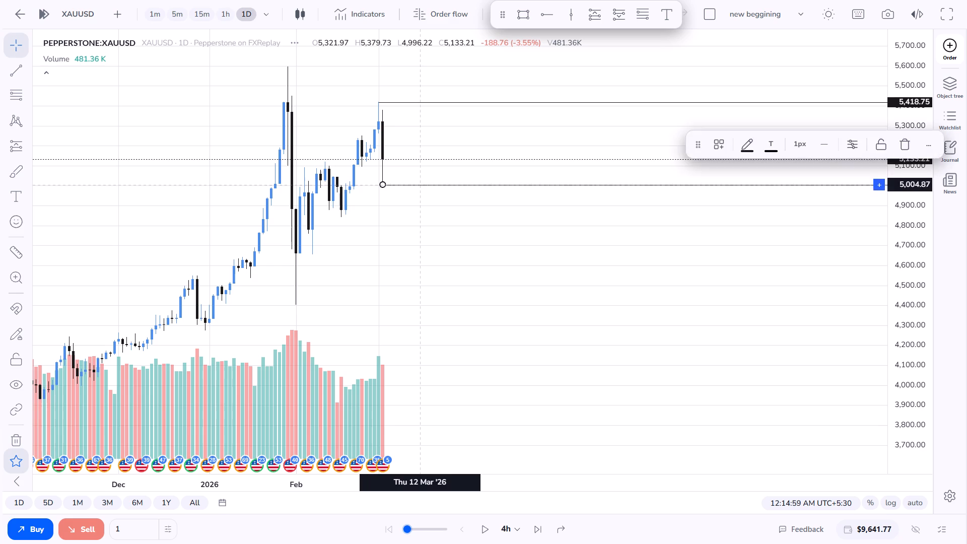
pyautogui.click(418, 190)
pyautogui.click(412, 195)
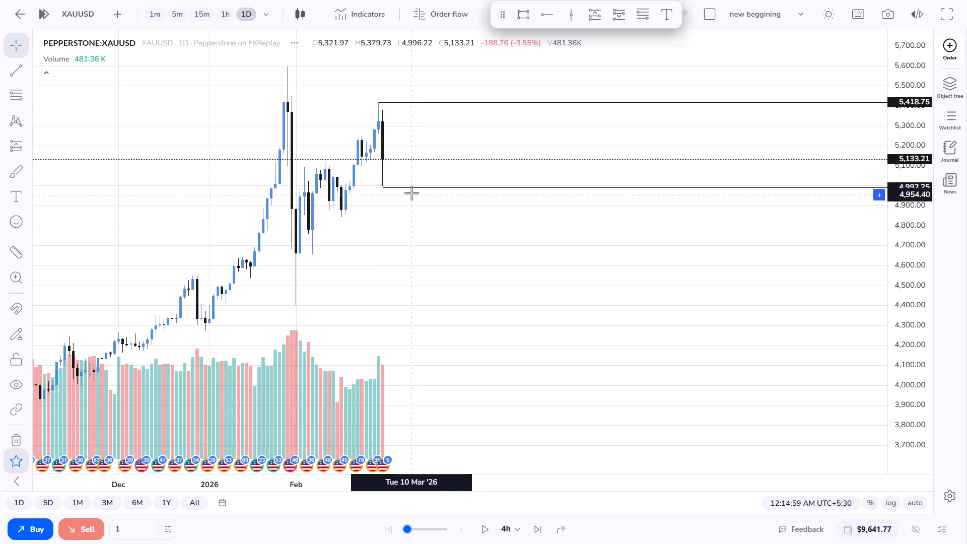
pyautogui.click(413, 188)
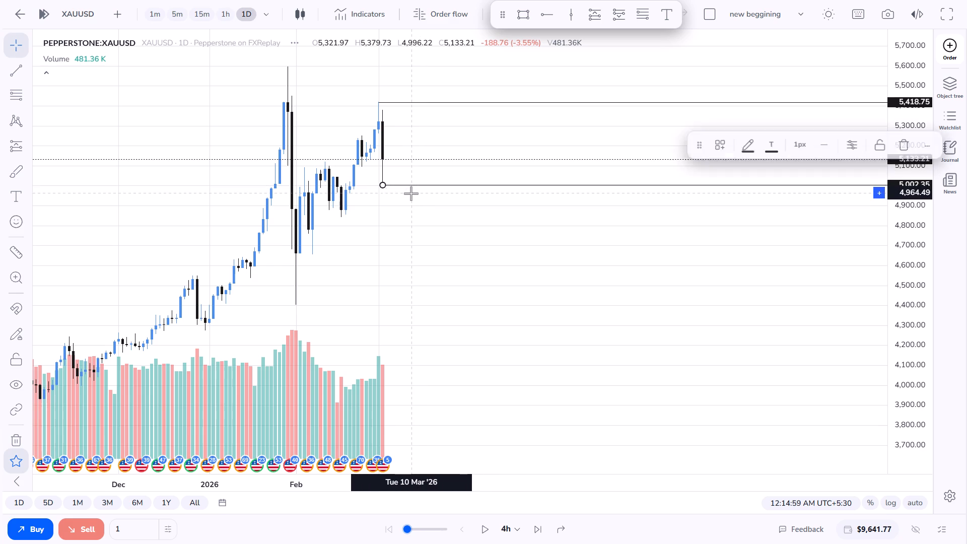
pyautogui.click(411, 193)
pyautogui.click(416, 188)
pyautogui.click(413, 196)
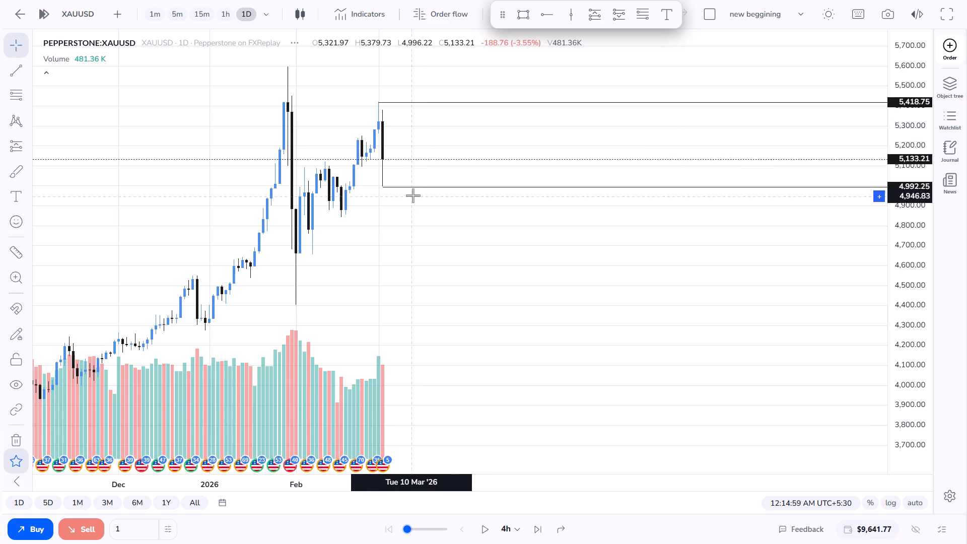
# Move the upper horizontal ray to the high of the latest daily candle, at about 5,378.
pyautogui.moveTo(397, 98); pyautogui.dragTo(403, 106)
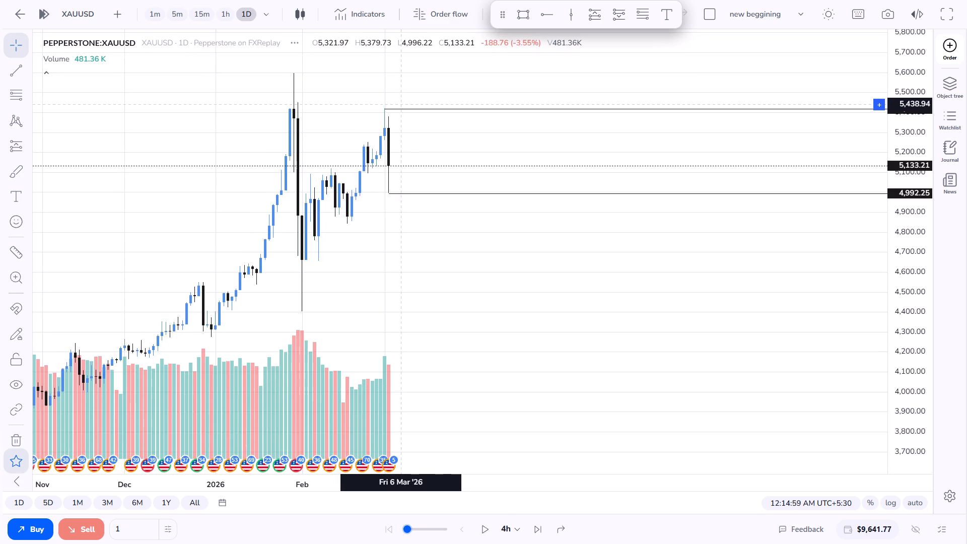
pyautogui.moveTo(403, 106); pyautogui.dragTo(403, 106)
pyautogui.moveTo(405, 109); pyautogui.dragTo(410, 115)
pyautogui.click(409, 130)
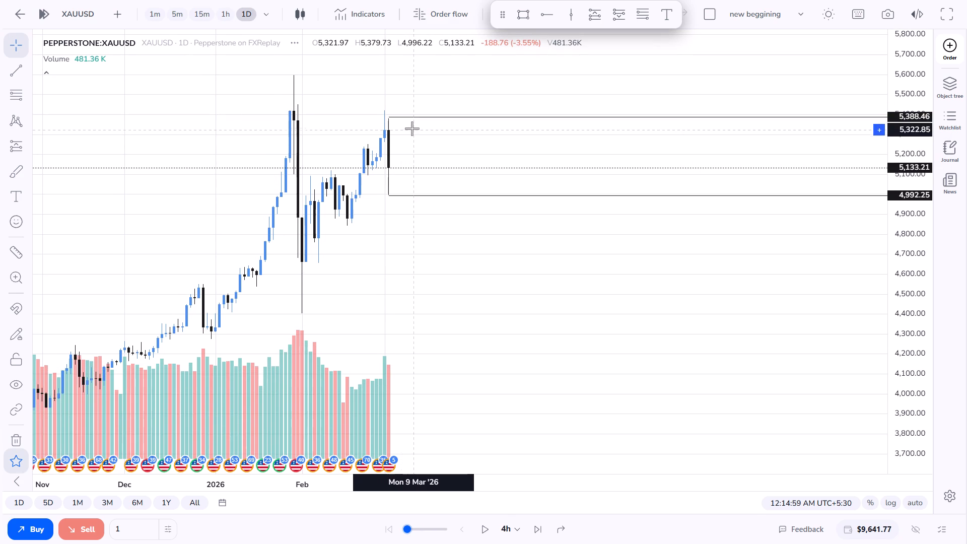
pyautogui.click(416, 117)
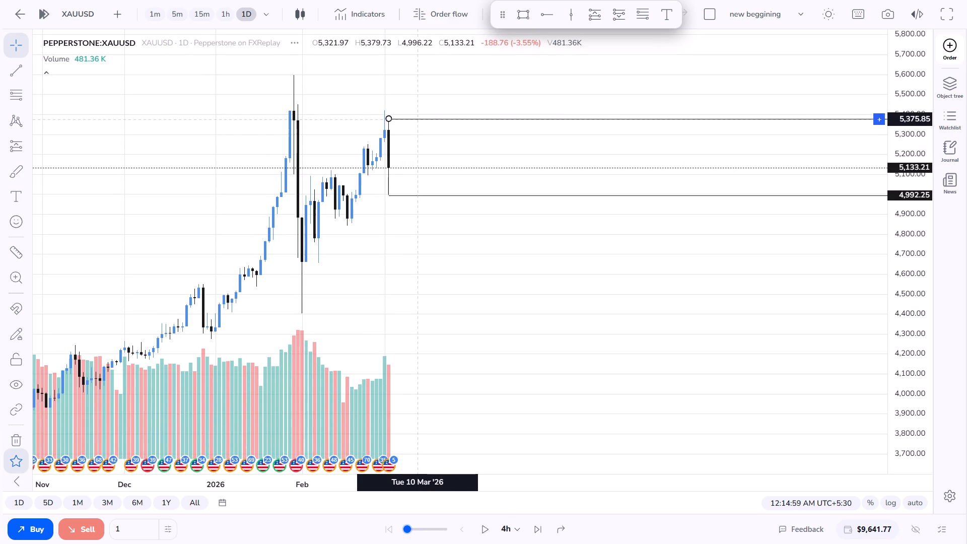
pyautogui.click(417, 125)
pyautogui.scroll(2, 425, 136)
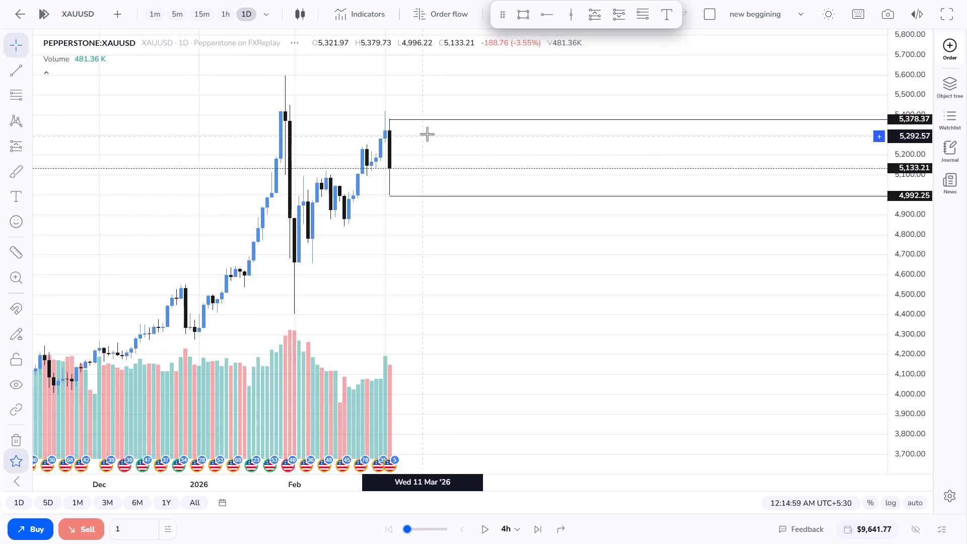
pyautogui.scroll(1, 427, 134)
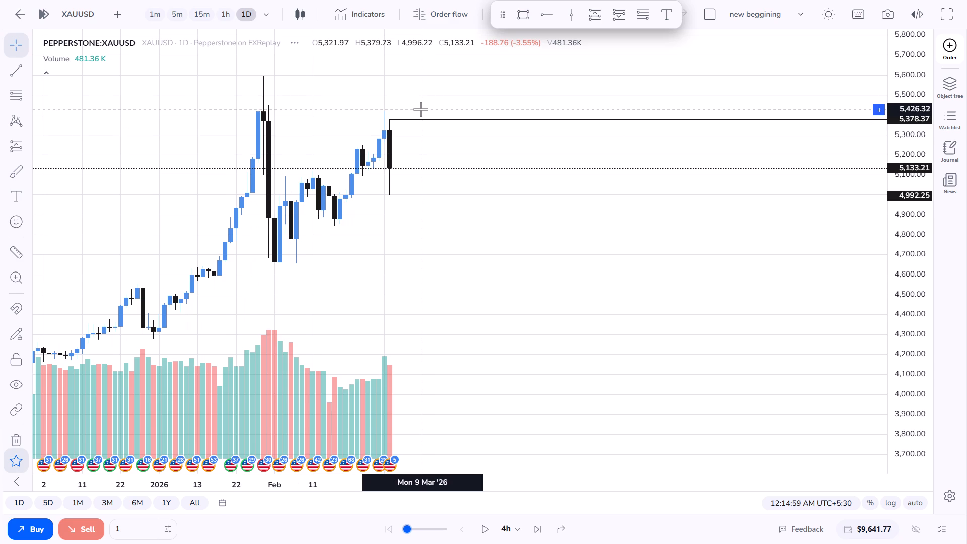
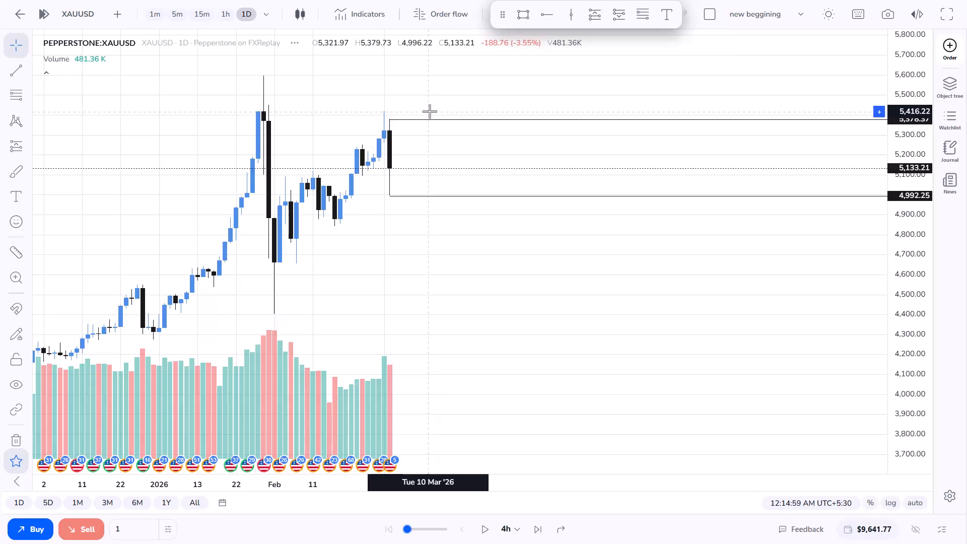
# Examine the daily XAUUSD price structure from November through early March around the two marked levels.
pyautogui.scroll(-1, 422, 89)
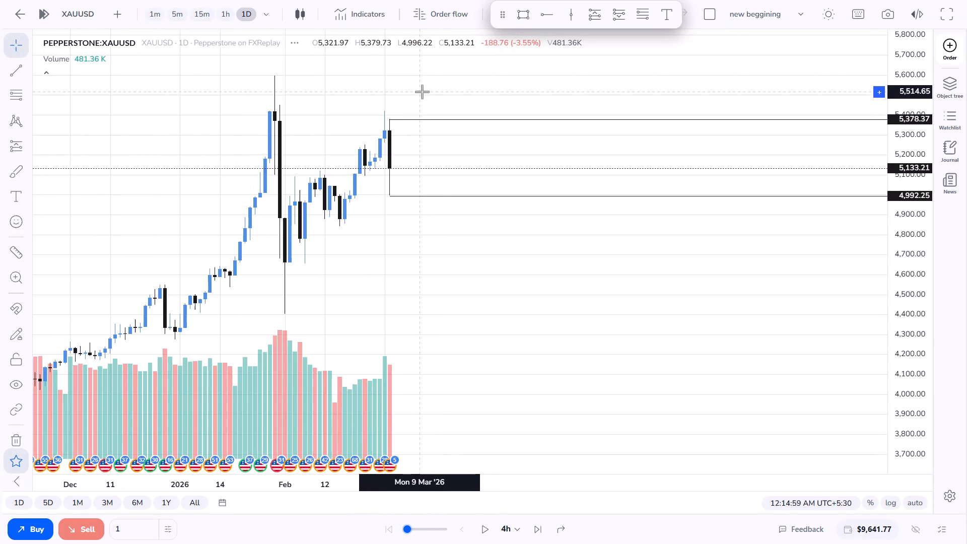
pyautogui.moveTo(307, 165); pyautogui.dragTo(332, 85)
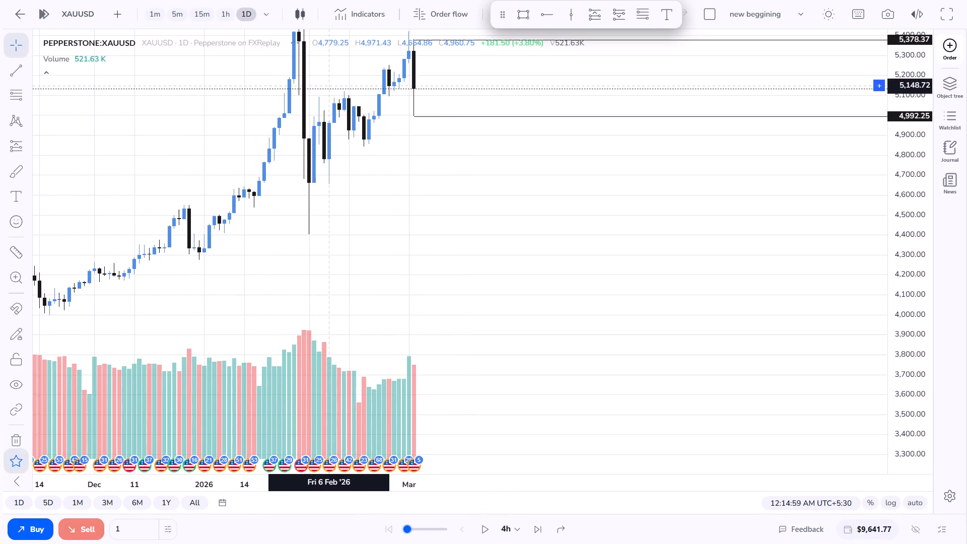
pyautogui.moveTo(332, 85); pyautogui.dragTo(333, 85)
pyautogui.moveTo(347, 99); pyautogui.dragTo(357, 121)
pyautogui.moveTo(349, 104); pyautogui.dragTo(350, 120)
pyautogui.moveTo(349, 102); pyautogui.dragTo(360, 131)
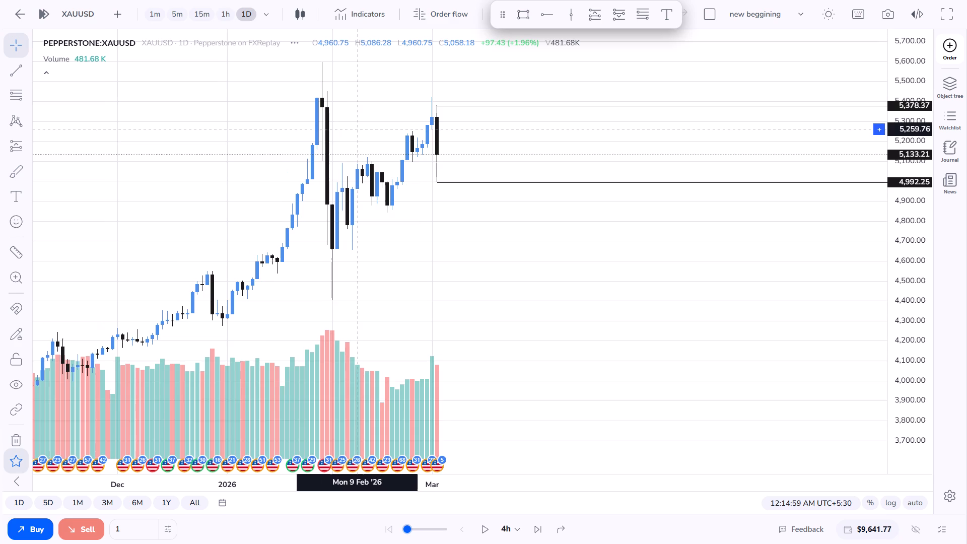
pyautogui.moveTo(360, 131); pyautogui.dragTo(360, 138)
pyautogui.scroll(-3, 362, 116)
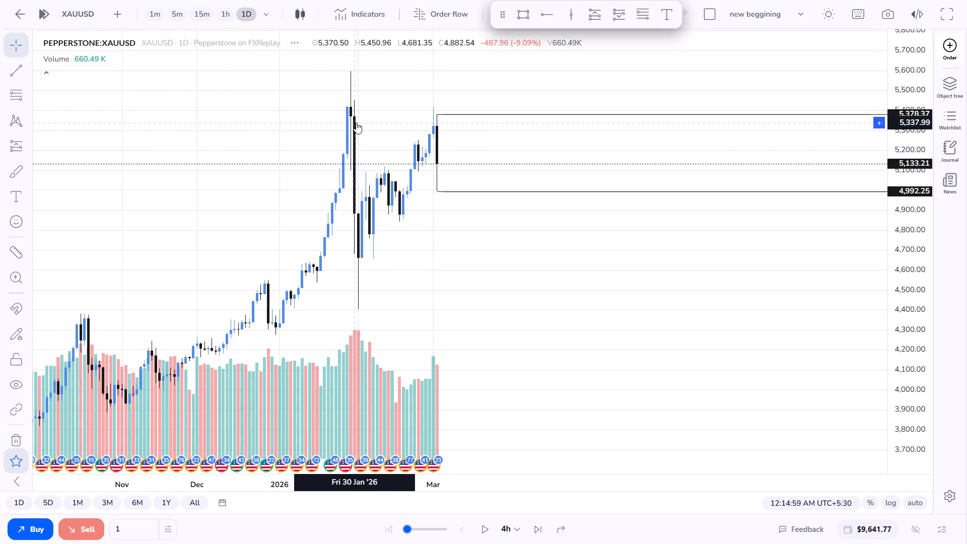
pyautogui.scroll(1, 356, 122)
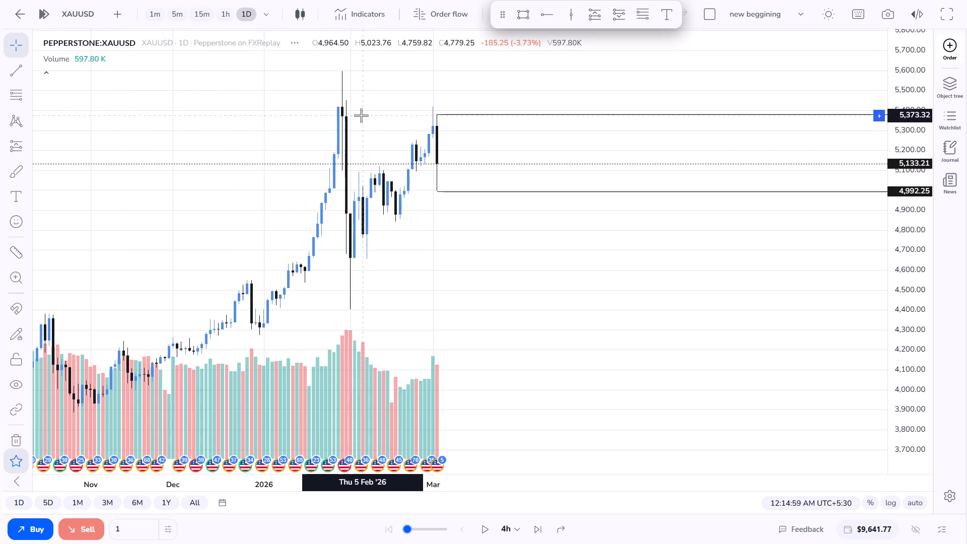
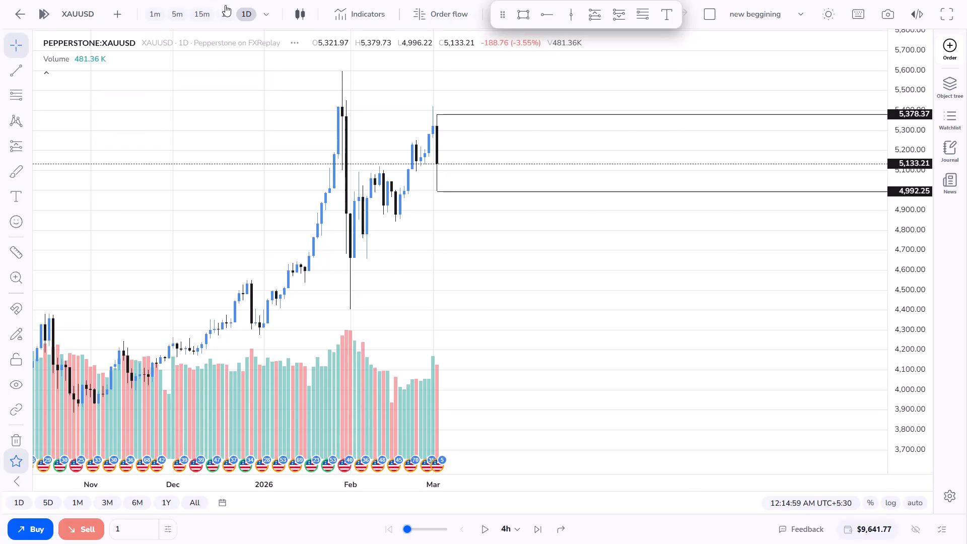
# Switch XAUUSD to the 1h timeframe and examine the early-March decline between the 5,378.37 and 4,992.25 levels.
pyautogui.click(225, 9)
pyautogui.scroll(-3, 270, 112)
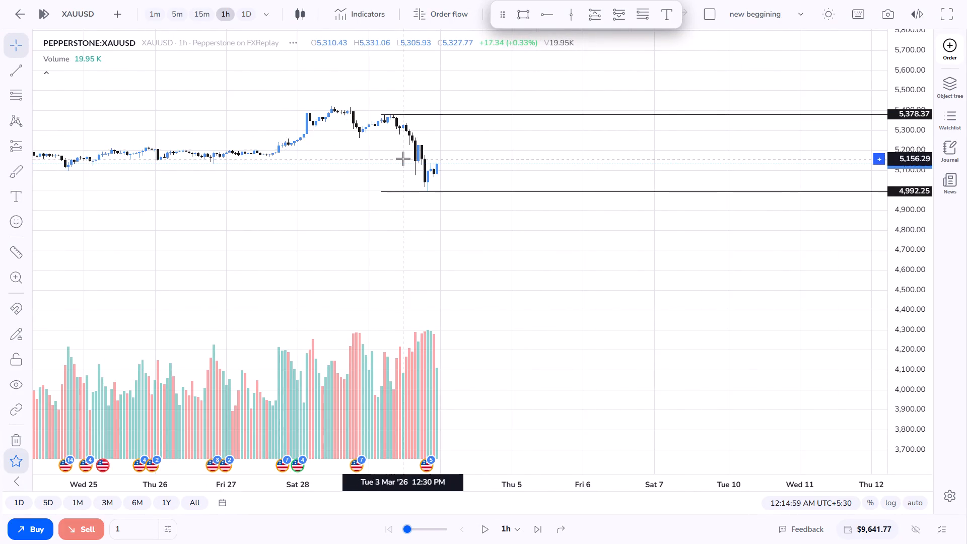
pyautogui.scroll(3, 401, 155)
pyautogui.moveTo(402, 154); pyautogui.dragTo(395, 121)
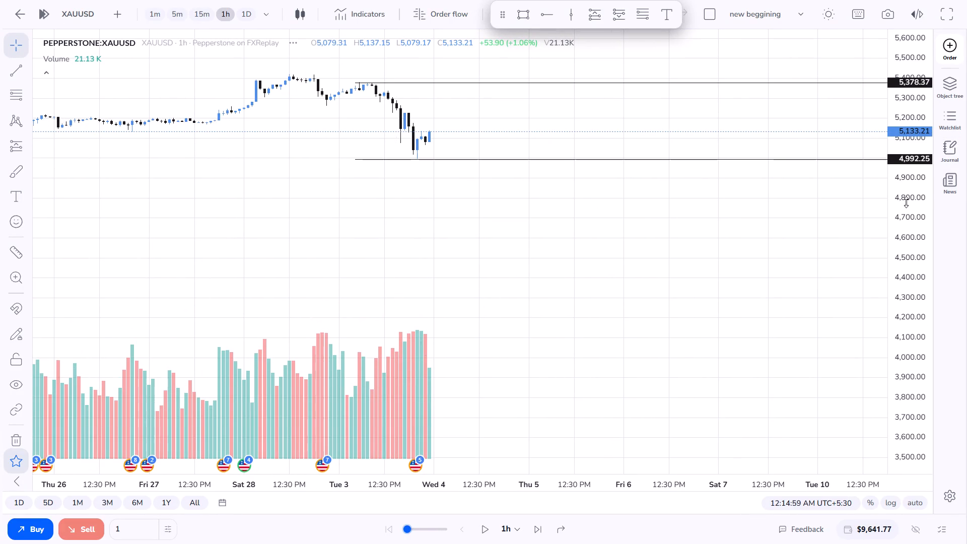
pyautogui.scroll(10, 906, 202)
pyautogui.moveTo(574, 149); pyautogui.dragTo(532, 263)
pyautogui.moveTo(520, 232); pyautogui.dragTo(538, 318)
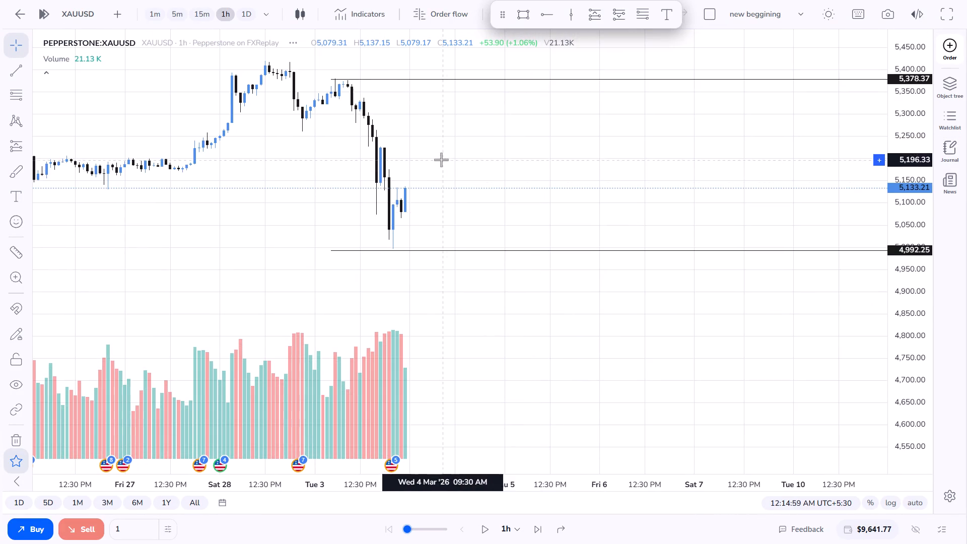
pyautogui.scroll(2, 440, 152)
pyautogui.scroll(3, 378, 137)
pyautogui.moveTo(379, 129); pyautogui.dragTo(376, 90)
pyautogui.scroll(-4, 384, 97)
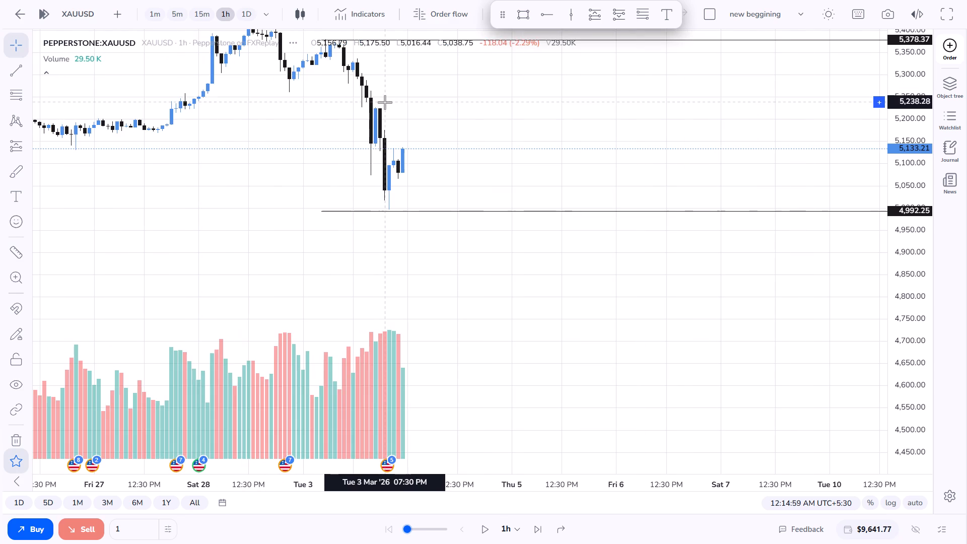
pyautogui.moveTo(385, 81); pyautogui.dragTo(387, 107)
pyautogui.moveTo(341, 108); pyautogui.dragTo(342, 116)
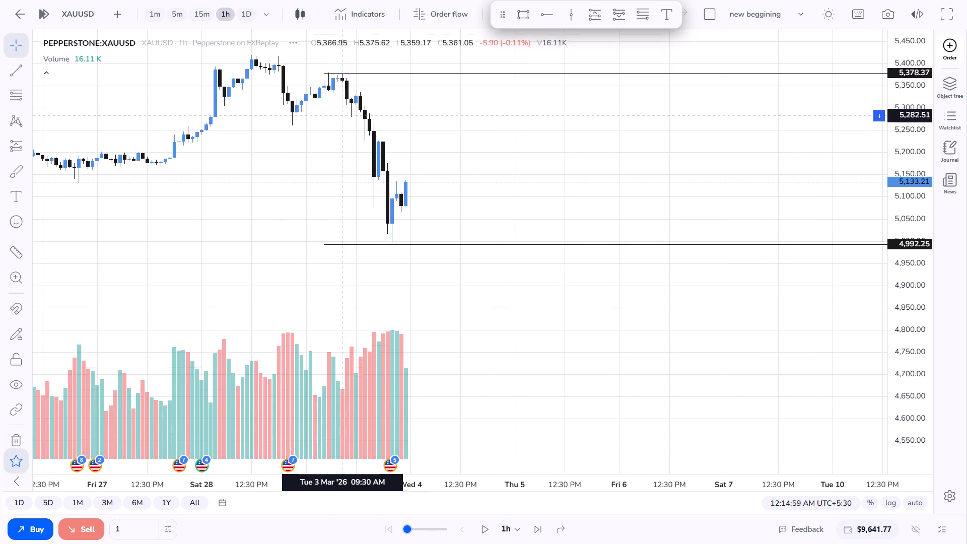
pyautogui.moveTo(342, 116); pyautogui.dragTo(342, 118)
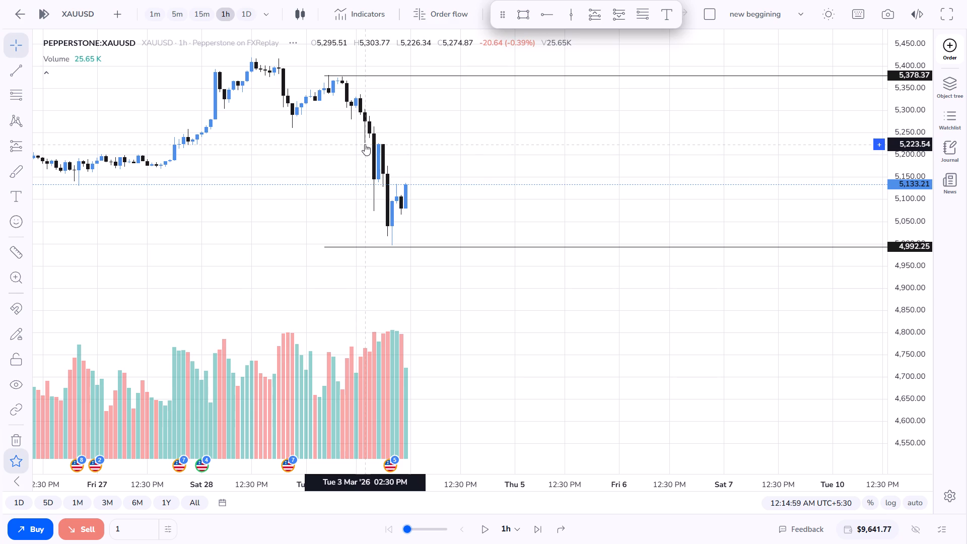
# Place a vertical line on the 1h chart at Wed 4 Mar '26, 01:30 PM.
pyautogui.scroll(3, 403, 123)
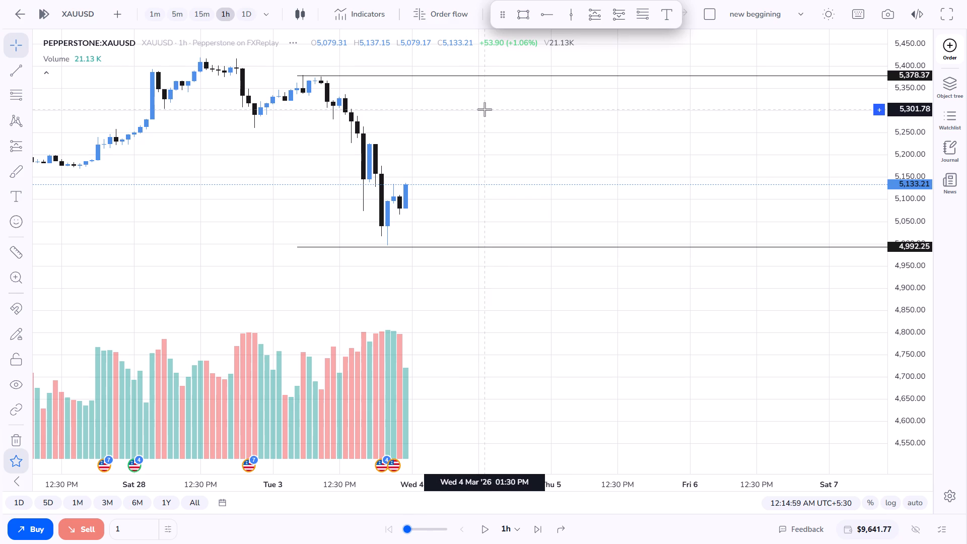
pyautogui.click(569, 16)
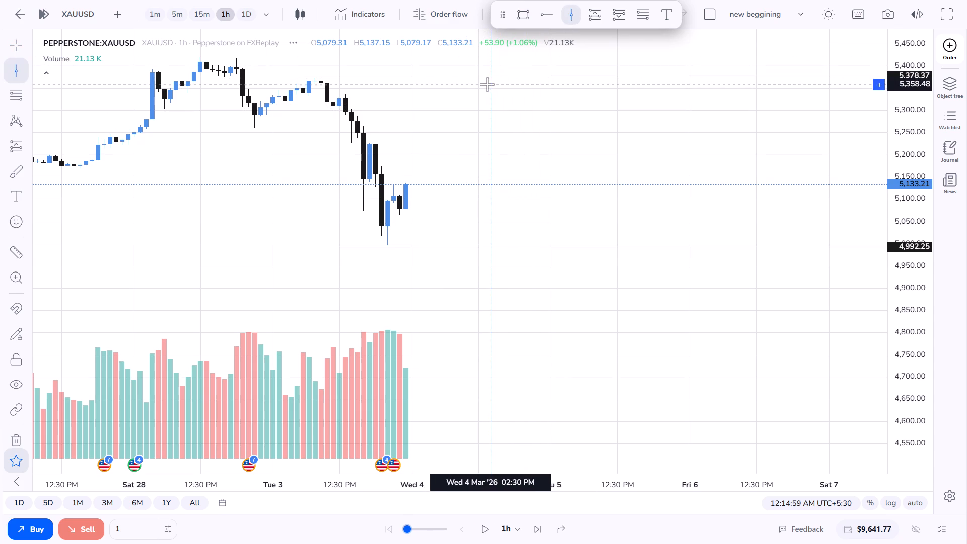
pyautogui.click(487, 85)
# Replay the 1h chart forward past the vertical line and pause at 03:29:59 PM on March 4.
pyautogui.scroll(1, 502, 128)
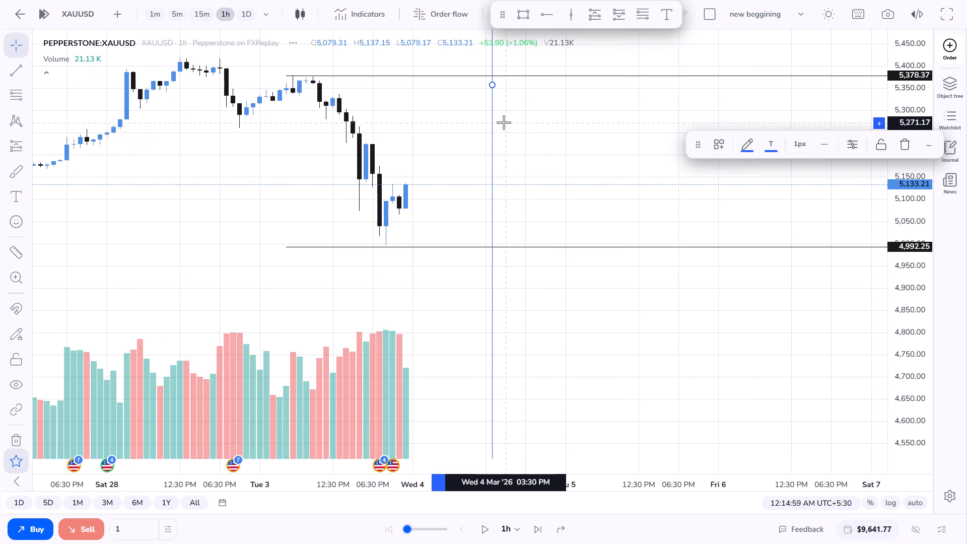
pyautogui.scroll(-5, 499, 111)
pyautogui.moveTo(418, 120); pyautogui.dragTo(408, 96)
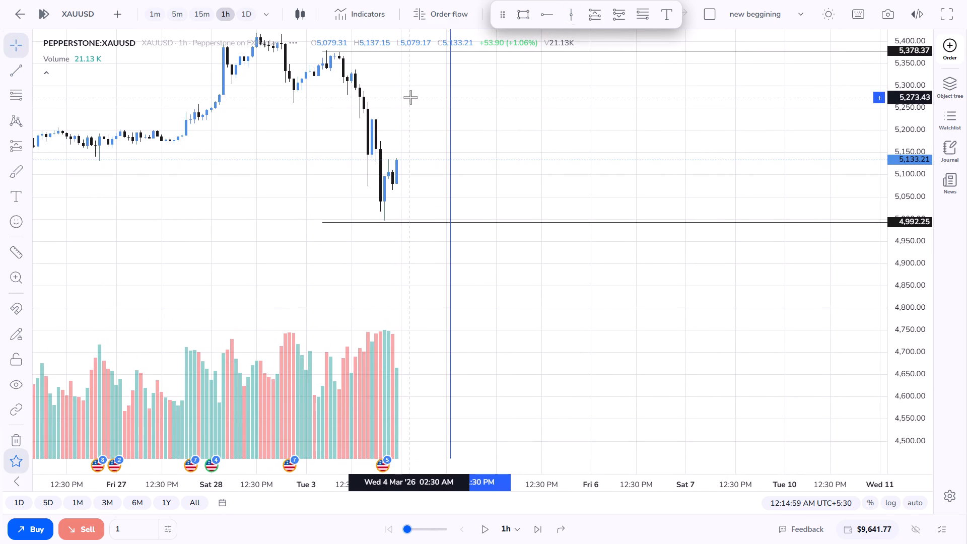
pyautogui.click(485, 530)
pyautogui.click(485, 531)
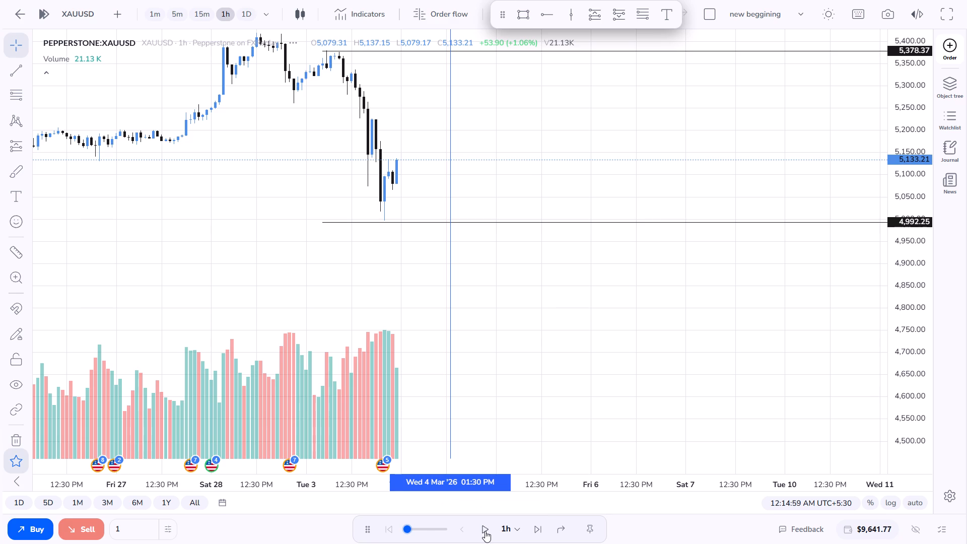
pyautogui.click(485, 531)
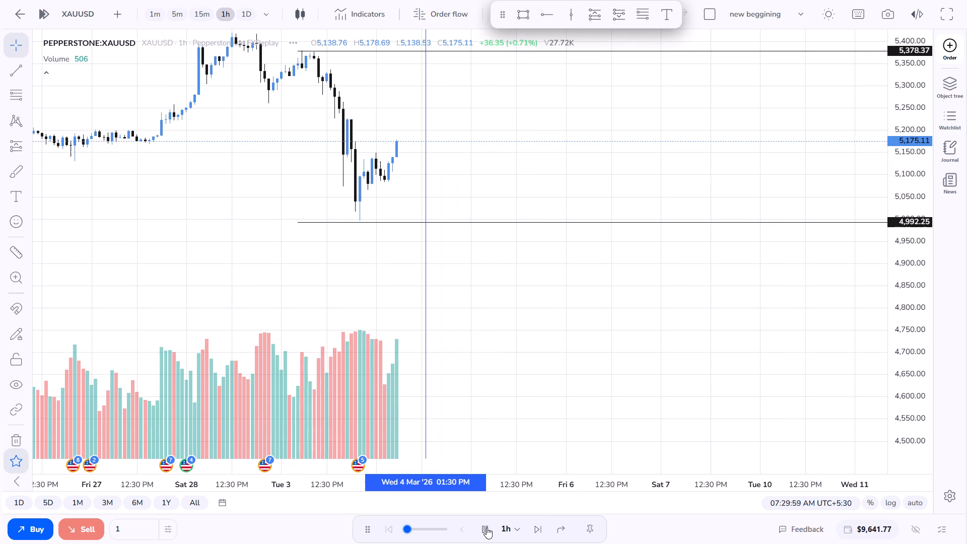
pyautogui.click(487, 527)
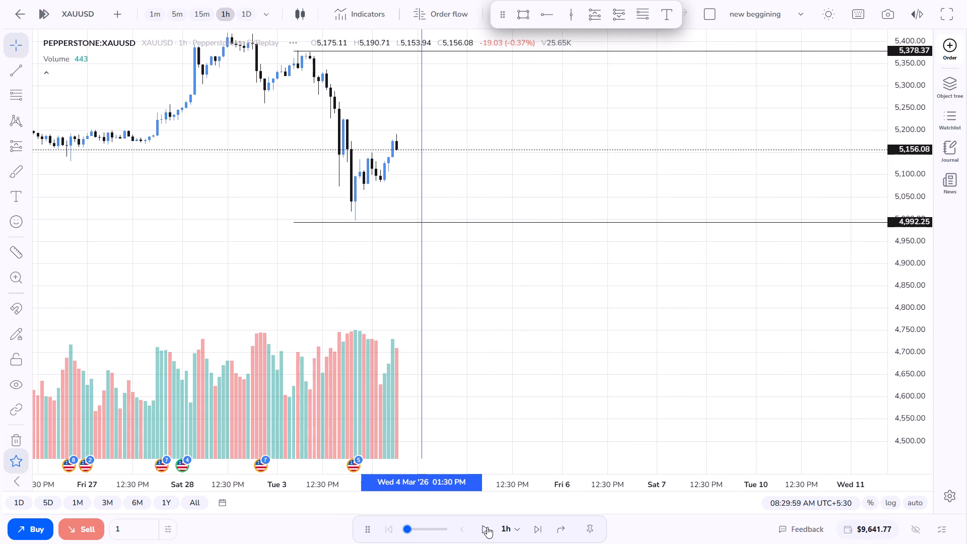
pyautogui.click(487, 527)
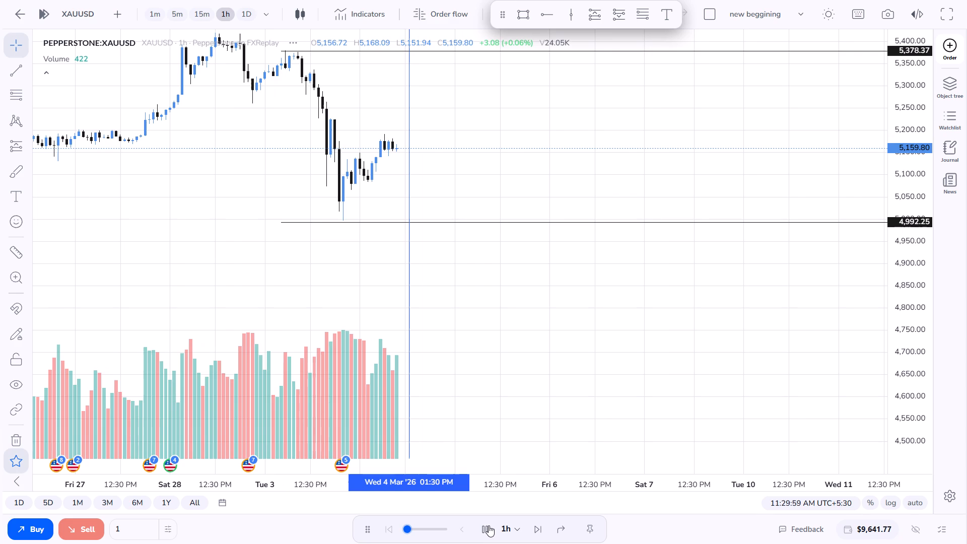
pyautogui.click(489, 525)
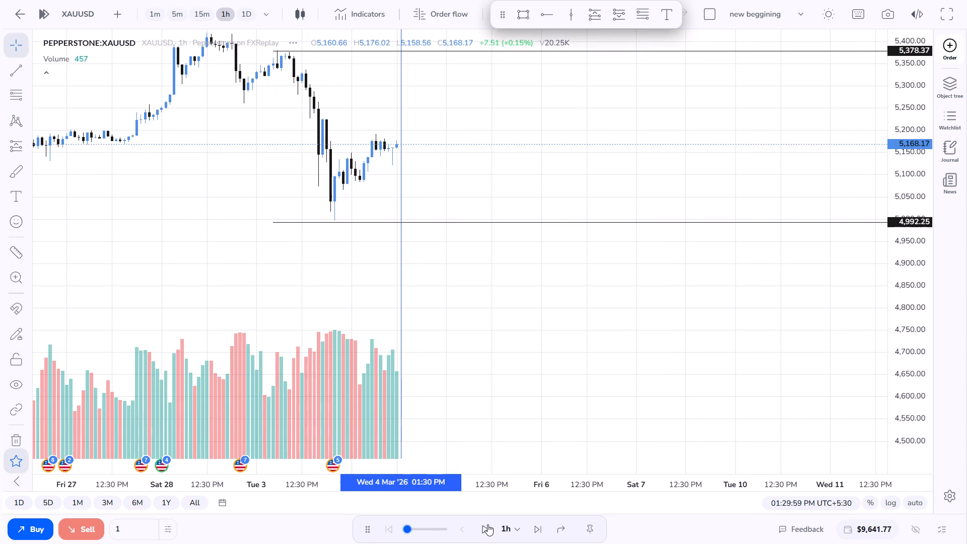
pyautogui.click(489, 524)
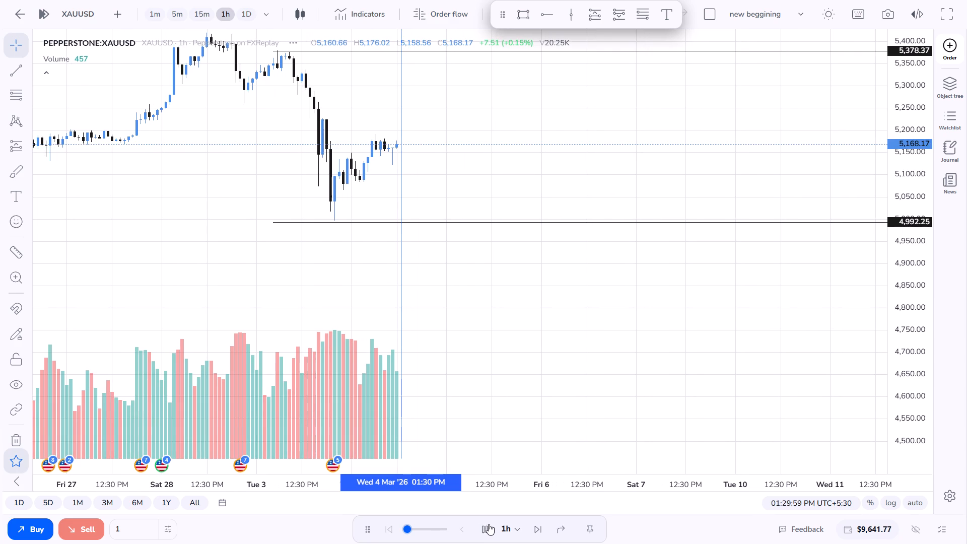
pyautogui.click(489, 524)
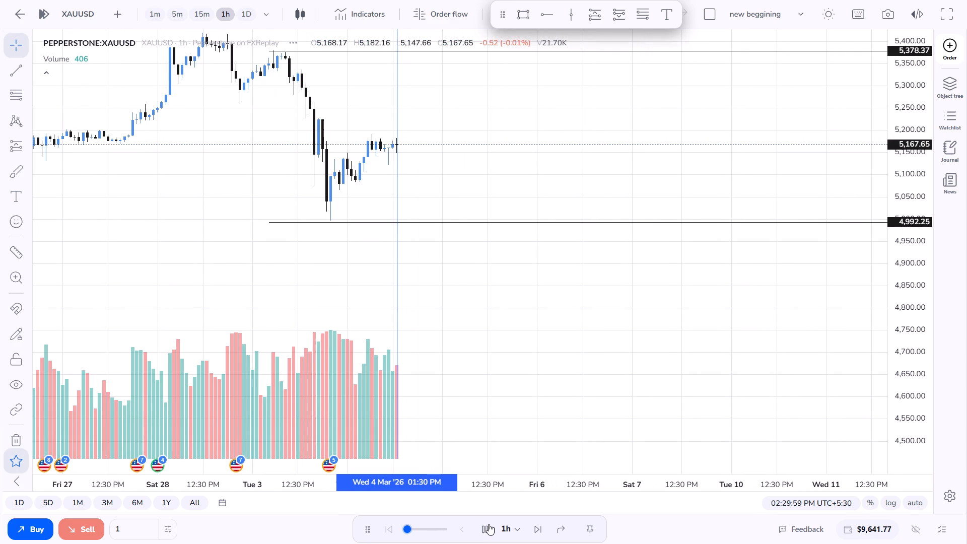
pyautogui.click(489, 524)
pyautogui.click(489, 524)
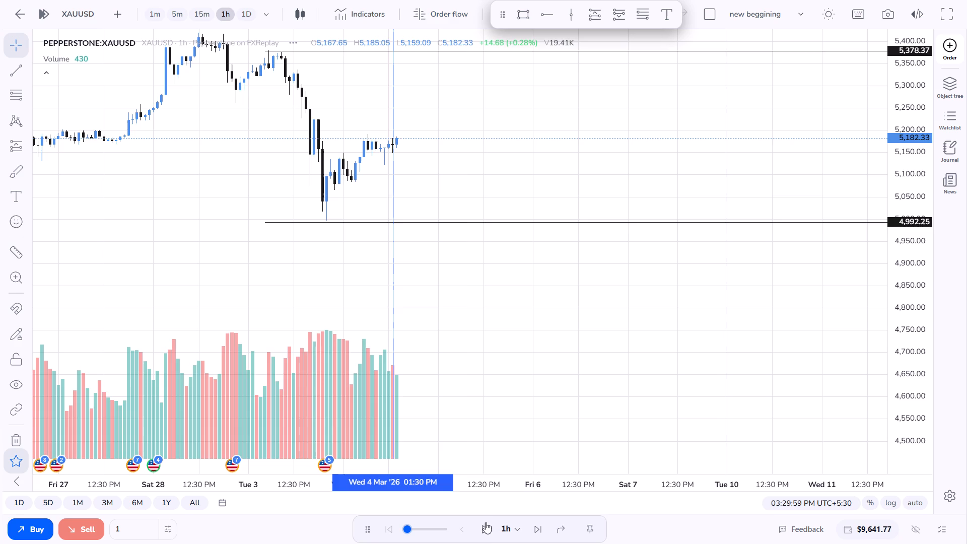
# Examine the 1h recovery from the March 3 low up to the vertical line.
pyautogui.scroll(5, 362, 331)
pyautogui.scroll(-6, 389, 243)
pyautogui.scroll(3, 352, 165)
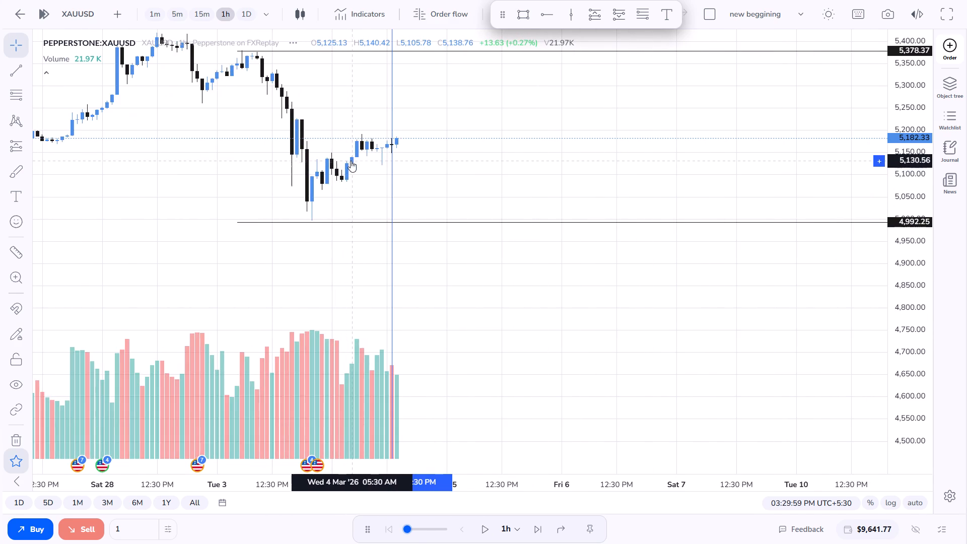
pyautogui.moveTo(362, 165); pyautogui.dragTo(387, 211)
pyautogui.scroll(6, 477, 168)
pyautogui.scroll(-8, 512, 155)
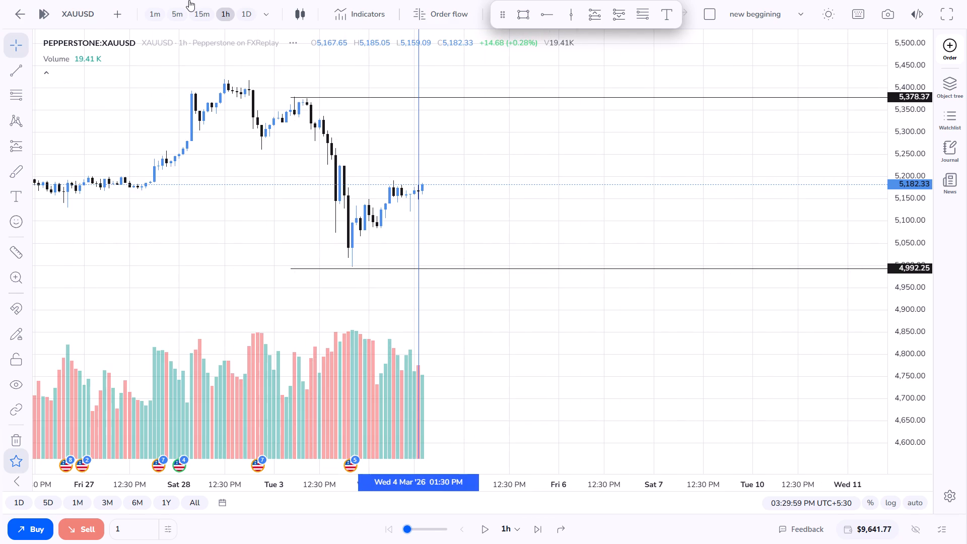
# Switch to the 15m timeframe and examine the March 3 sell-off and the March 4 recovery between the two marked levels.
pyautogui.click(195, 14)
pyautogui.scroll(-6, 308, 168)
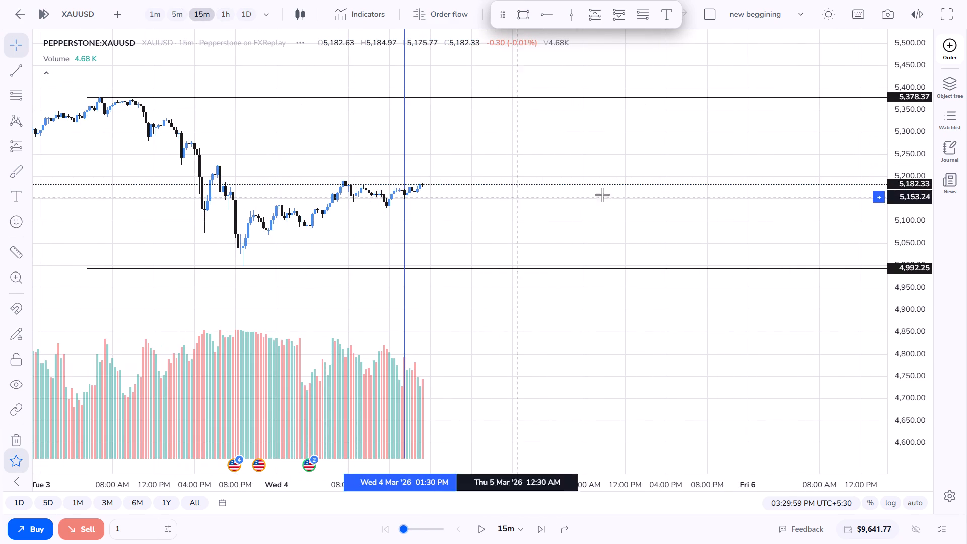
pyautogui.scroll(10, 918, 238)
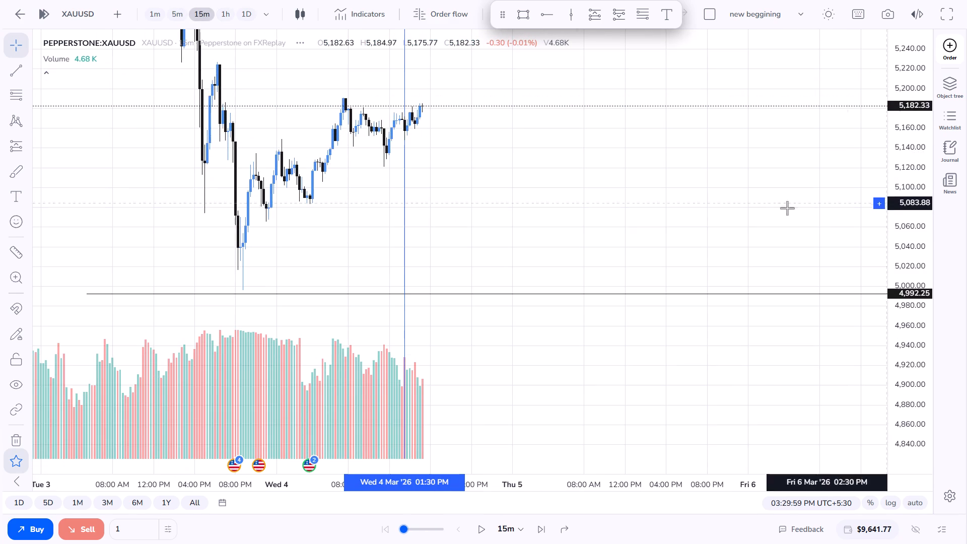
pyautogui.scroll(4, 534, 179)
pyautogui.scroll(2, 420, 156)
pyautogui.moveTo(425, 149); pyautogui.dragTo(471, 343)
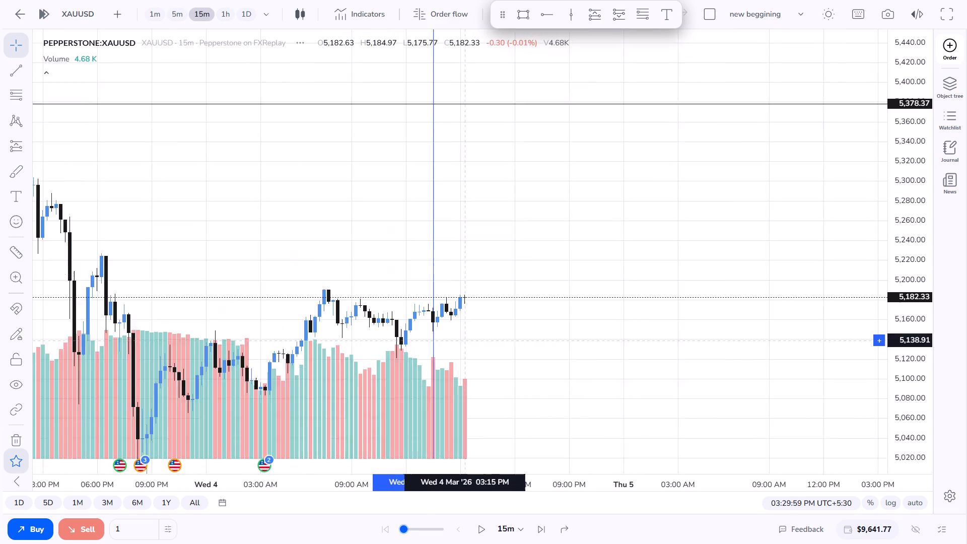
pyautogui.moveTo(471, 343); pyautogui.dragTo(507, 296)
pyautogui.moveTo(286, 183); pyautogui.dragTo(372, 151)
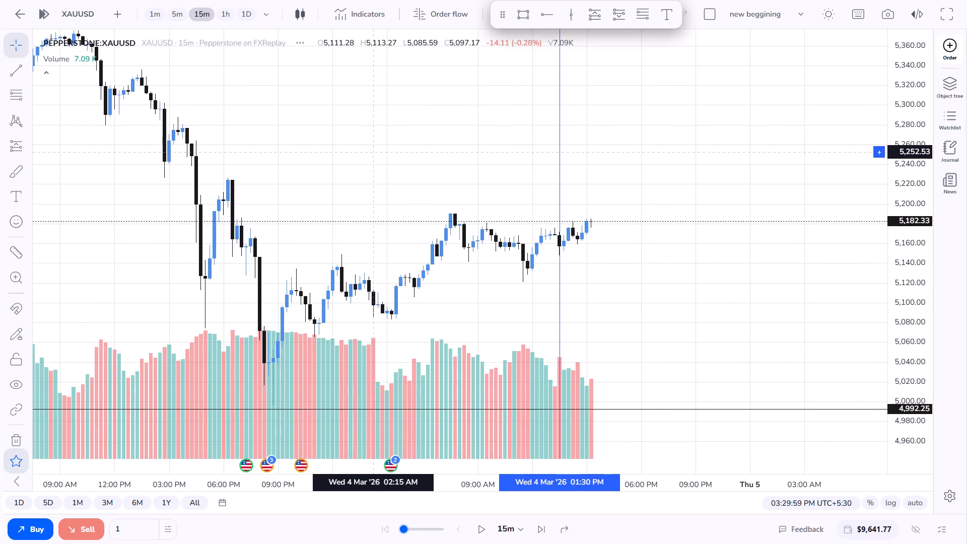
pyautogui.moveTo(372, 151); pyautogui.dragTo(372, 149)
pyautogui.moveTo(327, 137); pyautogui.dragTo(351, 189)
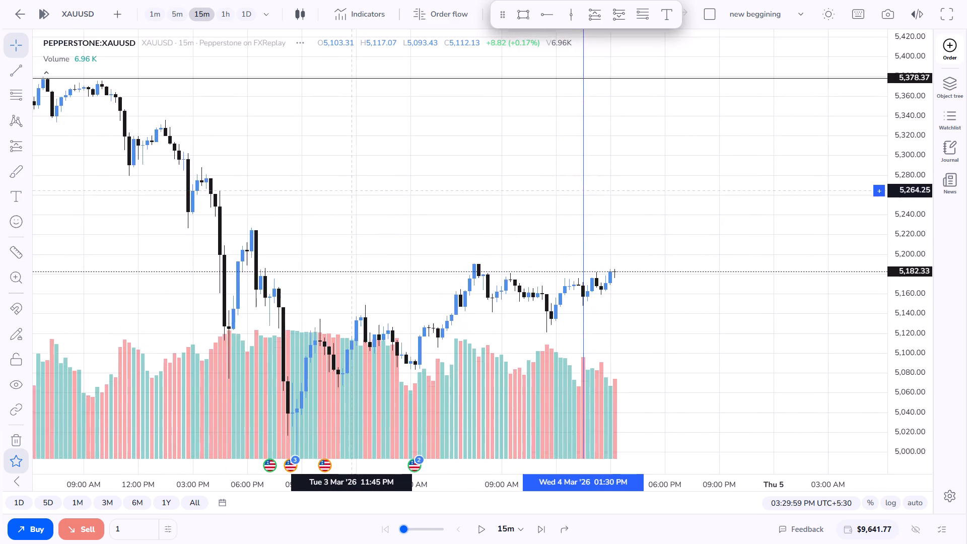
pyautogui.moveTo(351, 189); pyautogui.dragTo(347, 131)
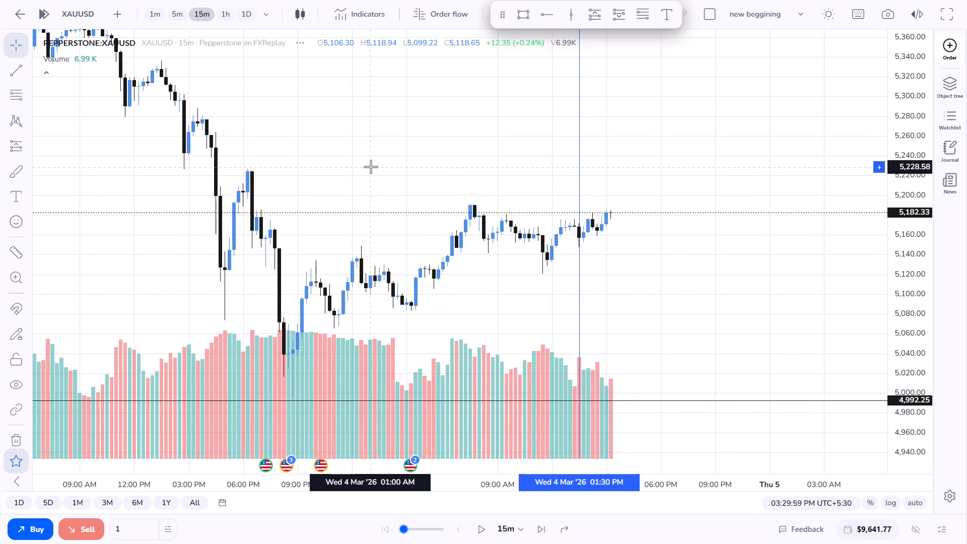
pyautogui.moveTo(386, 171); pyautogui.dragTo(328, 160)
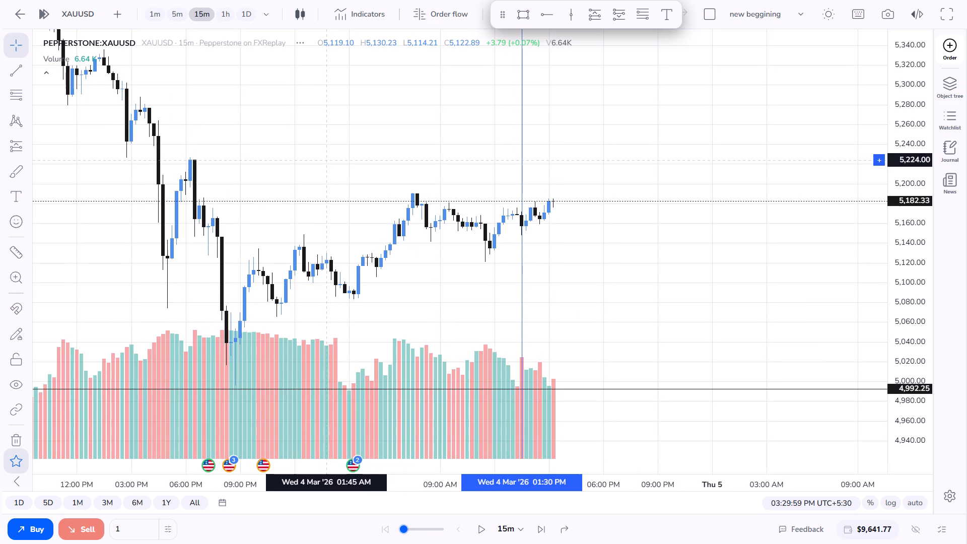
pyautogui.moveTo(328, 160); pyautogui.dragTo(329, 159)
pyautogui.scroll(-3, 329, 155)
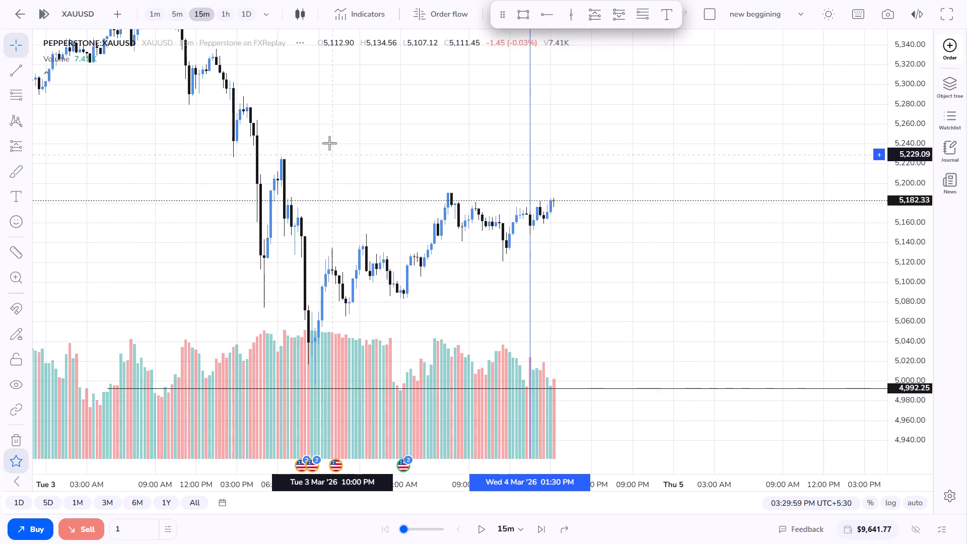
pyautogui.moveTo(330, 133); pyautogui.dragTo(338, 188)
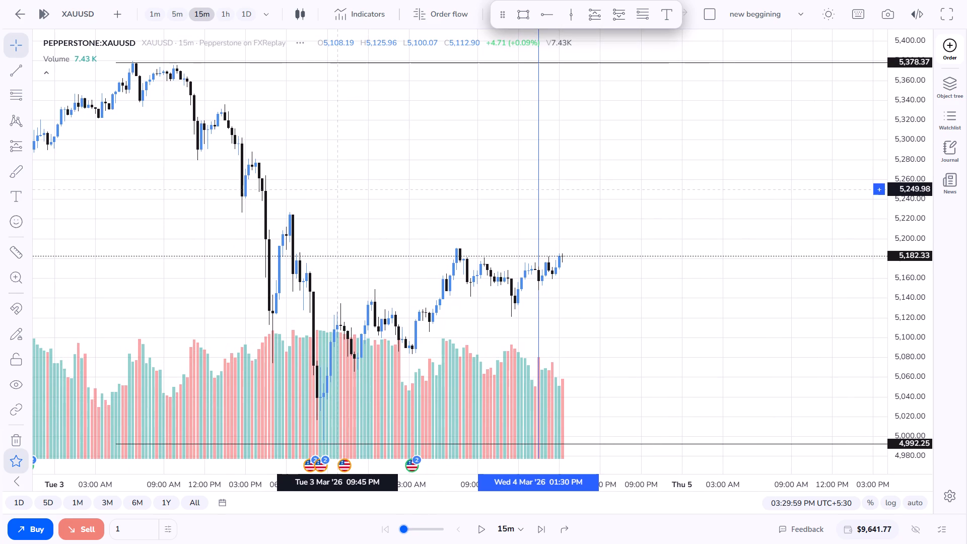
pyautogui.moveTo(338, 188); pyautogui.dragTo(339, 187)
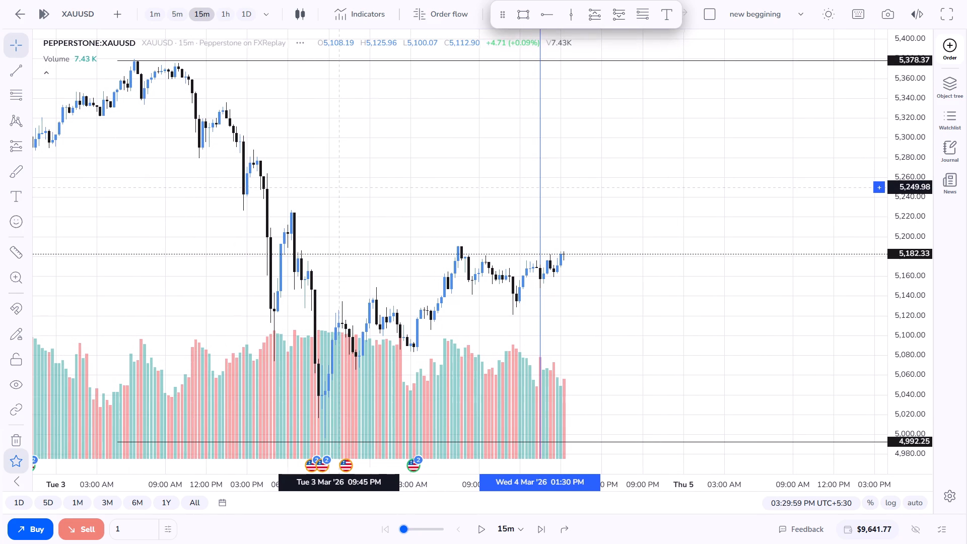
pyautogui.moveTo(339, 187); pyautogui.dragTo(318, 177)
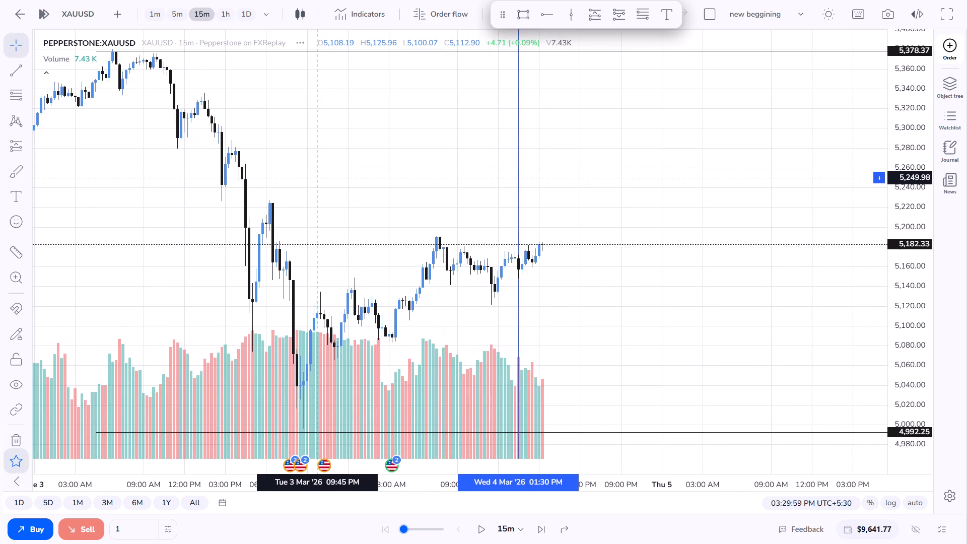
pyautogui.moveTo(318, 177); pyautogui.dragTo(312, 163)
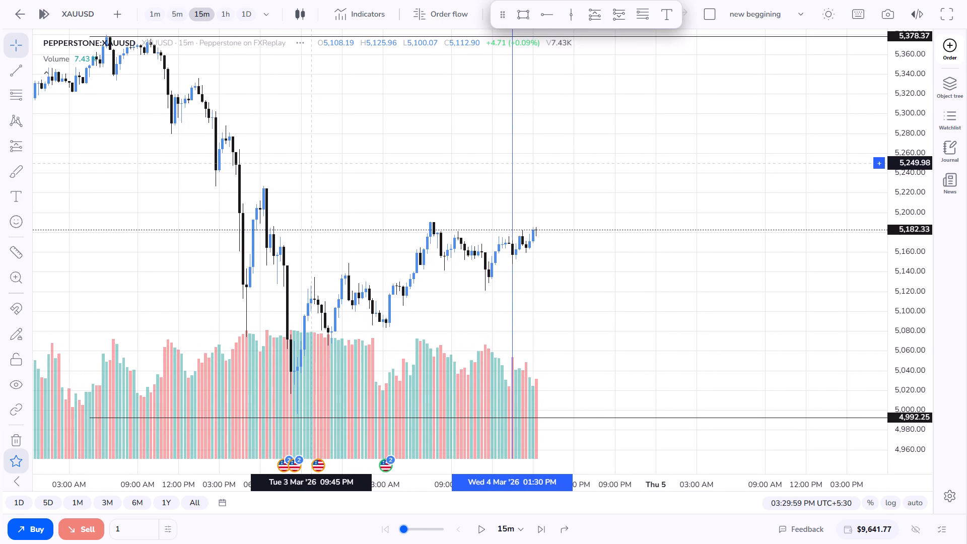
pyautogui.moveTo(312, 163); pyautogui.dragTo(320, 179)
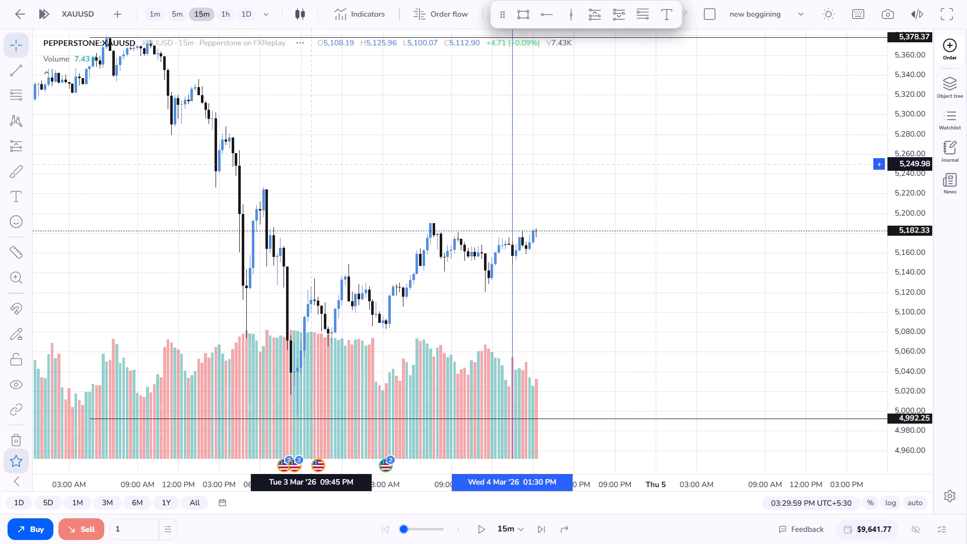
pyautogui.moveTo(320, 179); pyautogui.dragTo(326, 191)
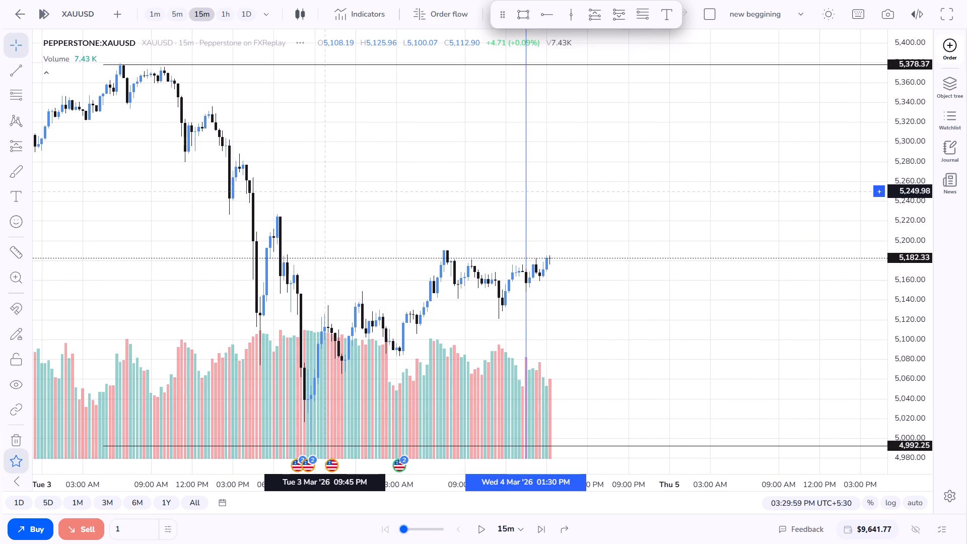
pyautogui.moveTo(326, 191); pyautogui.dragTo(326, 189)
pyautogui.moveTo(372, 234); pyautogui.dragTo(323, 180)
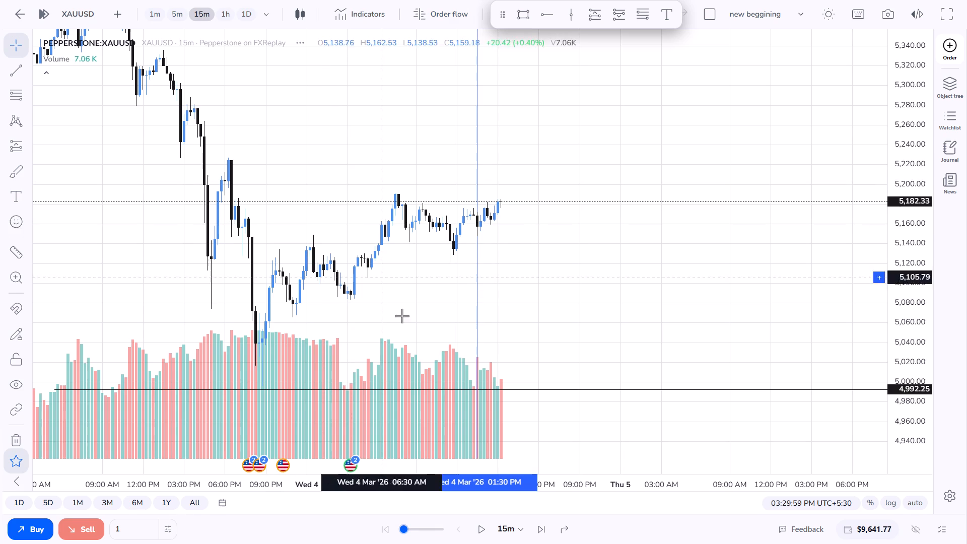
# Replay the 15m chart forward and pause at 06:29:59 PM on March 4.
pyautogui.click(487, 527)
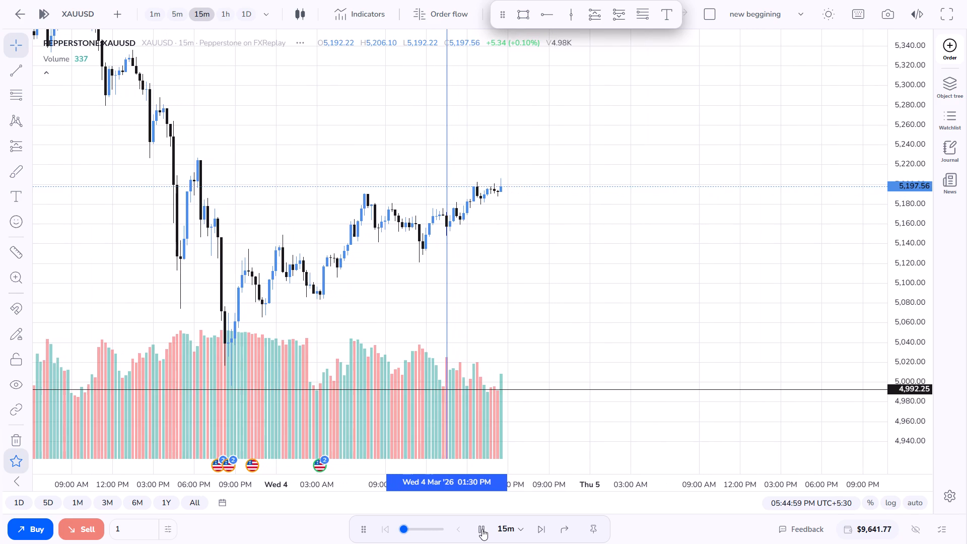
pyautogui.click(482, 529)
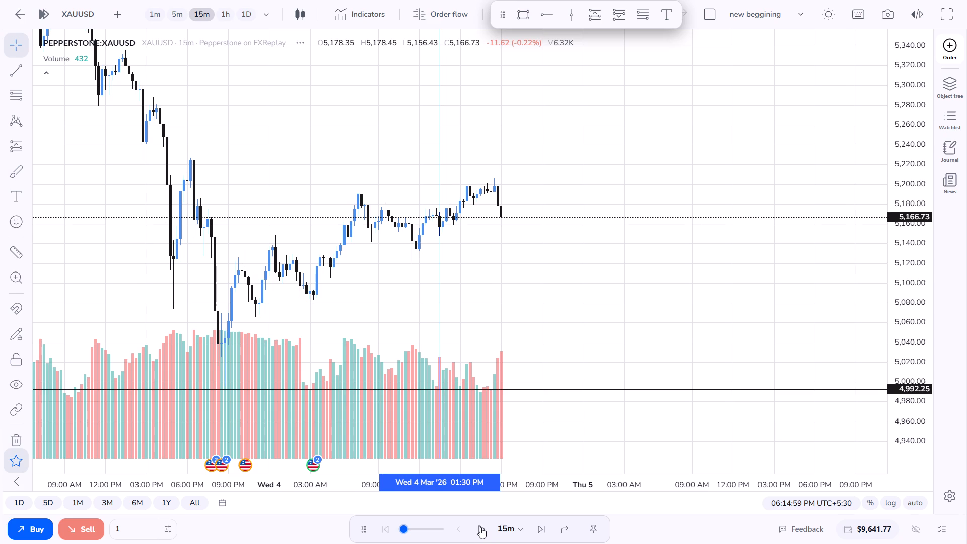
pyautogui.click(480, 528)
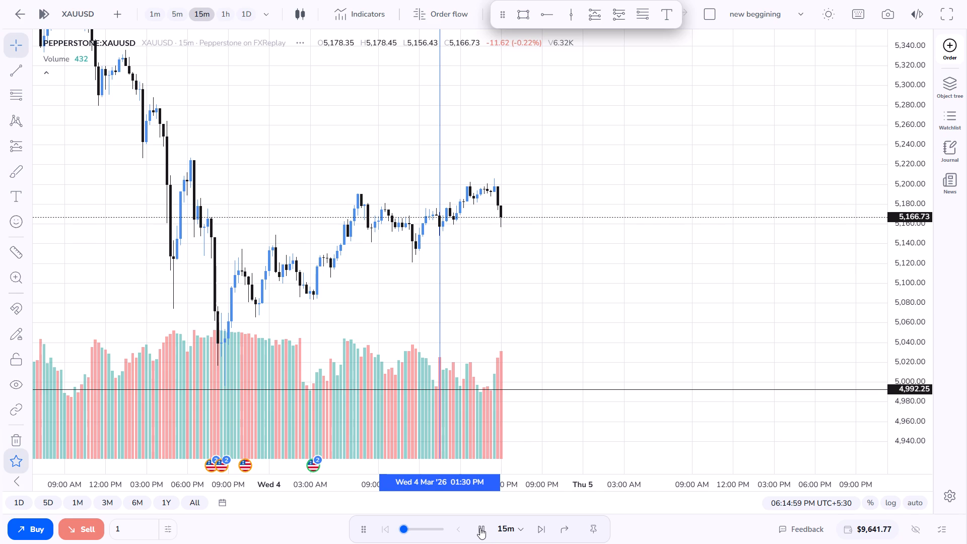
pyautogui.click(480, 528)
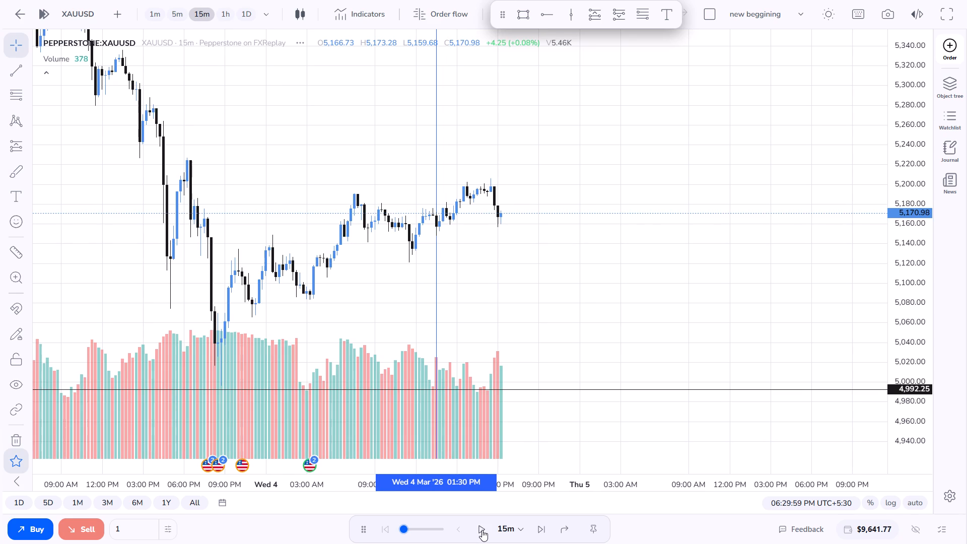
# Examine the March 4 pullback on the 15m chart and again on the 5m timeframe.
pyautogui.scroll(4, 485, 246)
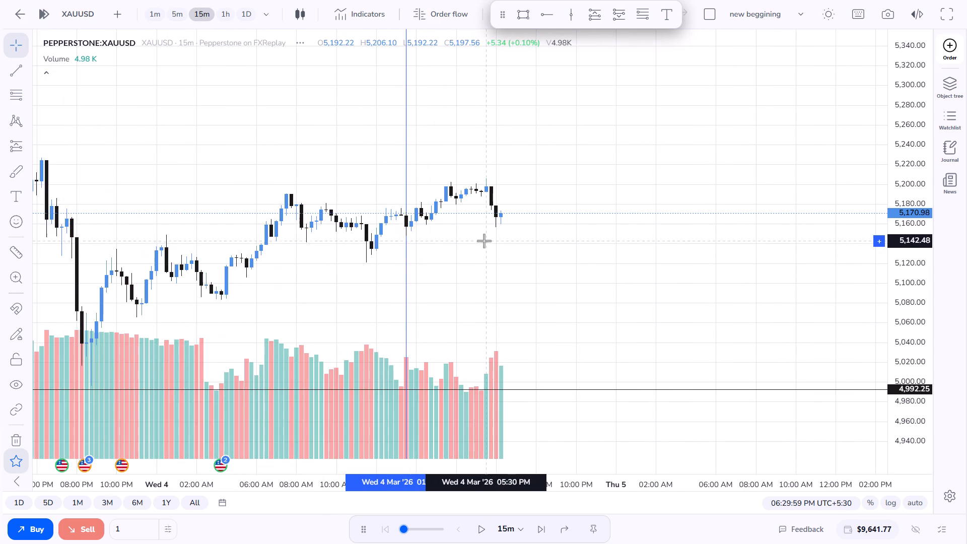
pyautogui.scroll(4, 484, 242)
pyautogui.scroll(-4, 481, 240)
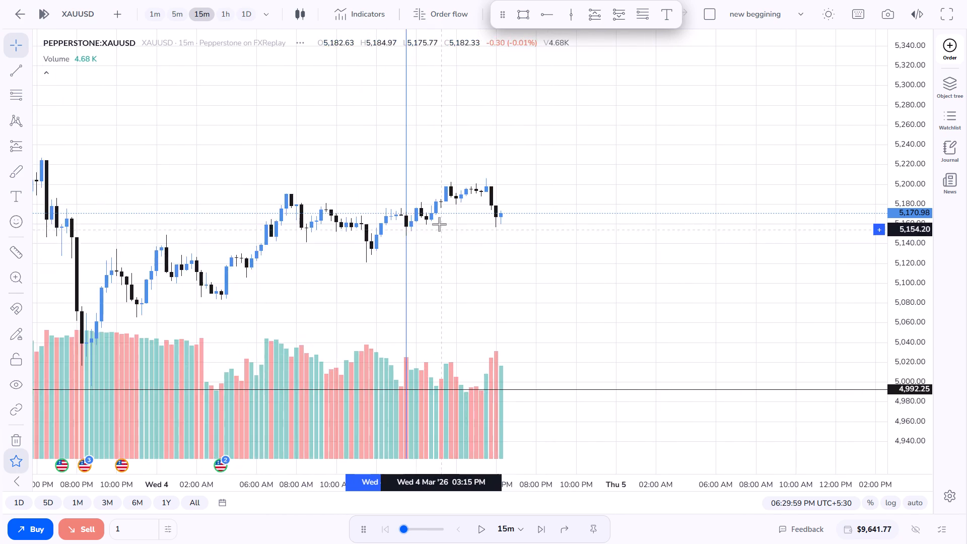
pyautogui.scroll(-6, 439, 221)
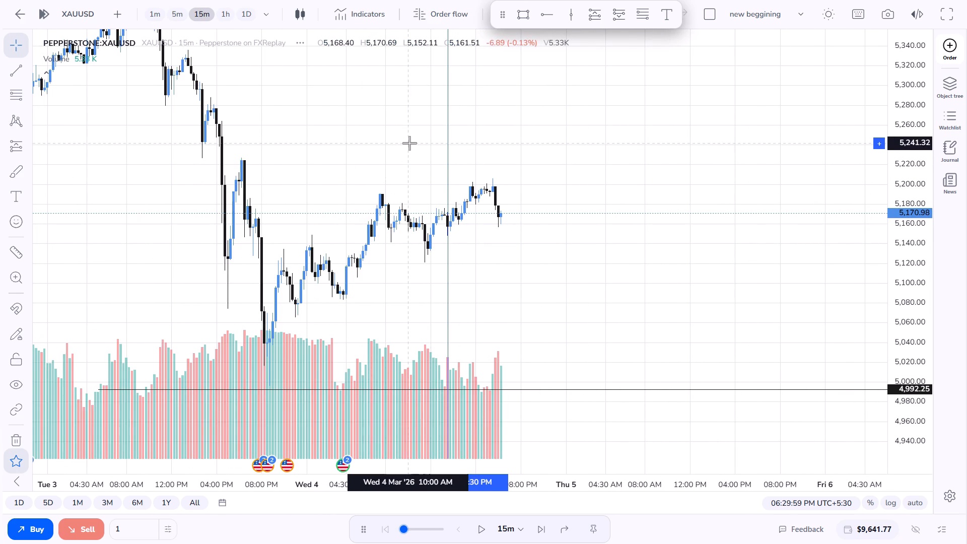
pyautogui.moveTo(409, 143); pyautogui.dragTo(366, 128)
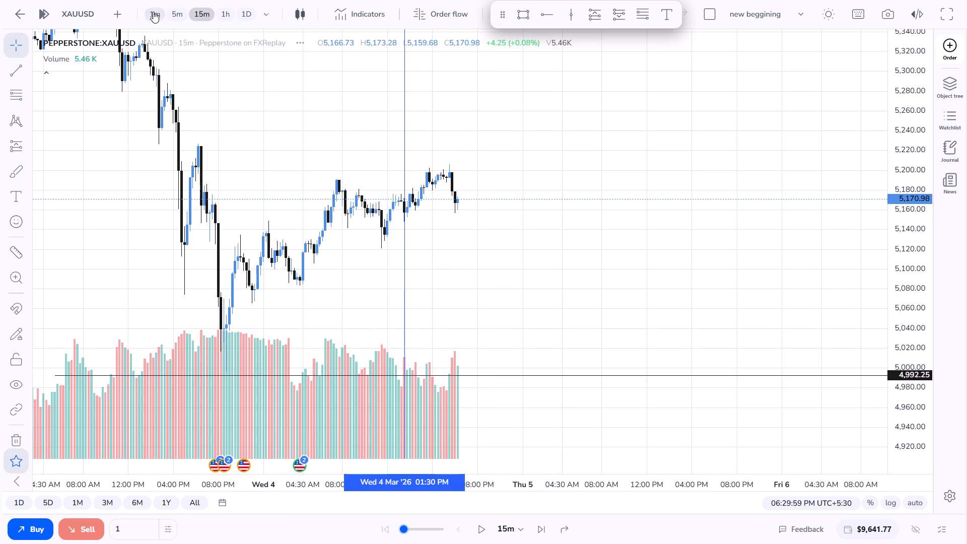
pyautogui.click(172, 13)
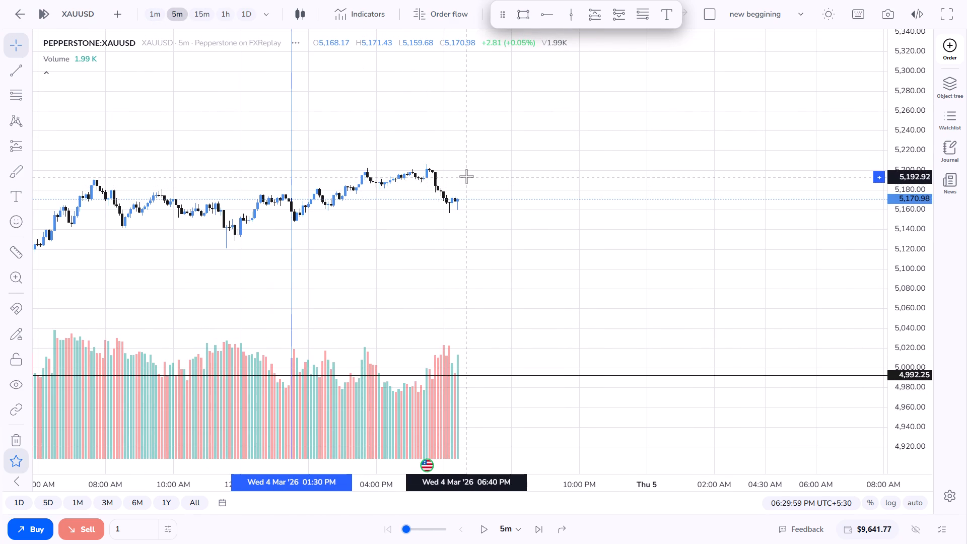
pyautogui.scroll(-2, 466, 176)
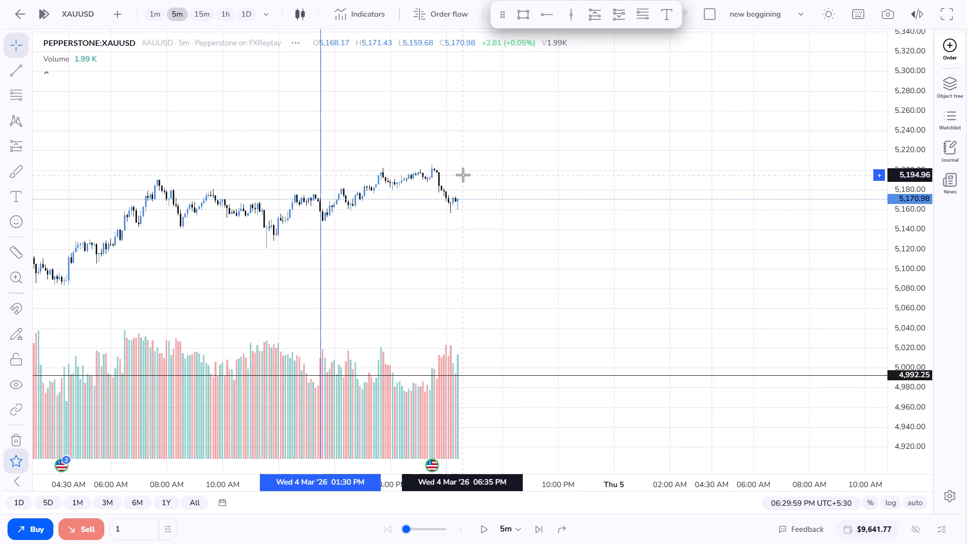
pyautogui.moveTo(464, 145); pyautogui.dragTo(441, 148)
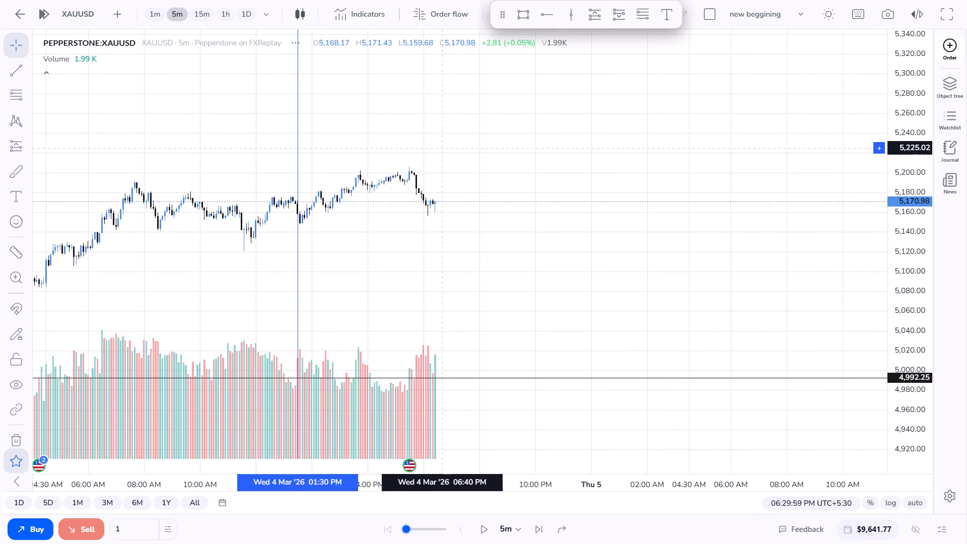
pyautogui.moveTo(441, 148); pyautogui.dragTo(389, 192)
pyautogui.scroll(-3, 386, 197)
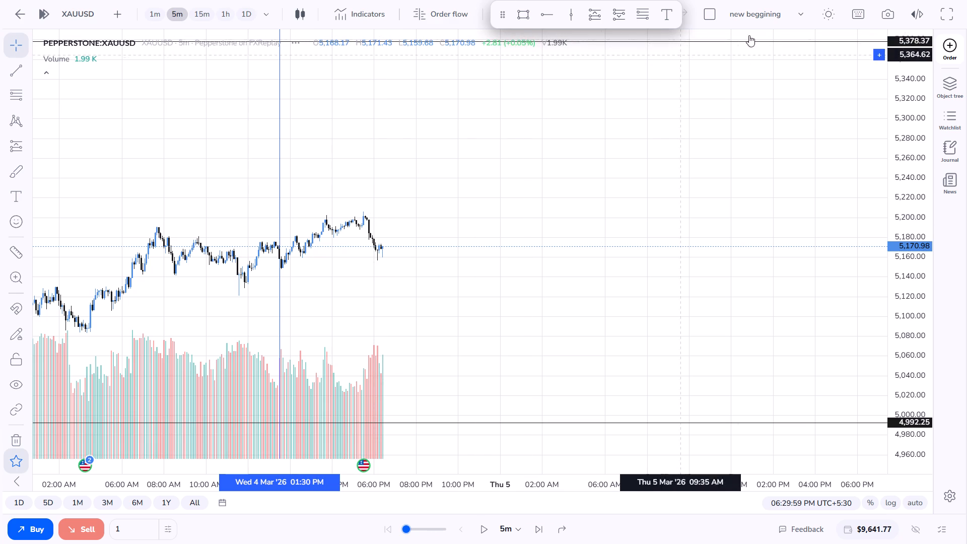
# Draft a 1% risk market buy order on XAUUSD with stop loss at 5,146.55 and take profit at 5,209.22.
pyautogui.click(943, 50)
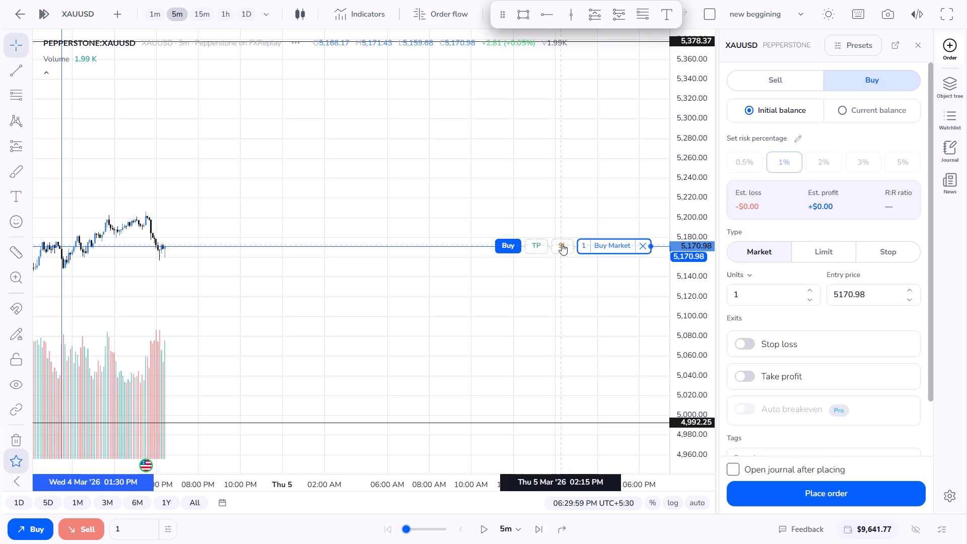
pyautogui.moveTo(564, 244); pyautogui.dragTo(568, 270)
pyautogui.moveTo(555, 243); pyautogui.dragTo(545, 178)
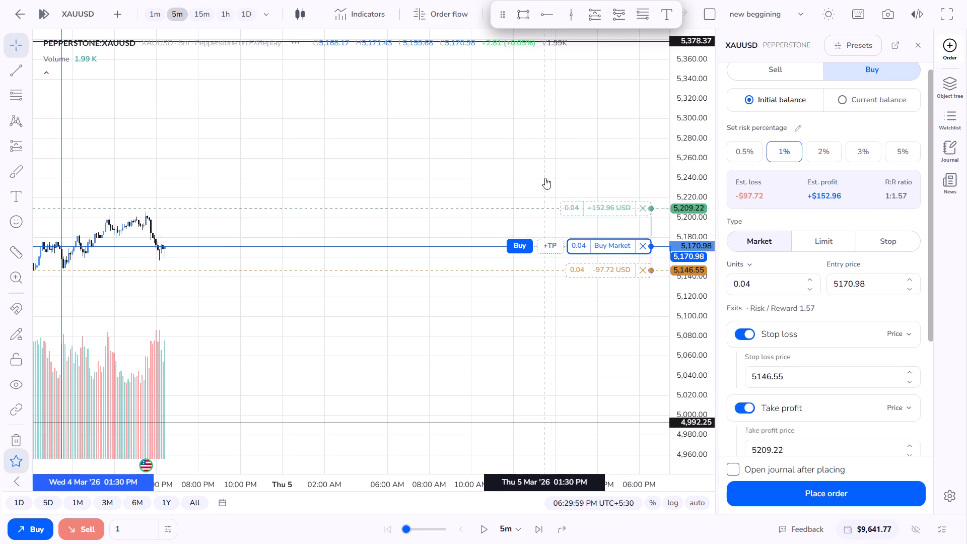
# Move the draft order's take profit to 5,225.53, near the March 3 rebound high.
pyautogui.moveTo(545, 178); pyautogui.dragTo(561, 94)
pyautogui.scroll(-10, 561, 93)
pyautogui.scroll(-9, 493, 136)
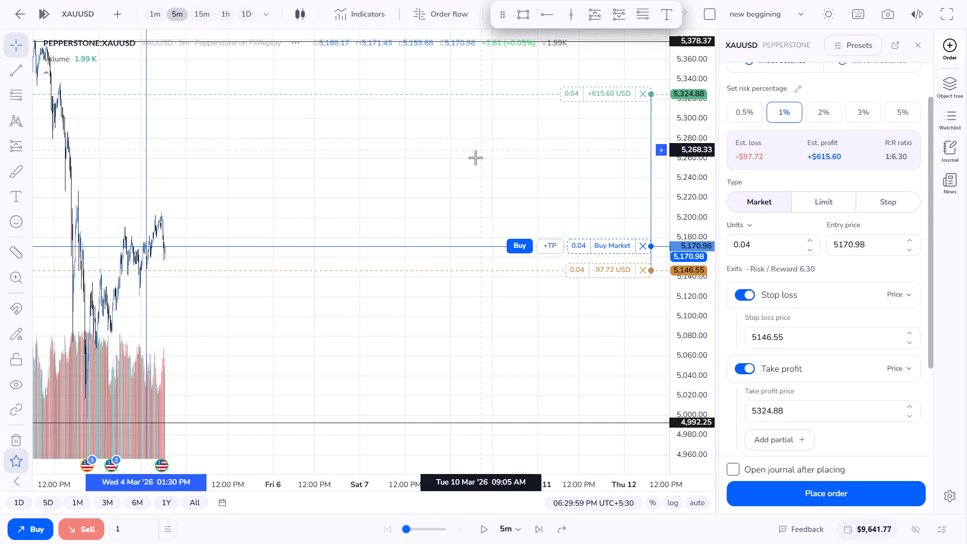
pyautogui.scroll(1, 461, 162)
pyautogui.moveTo(438, 160); pyautogui.dragTo(526, 147)
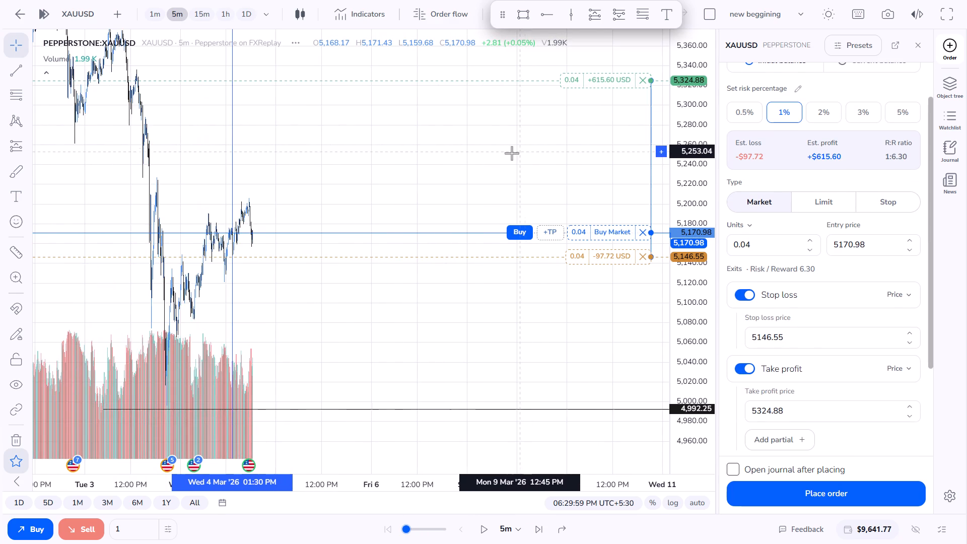
pyautogui.scroll(5, 510, 153)
pyautogui.scroll(3, 457, 158)
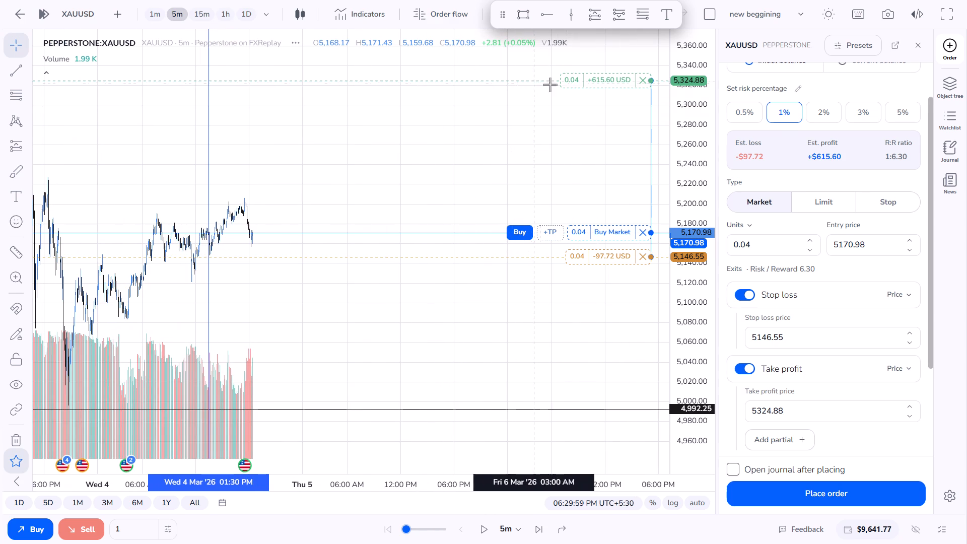
pyautogui.moveTo(568, 75); pyautogui.dragTo(556, 170)
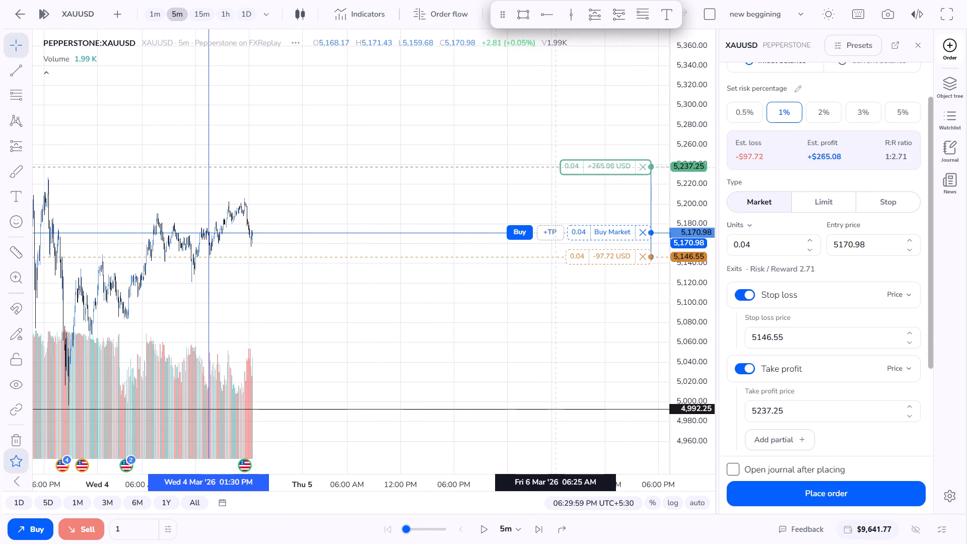
pyautogui.moveTo(556, 170); pyautogui.dragTo(556, 179)
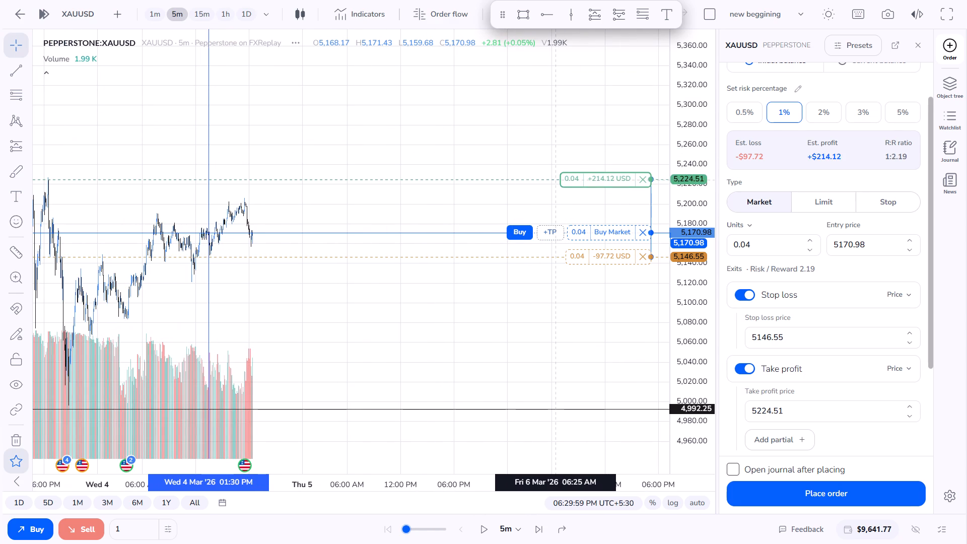
pyautogui.moveTo(556, 179); pyautogui.dragTo(554, 177)
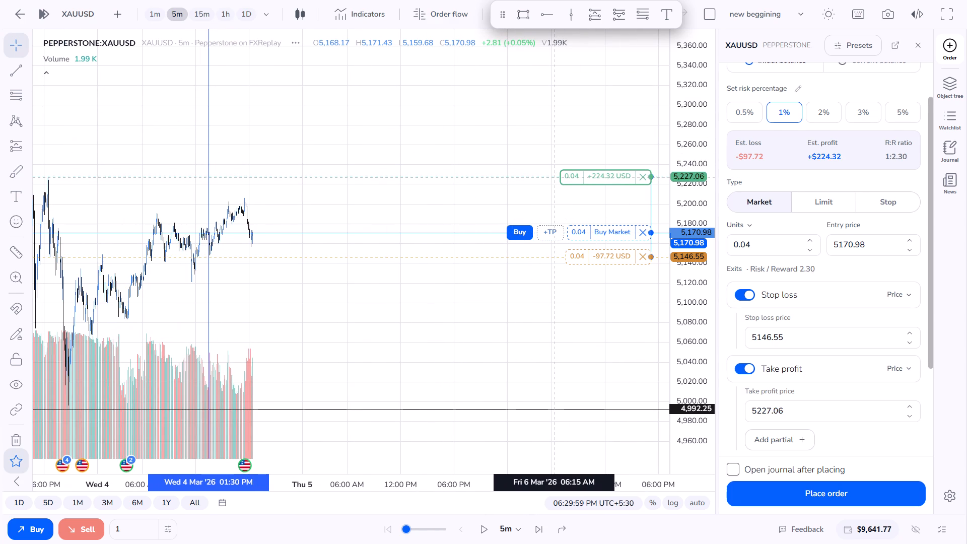
pyautogui.moveTo(554, 177); pyautogui.dragTo(553, 178)
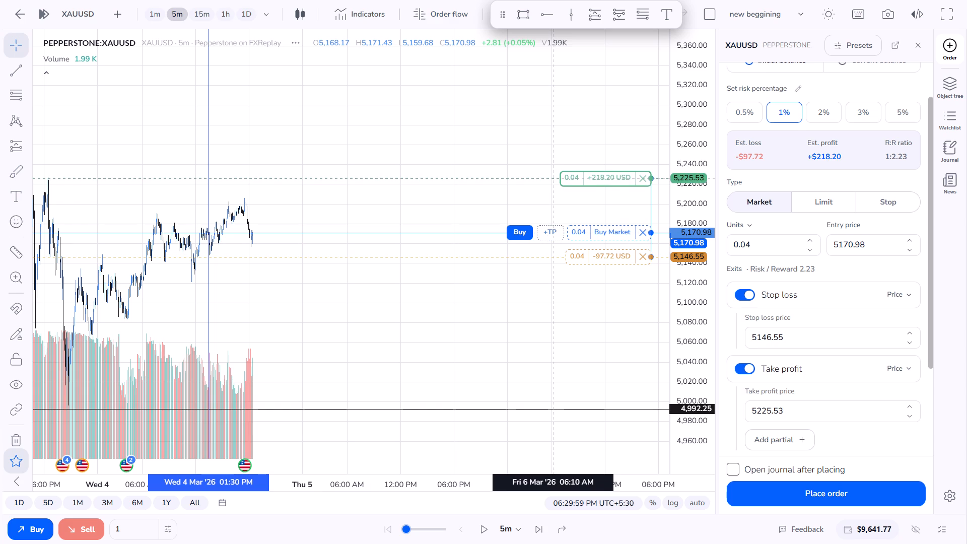
# Lower the stop loss to 5,145.06 and place the 0.04-unit market buy order.
pyautogui.scroll(-9, 548, 121)
pyautogui.scroll(4, 496, 128)
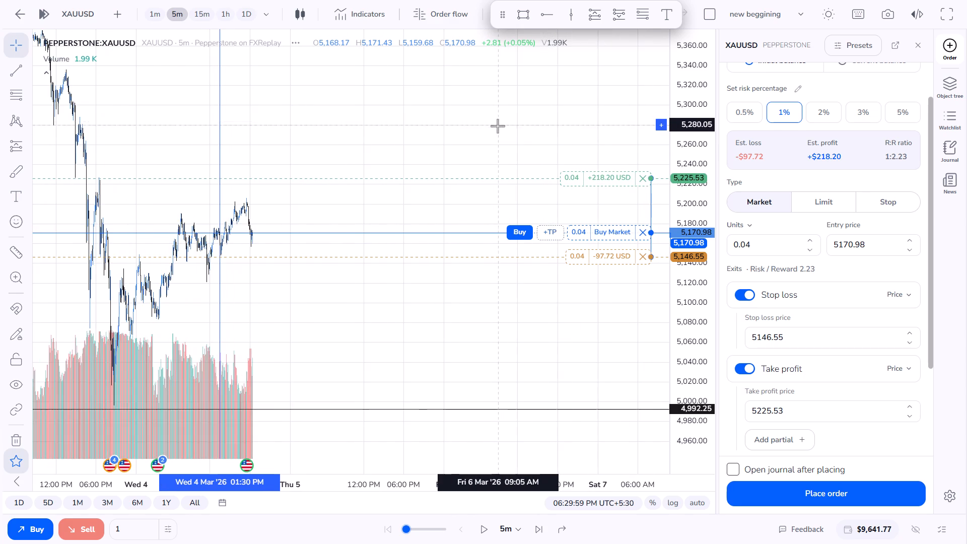
pyautogui.scroll(11, 463, 127)
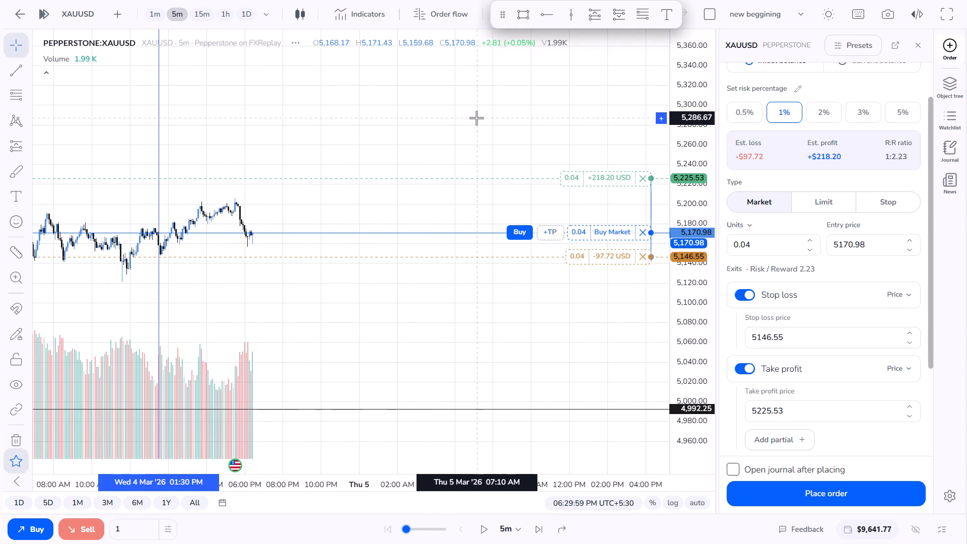
pyautogui.scroll(4, 477, 117)
pyautogui.scroll(-4, 477, 112)
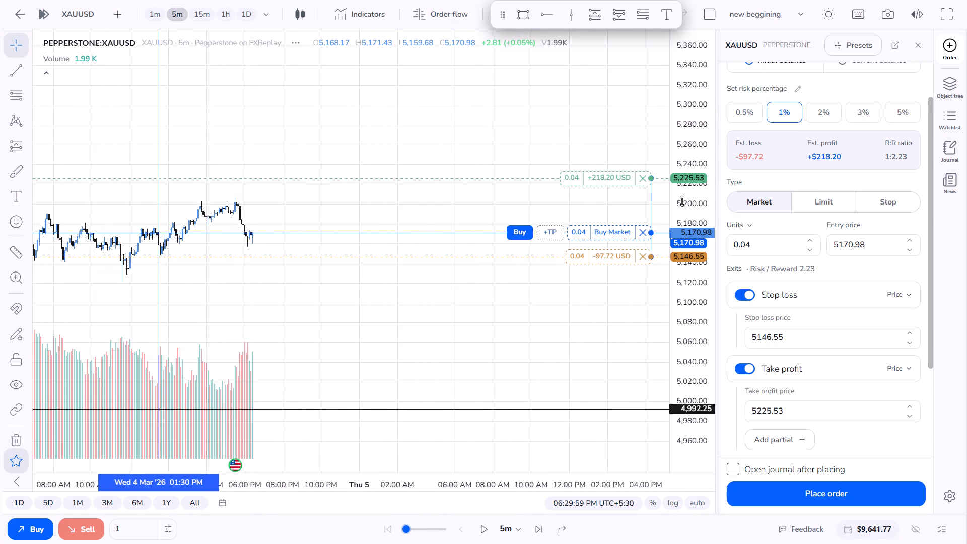
pyautogui.scroll(11, 682, 201)
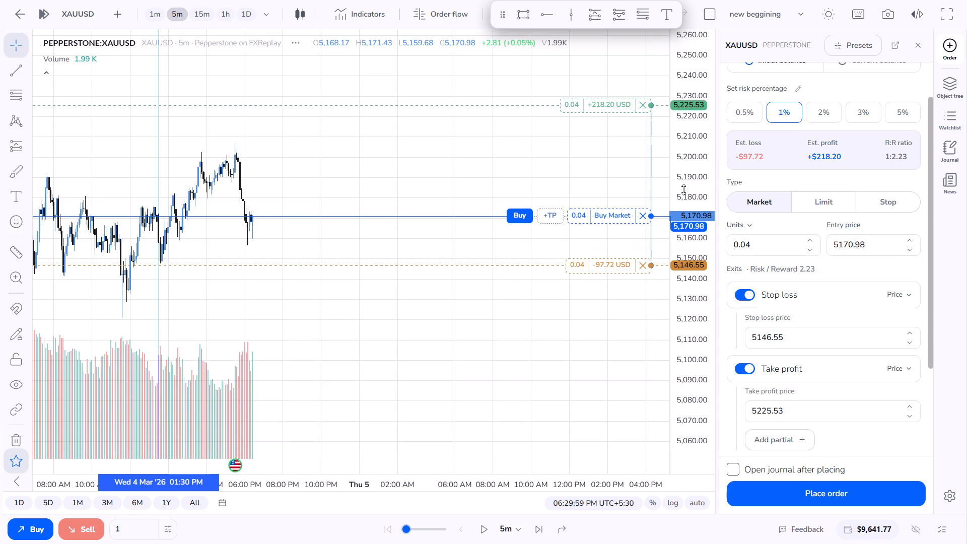
pyautogui.scroll(1, 683, 189)
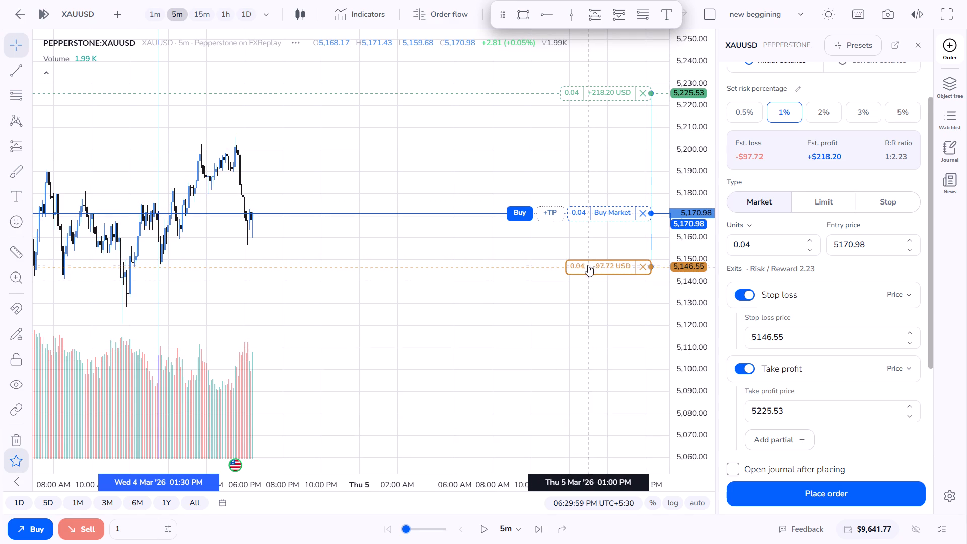
pyautogui.moveTo(581, 265); pyautogui.dragTo(581, 268)
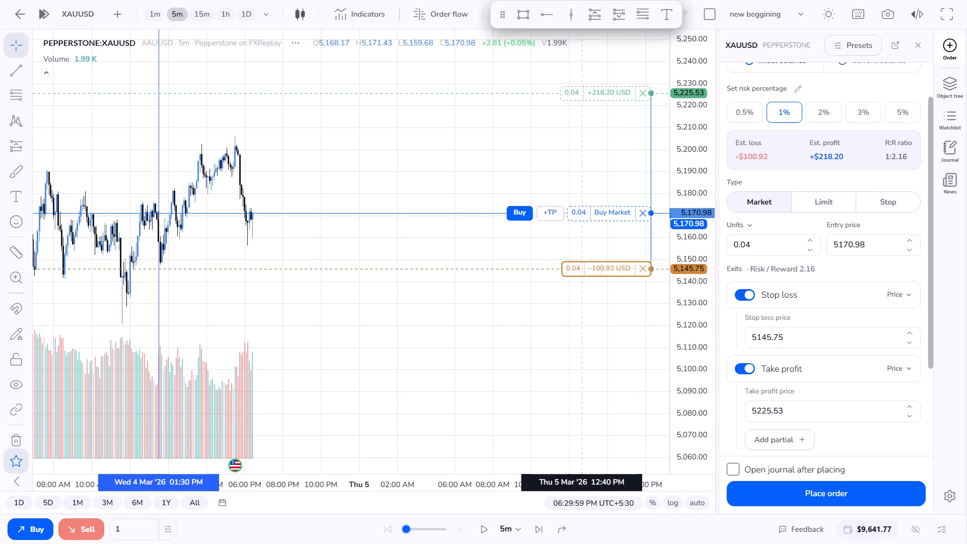
pyautogui.moveTo(581, 268); pyautogui.dragTo(581, 270)
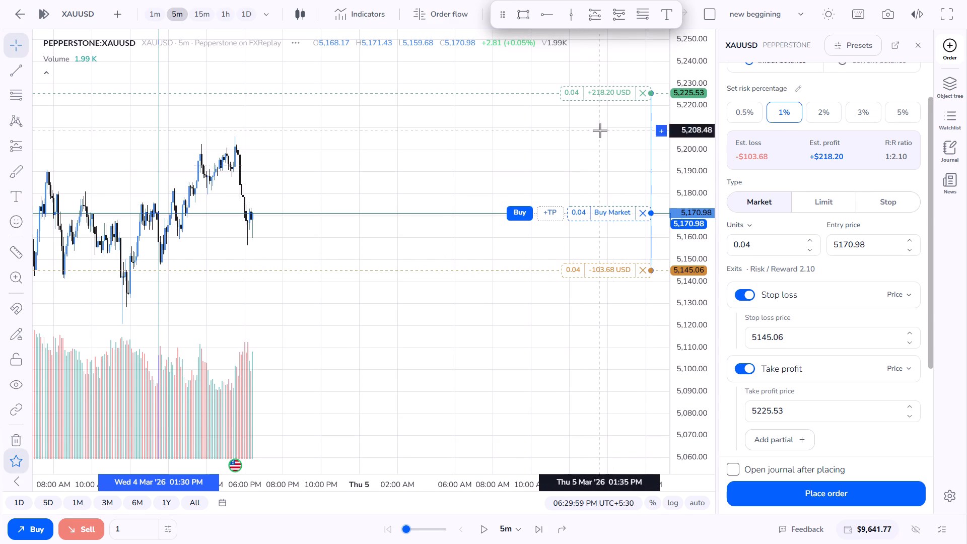
pyautogui.click(831, 487)
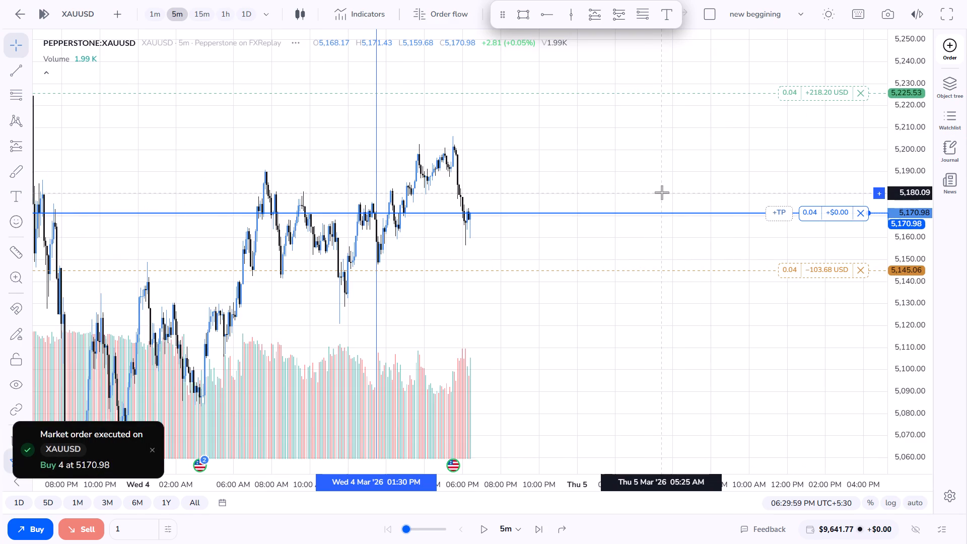
# Replay the 5m chart forward with the buy trade running and pause at 08:34:59 PM on March 4.
pyautogui.click(483, 528)
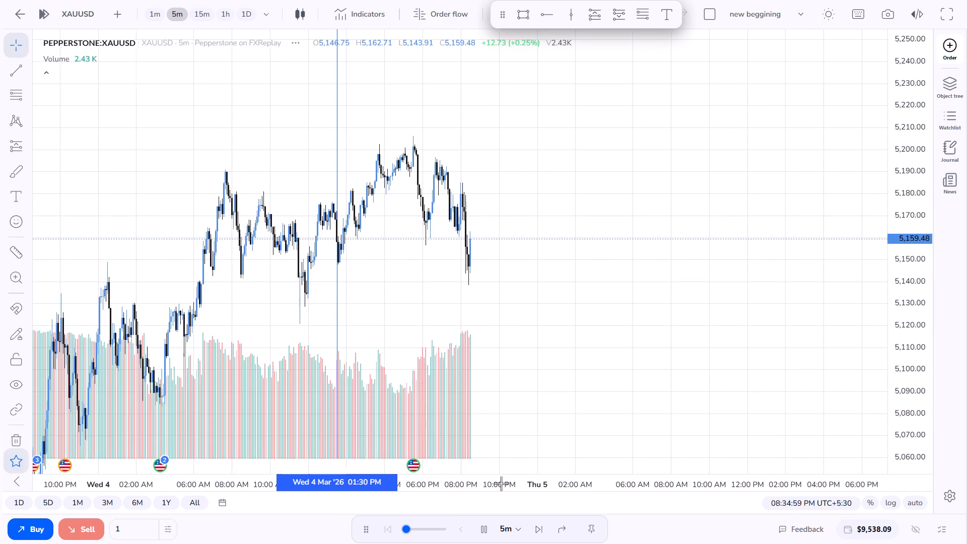
pyautogui.click(485, 533)
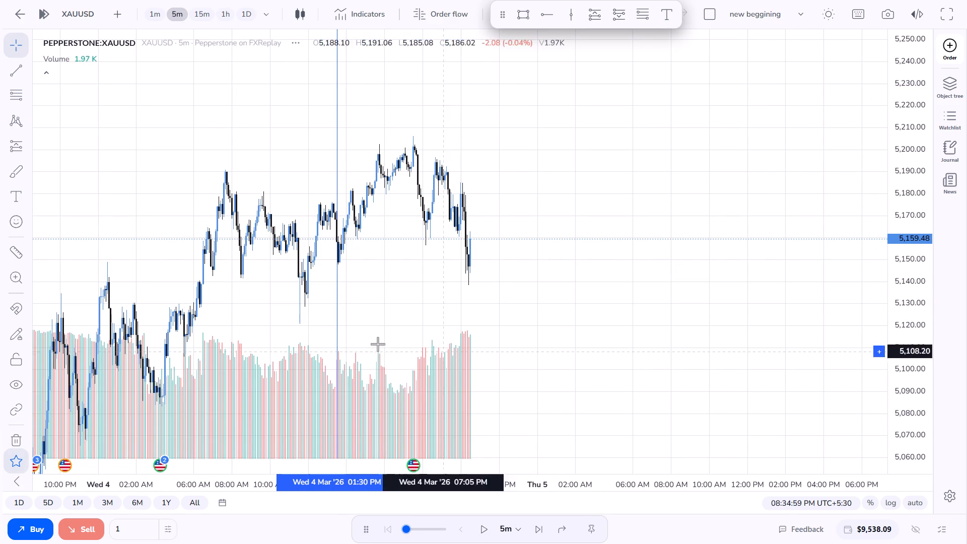
# Examine the 5m price action around the vertical line, the buy entry and the latest sell-off.
pyautogui.scroll(4, 485, 267)
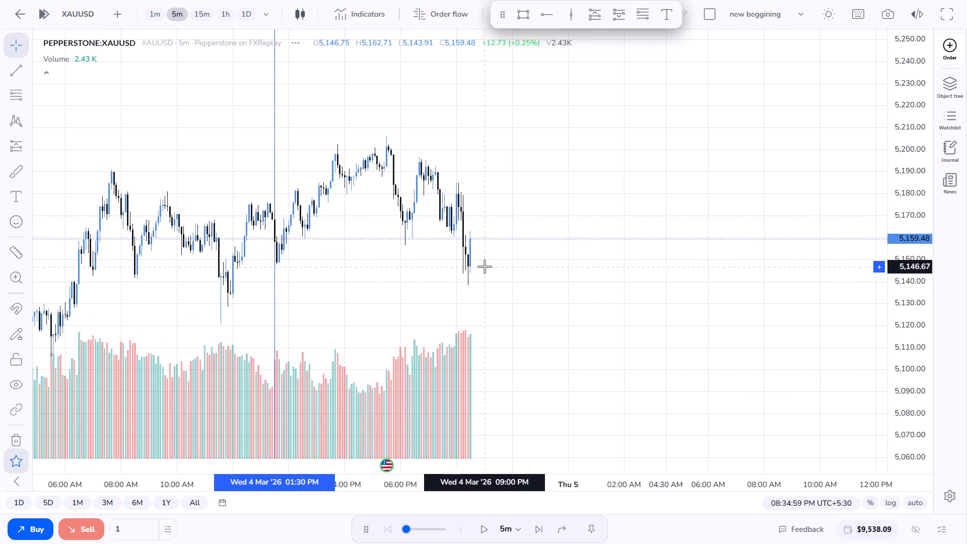
pyautogui.scroll(3, 485, 266)
pyautogui.scroll(-3, 485, 266)
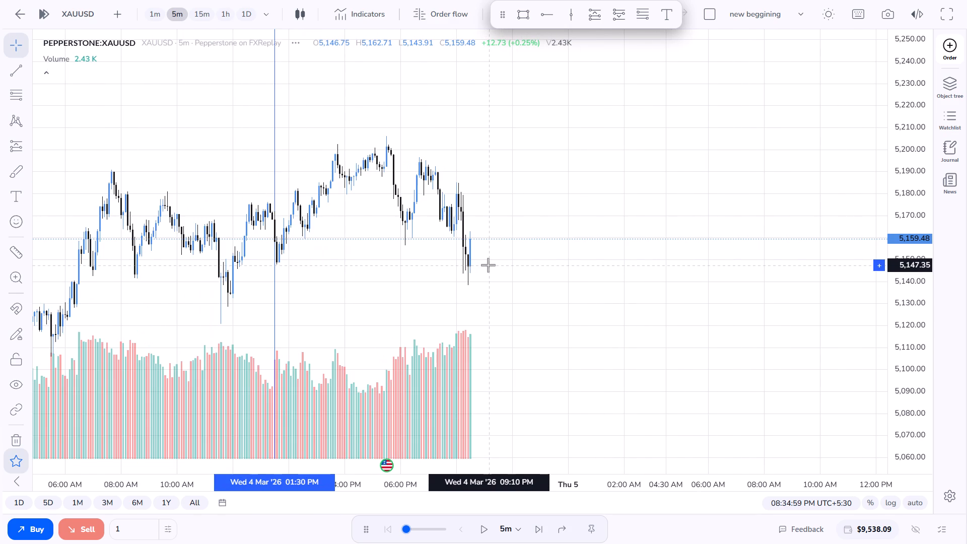
pyautogui.scroll(2, 488, 265)
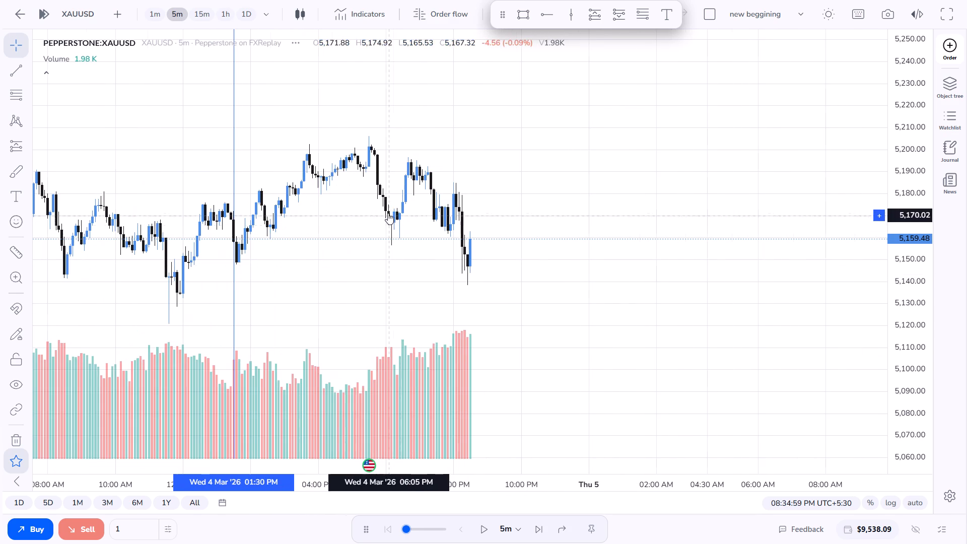
pyautogui.scroll(-2, 388, 213)
pyautogui.moveTo(365, 160); pyautogui.dragTo(445, 145)
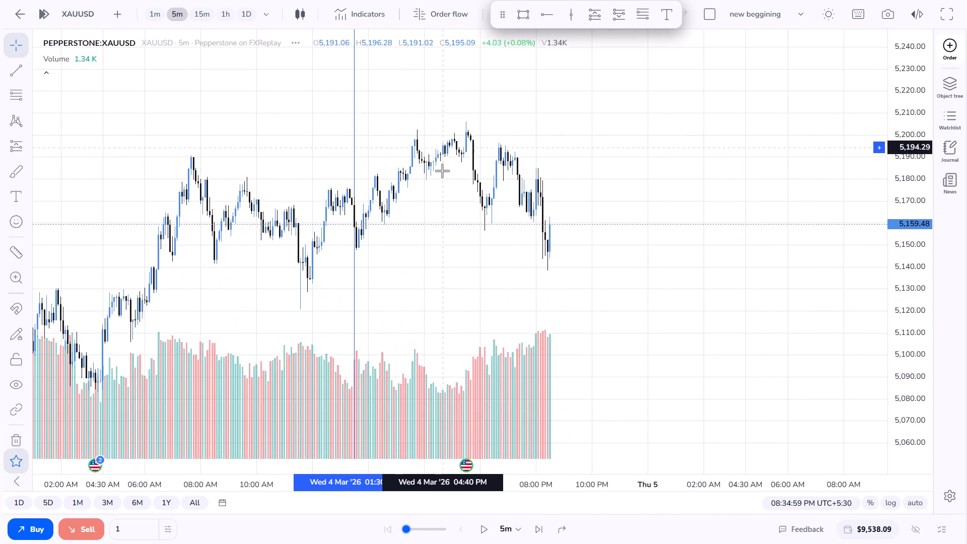
# Examine the March 4 afternoon and evening price action on the 5m and 1m charts, ending on 5m.
pyautogui.scroll(9, 443, 183)
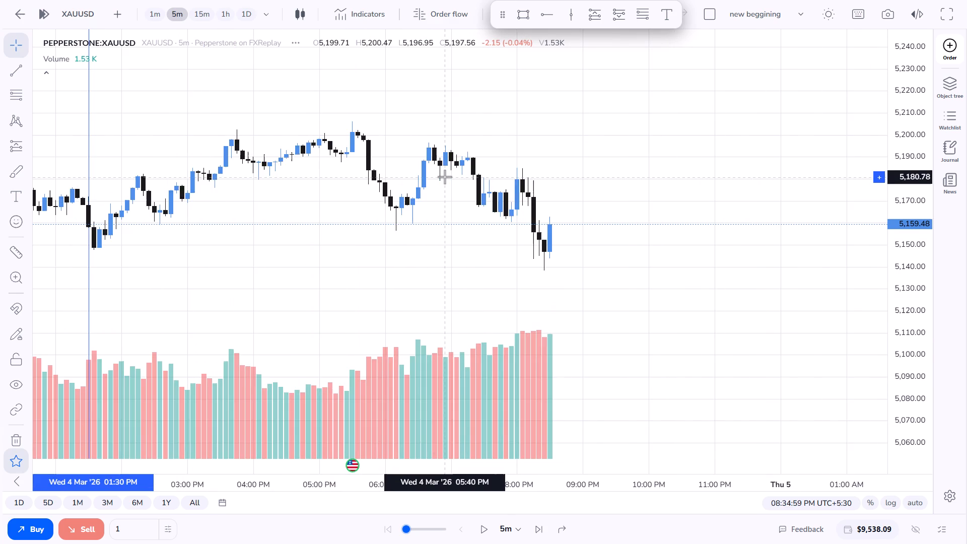
pyautogui.scroll(-2, 445, 177)
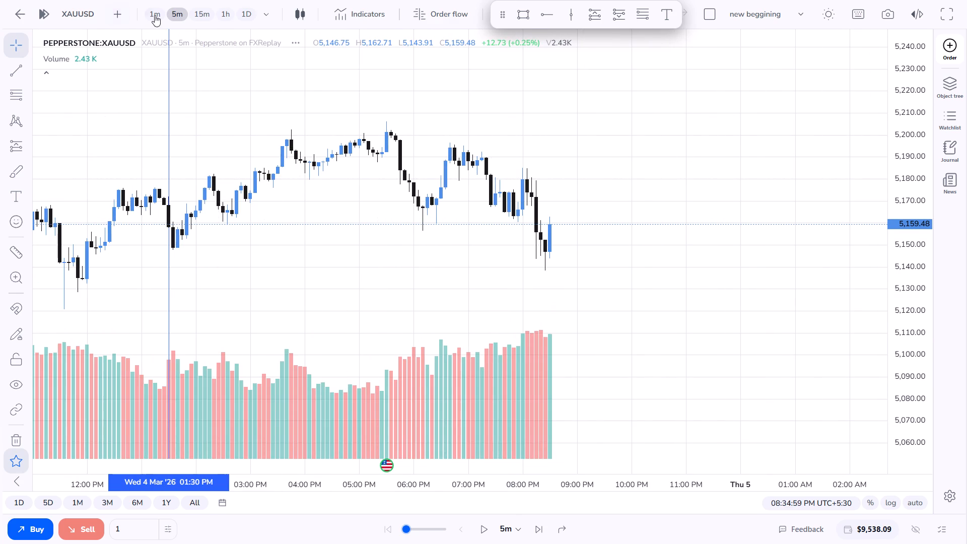
pyautogui.click(161, 10)
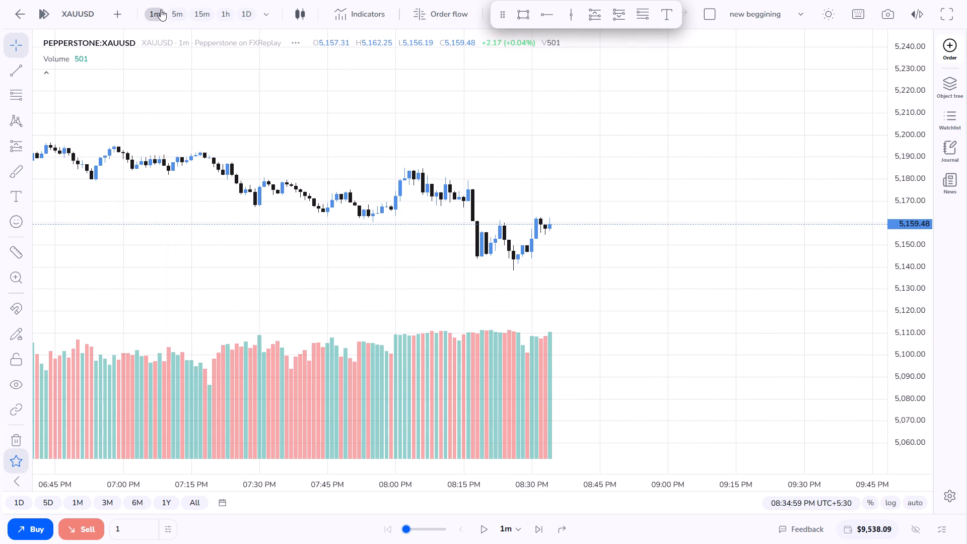
pyautogui.click(184, 12)
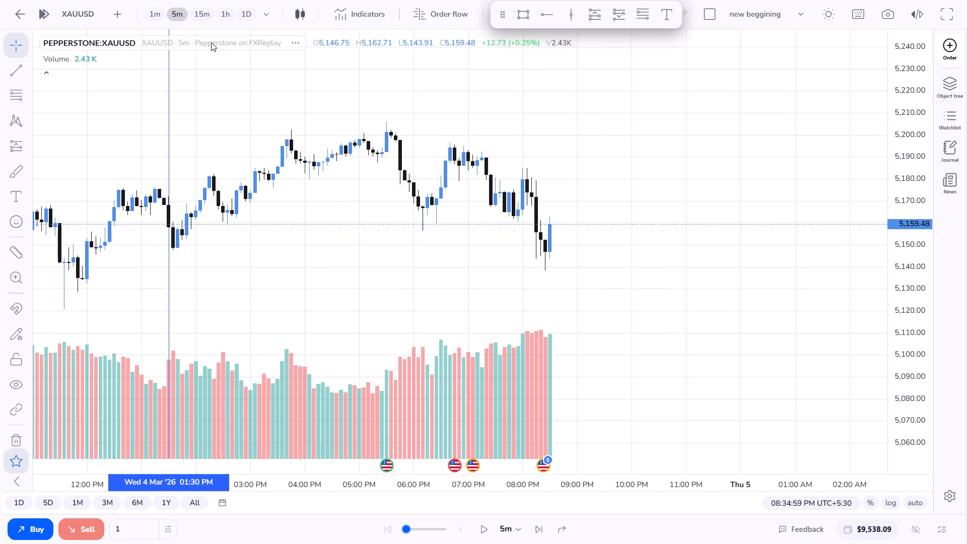
pyautogui.scroll(-3, 296, 62)
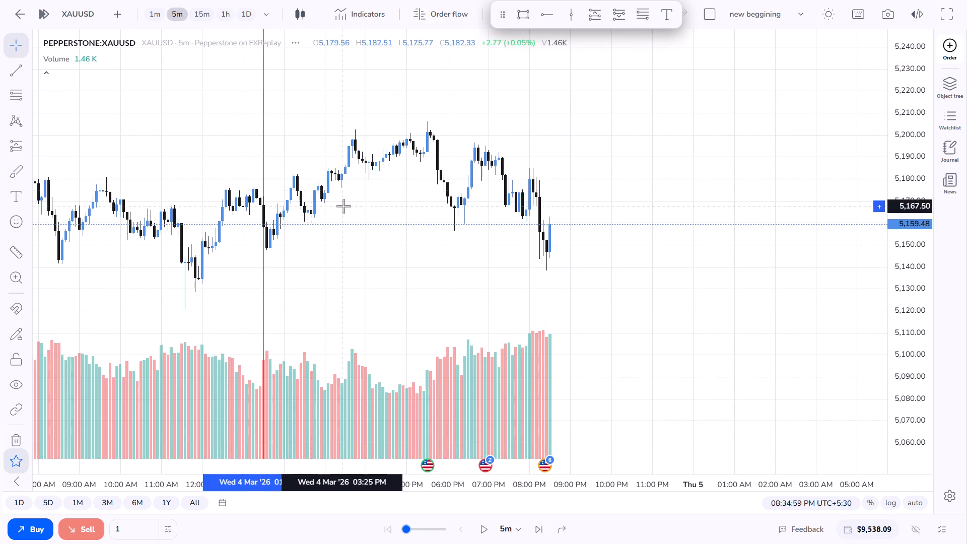
pyautogui.scroll(-4, 348, 204)
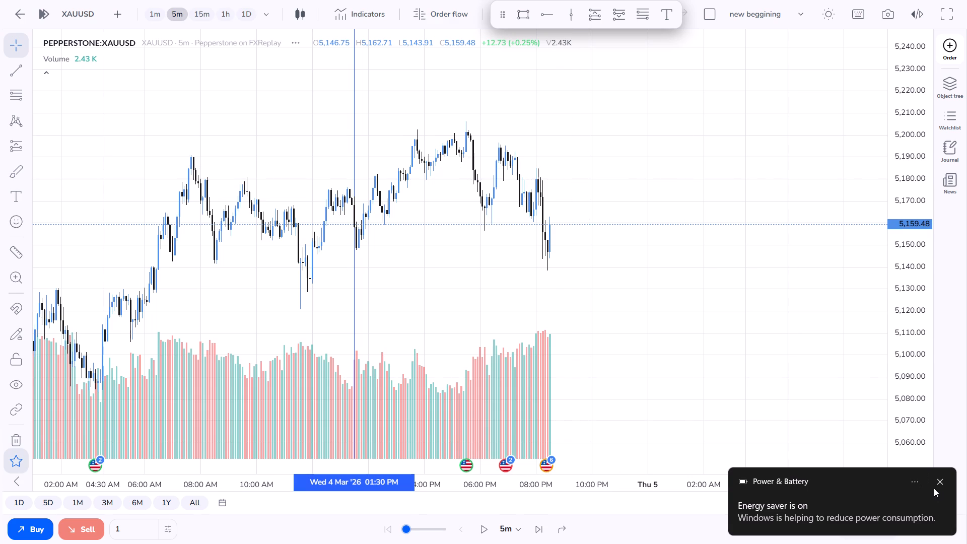
pyautogui.click(943, 484)
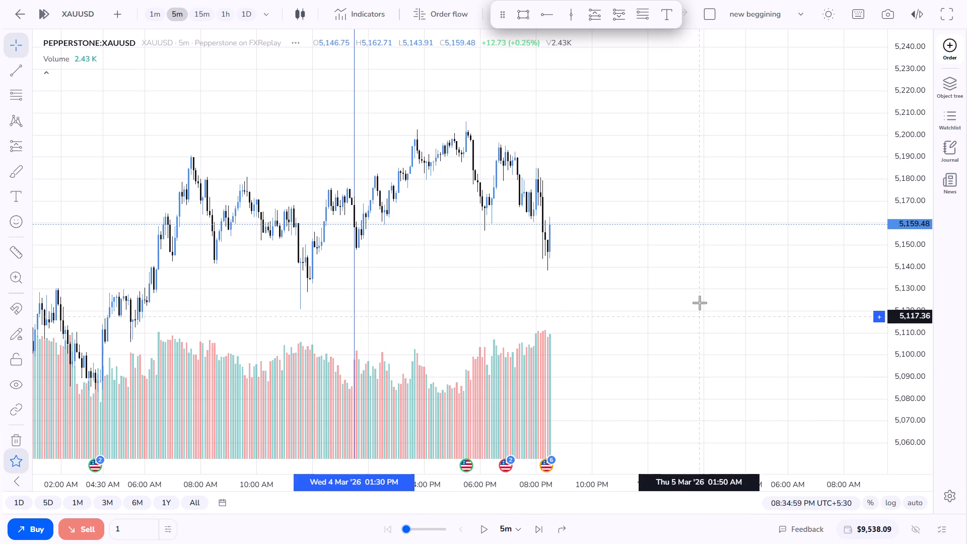
# Replay the 5m chart forward in short runs and pause at 12:09:59 AM on March 5.
pyautogui.scroll(3, 582, 215)
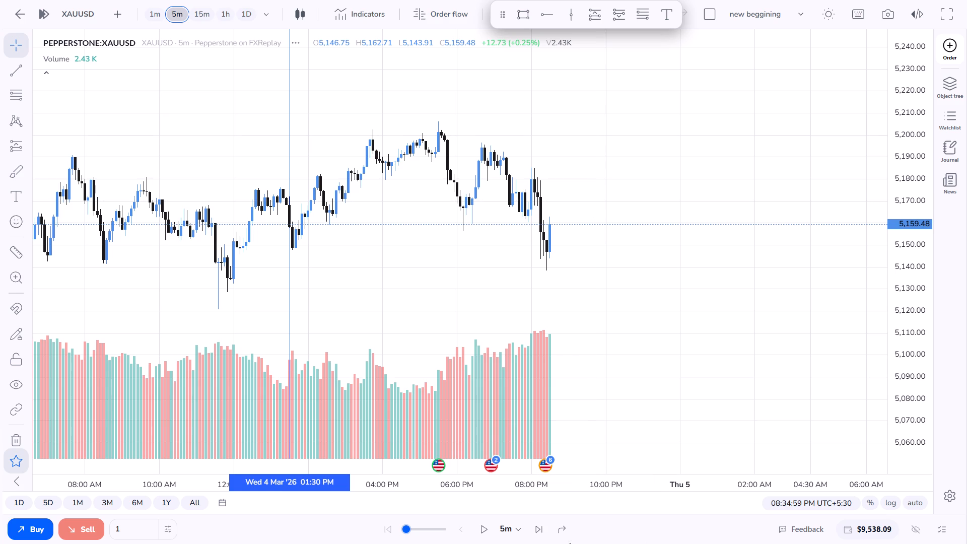
pyautogui.click(481, 530)
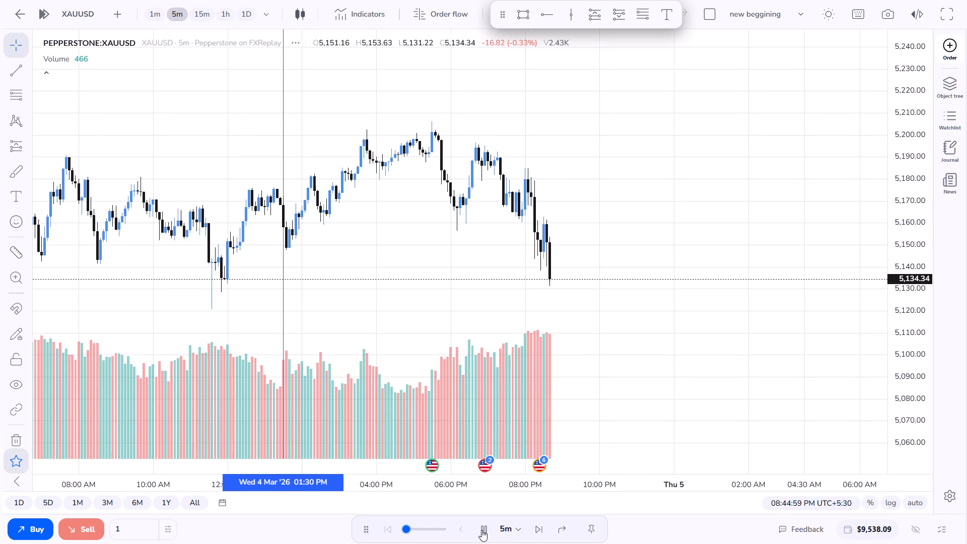
pyautogui.click(481, 530)
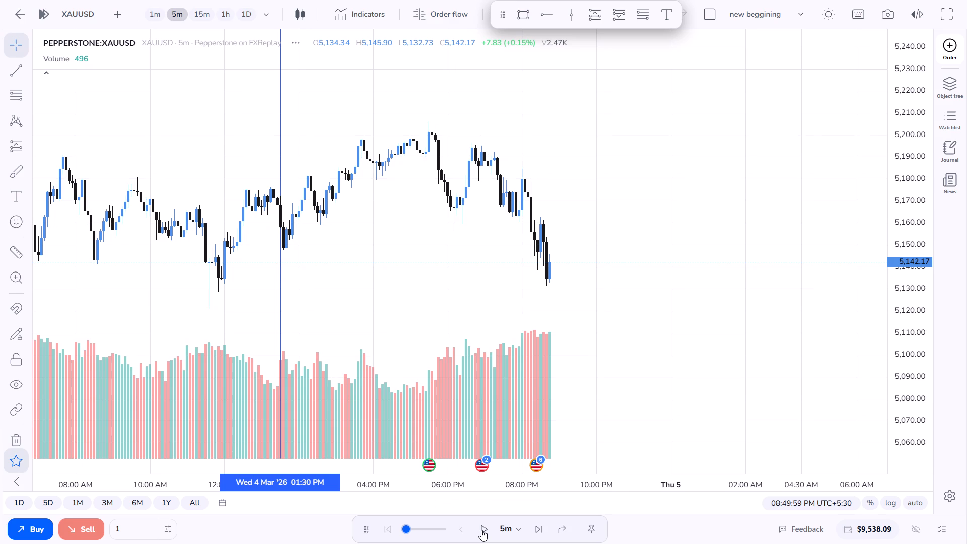
pyautogui.click(481, 530)
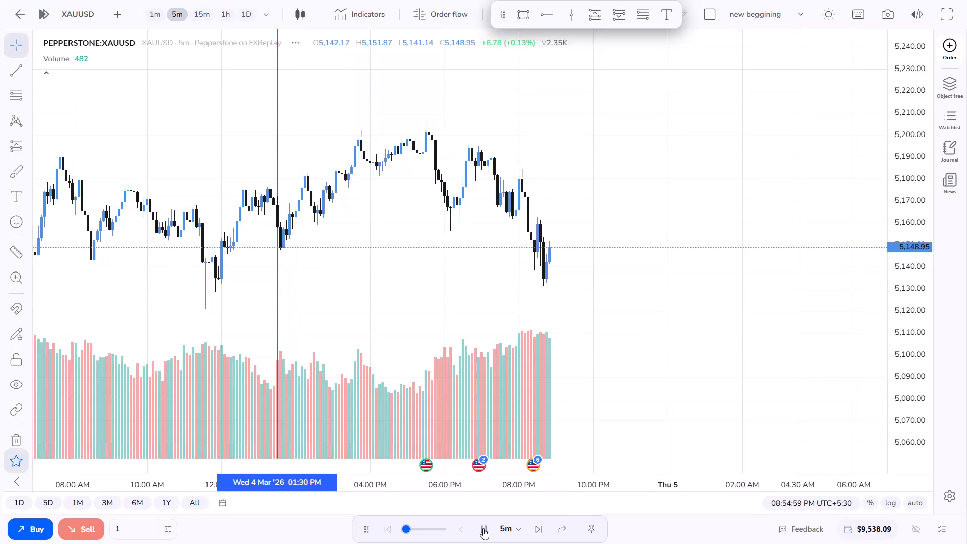
pyautogui.click(483, 528)
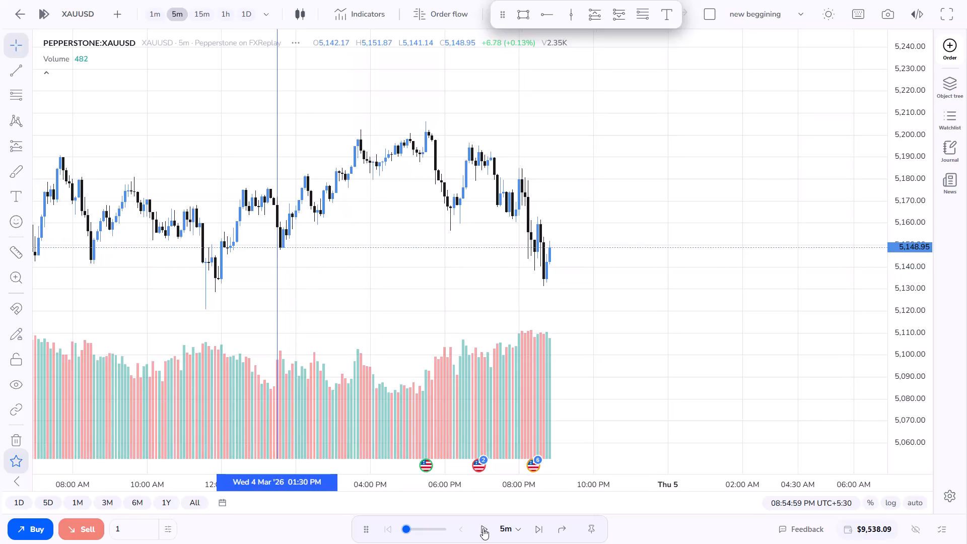
pyautogui.click(483, 528)
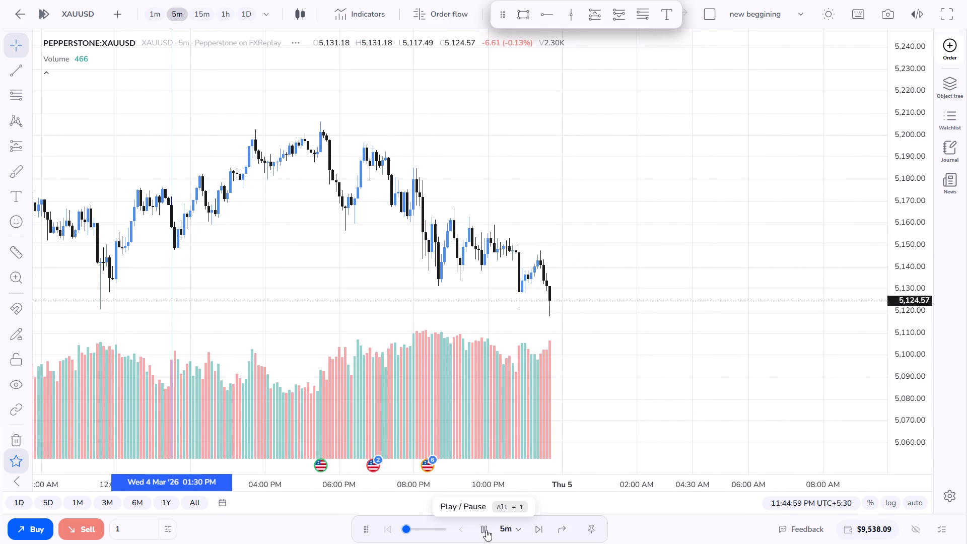
pyautogui.click(487, 530)
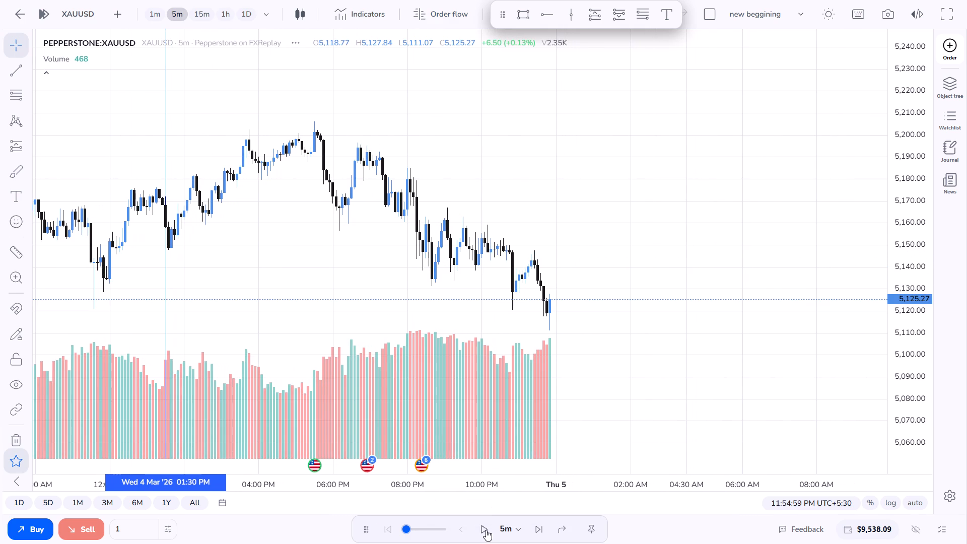
pyautogui.click(486, 530)
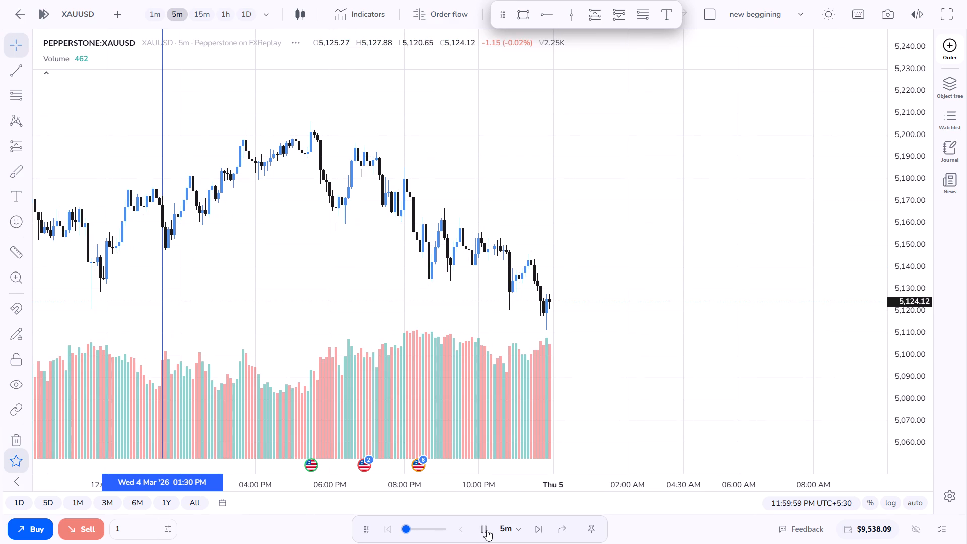
pyautogui.click(486, 530)
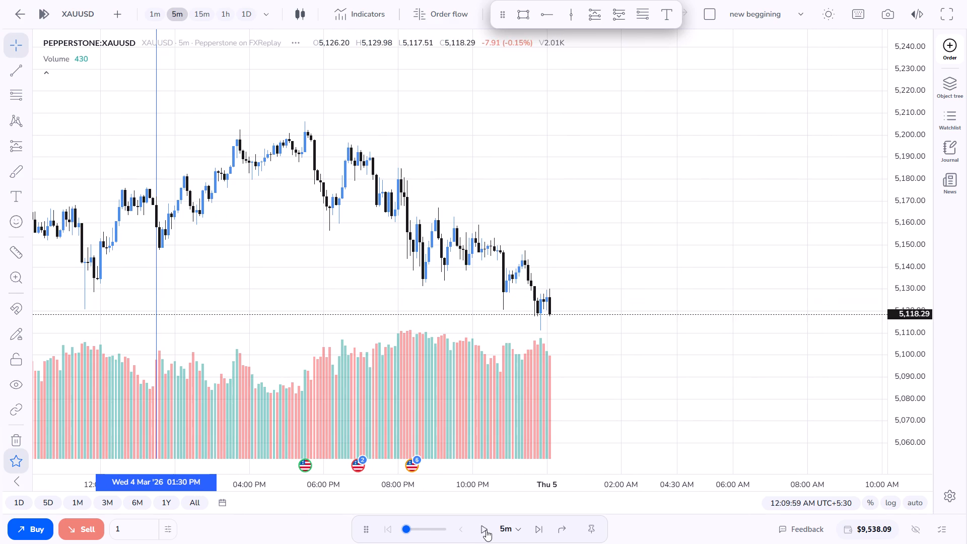
# Switch to the daily chart and delete the vertical line on March 4.
pyautogui.scroll(-7, 542, 448)
pyautogui.scroll(-3, 567, 253)
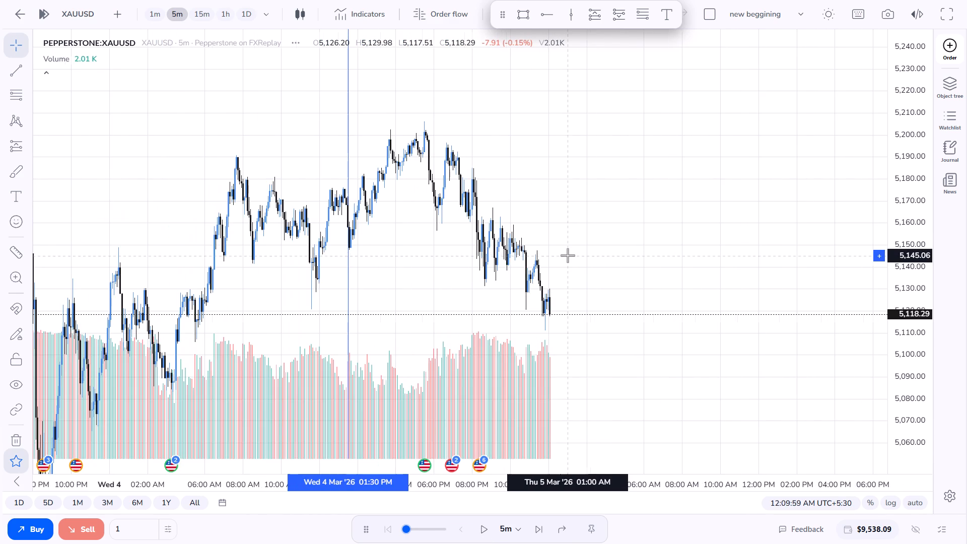
pyautogui.scroll(3, 568, 255)
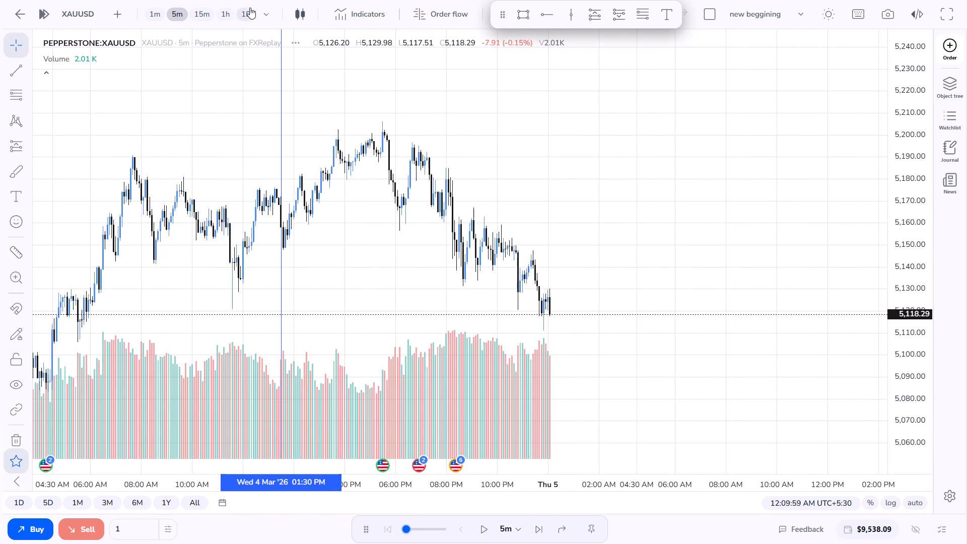
pyautogui.click(250, 8)
pyautogui.scroll(12, 486, 167)
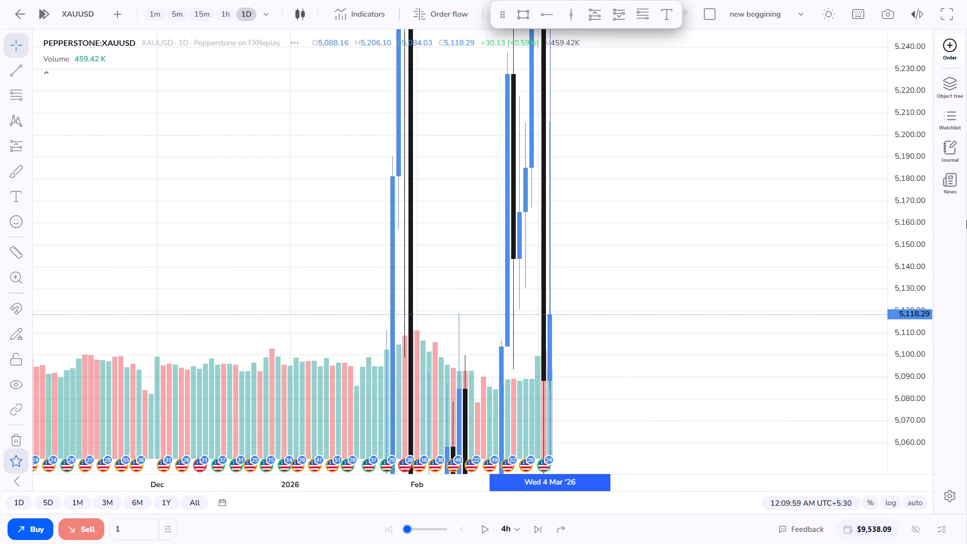
pyautogui.scroll(-15, 916, 237)
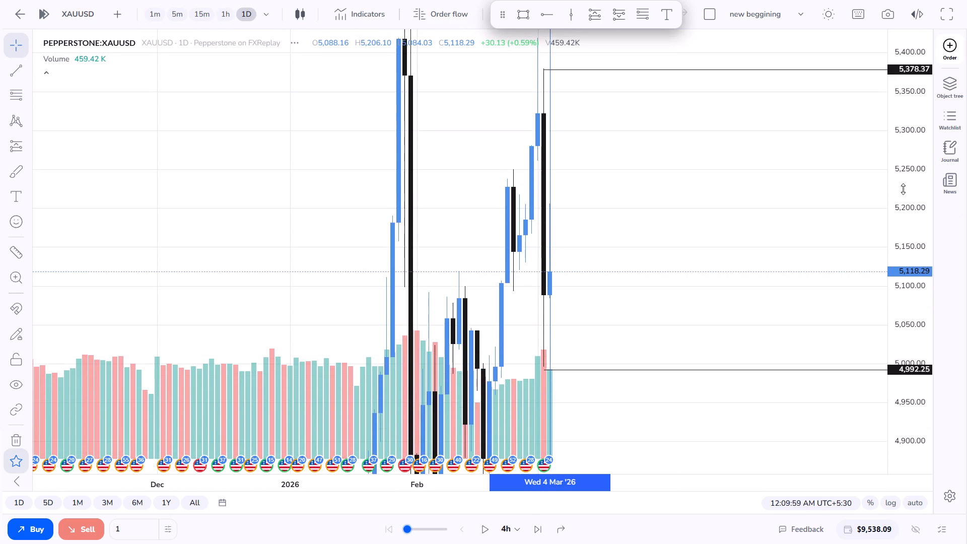
pyautogui.scroll(-11, 899, 166)
pyautogui.scroll(10, 624, 176)
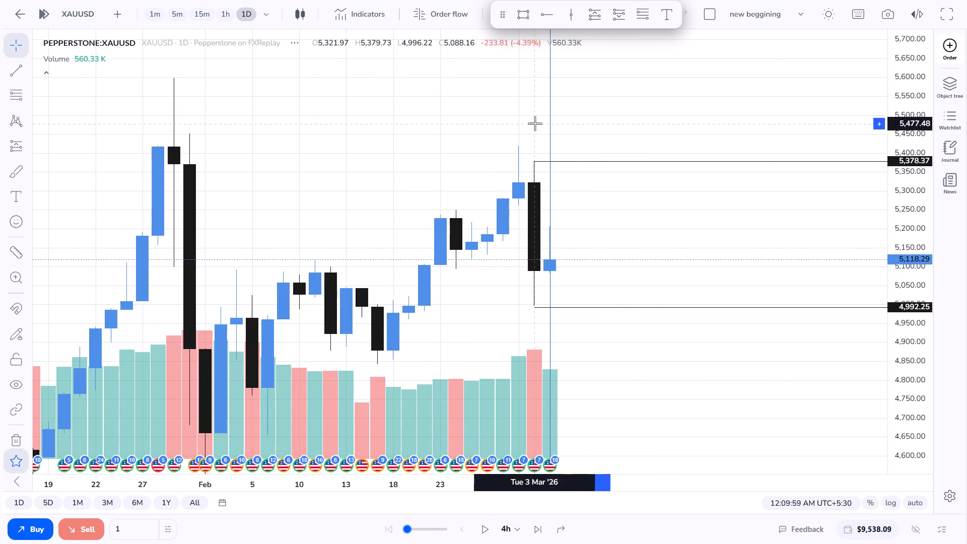
pyautogui.click(551, 111)
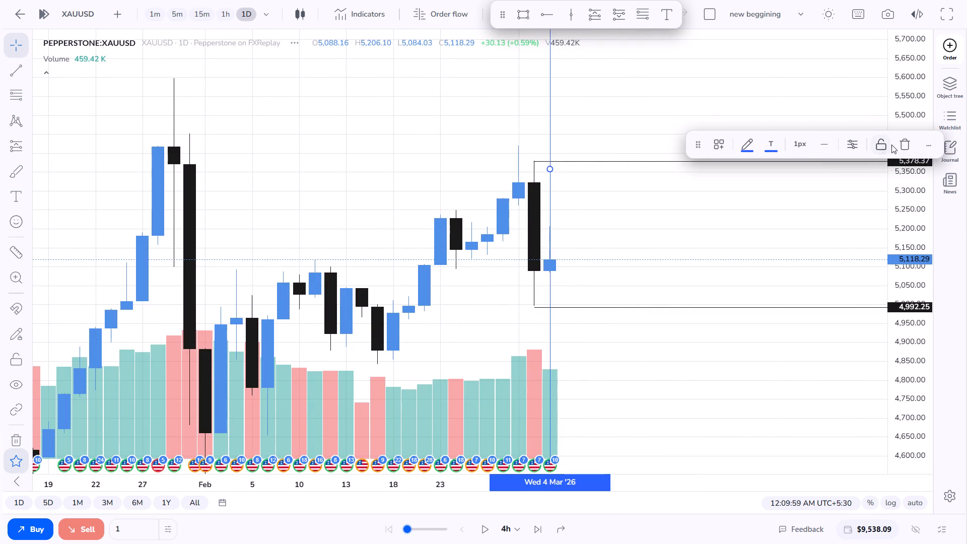
pyautogui.click(897, 143)
# Move the upper horizontal ray from the March 3 candle to the March 4 candle's high at 5,206.71.
pyautogui.scroll(-4, 721, 193)
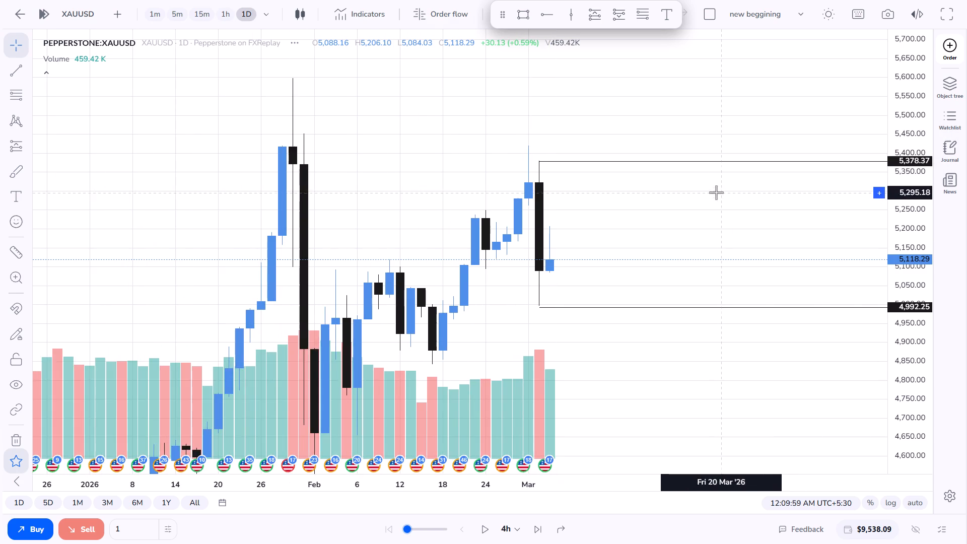
pyautogui.scroll(-4, 711, 182)
pyautogui.scroll(4, 665, 229)
pyautogui.moveTo(651, 236); pyautogui.dragTo(578, 139)
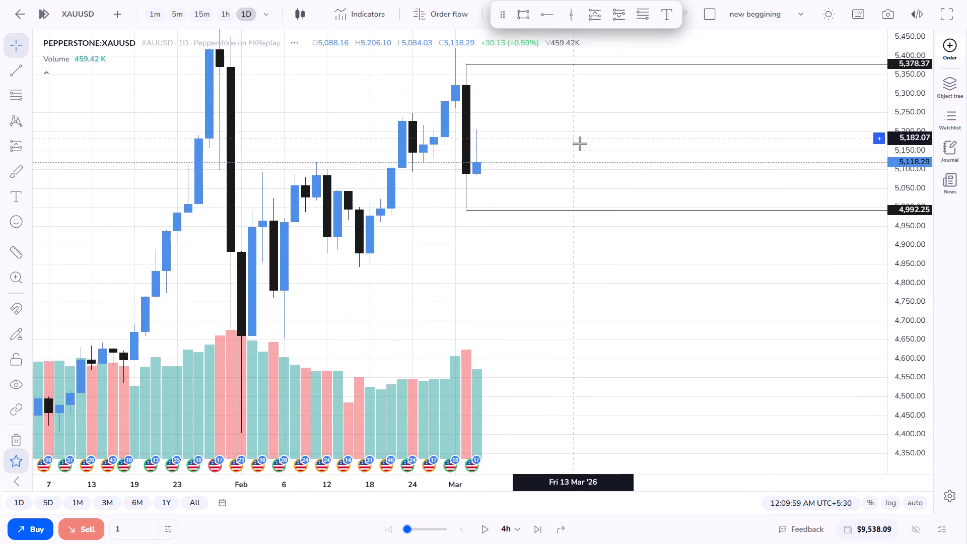
pyautogui.scroll(3, 582, 146)
pyautogui.moveTo(617, 61); pyautogui.dragTo(637, 126)
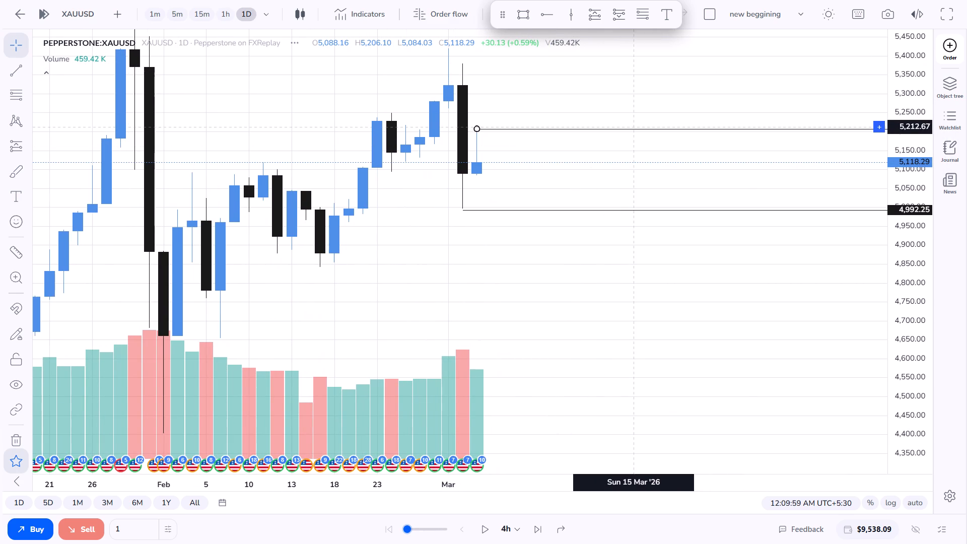
pyautogui.moveTo(637, 126); pyautogui.dragTo(637, 124)
pyautogui.click(634, 134)
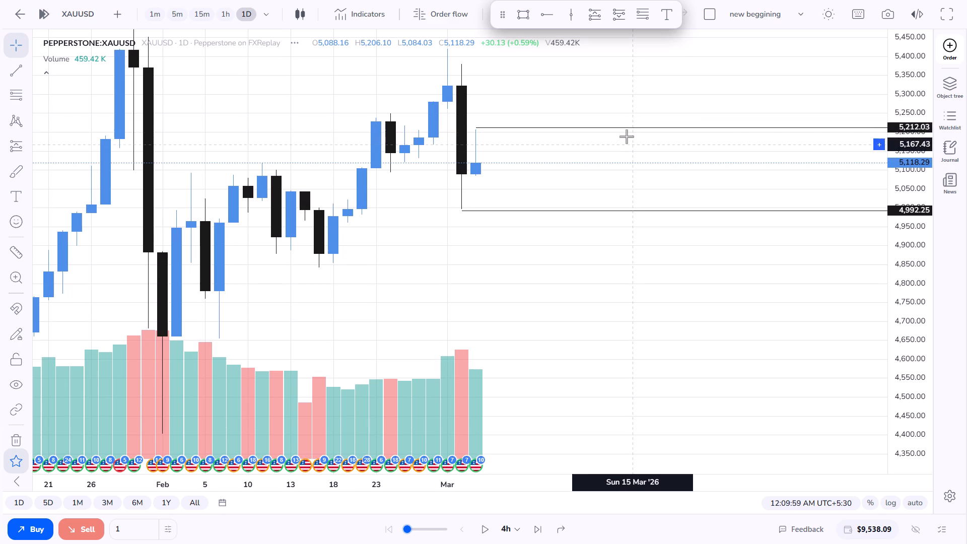
pyautogui.click(627, 126)
pyautogui.click(626, 141)
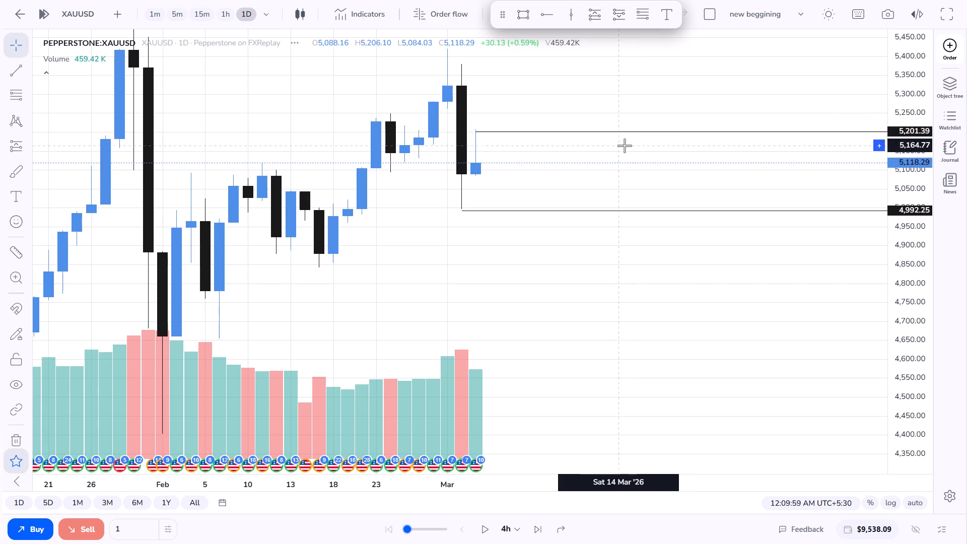
pyautogui.click(620, 134)
pyautogui.click(625, 142)
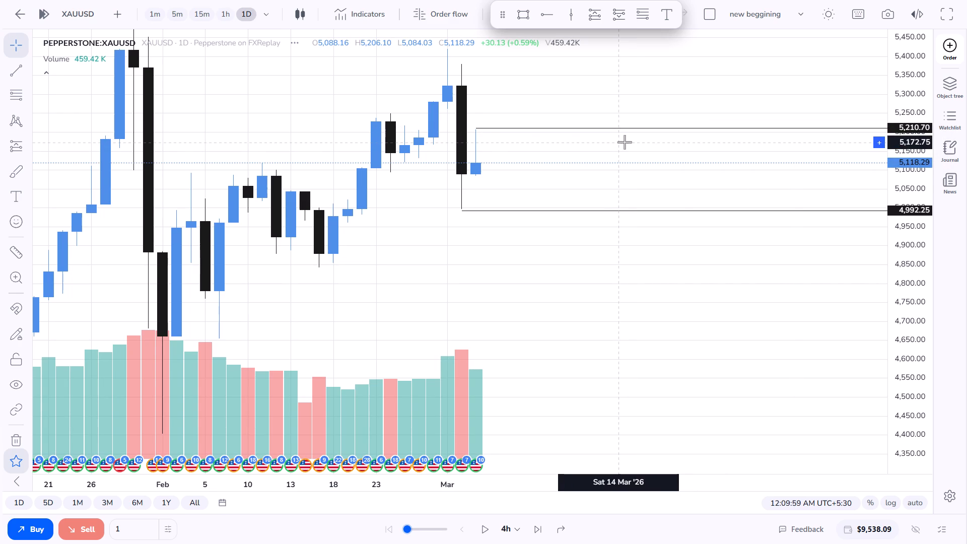
pyautogui.click(623, 128)
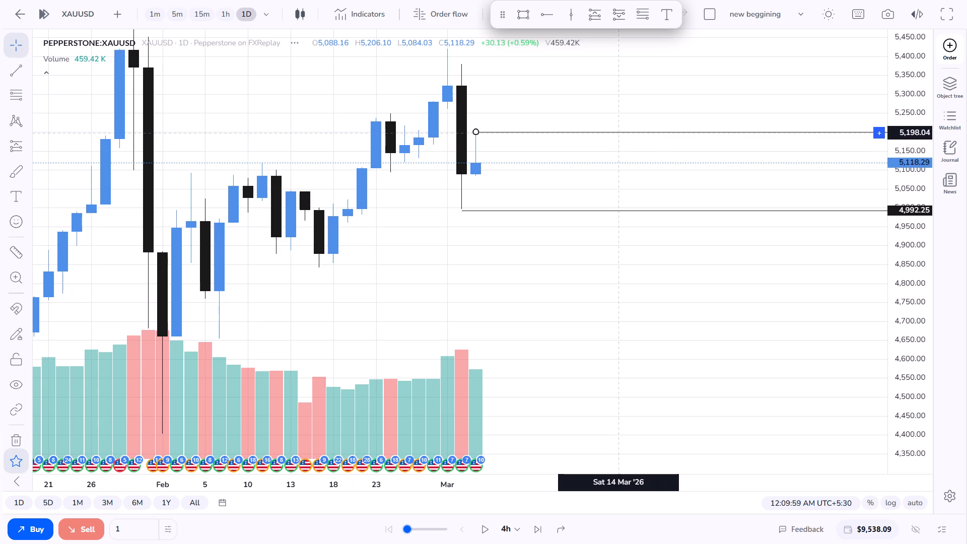
pyautogui.click(618, 147)
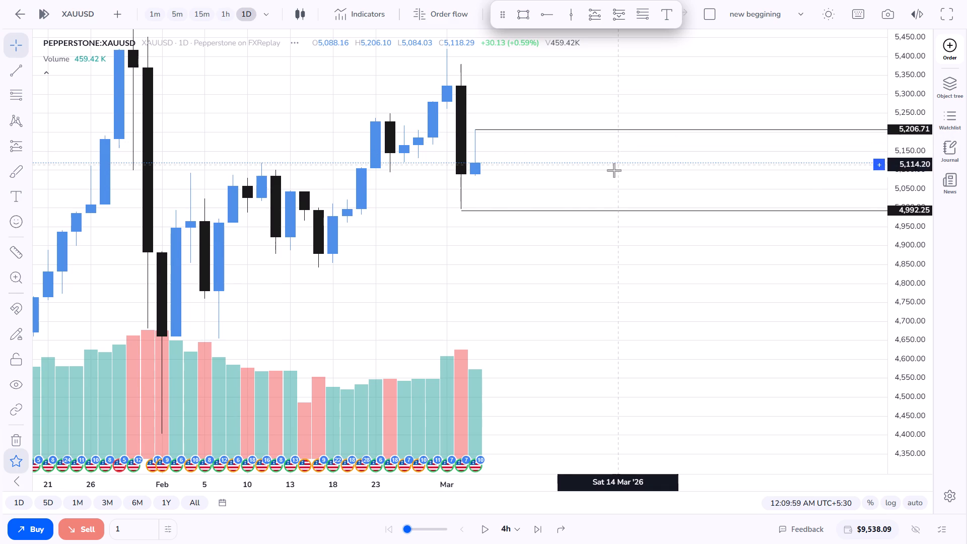
# Move the lower horizontal ray from the March 3 candle to the March 4 candle's low at 5,084.07.
pyautogui.moveTo(567, 214); pyautogui.dragTo(574, 184)
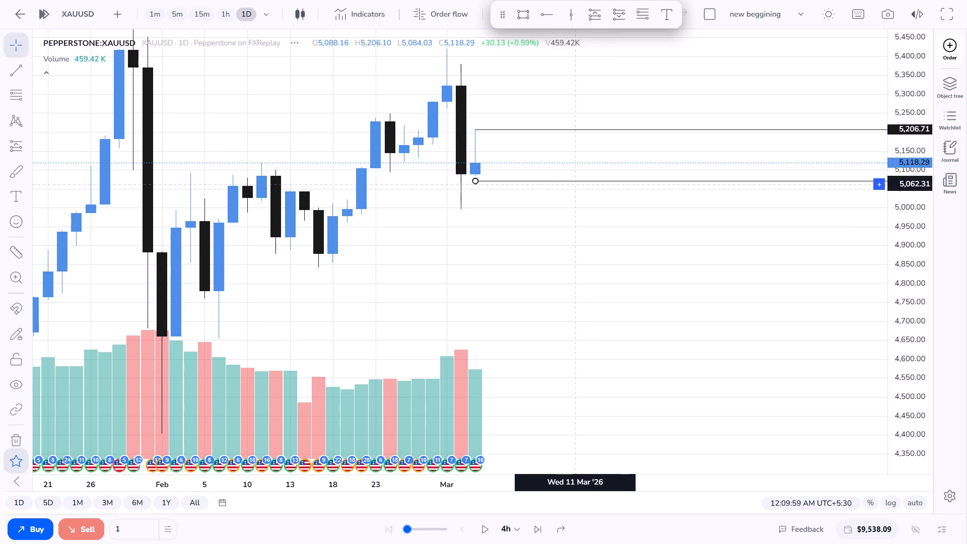
pyautogui.moveTo(574, 184); pyautogui.dragTo(582, 177)
pyautogui.click(587, 198)
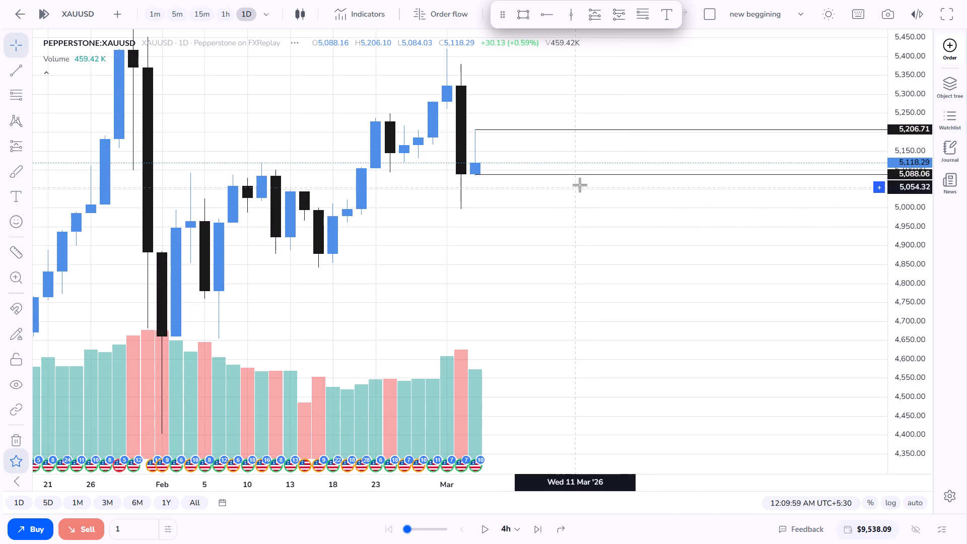
pyautogui.click(579, 176)
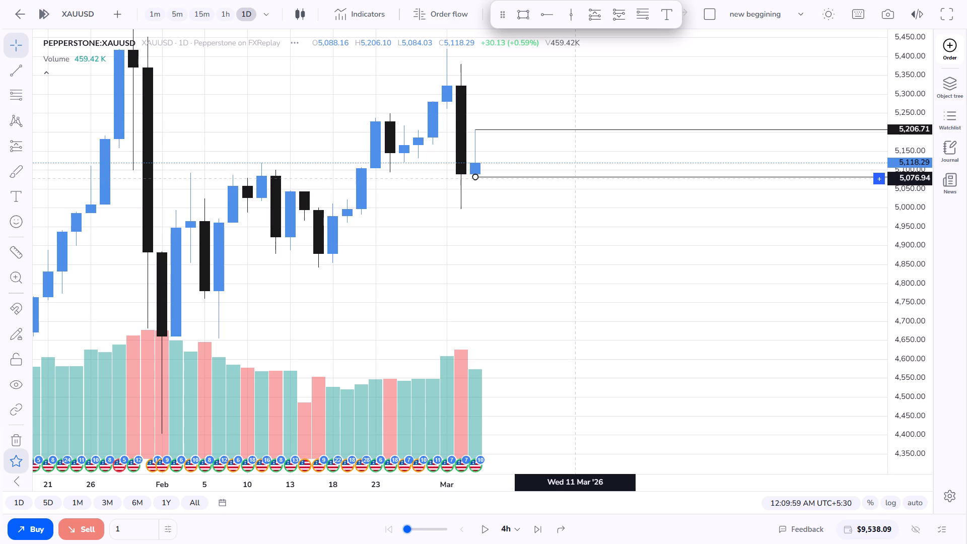
pyautogui.click(586, 192)
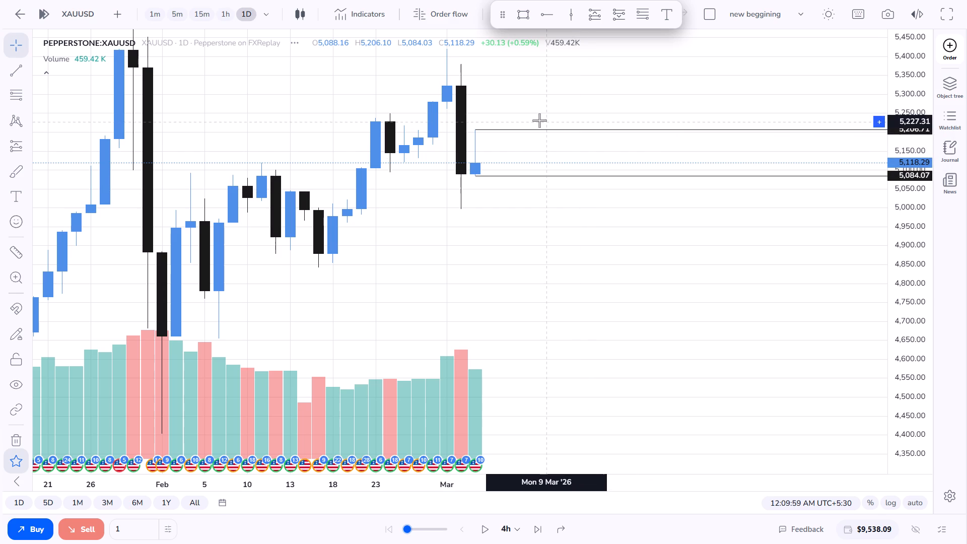
pyautogui.scroll(-6, 493, 122)
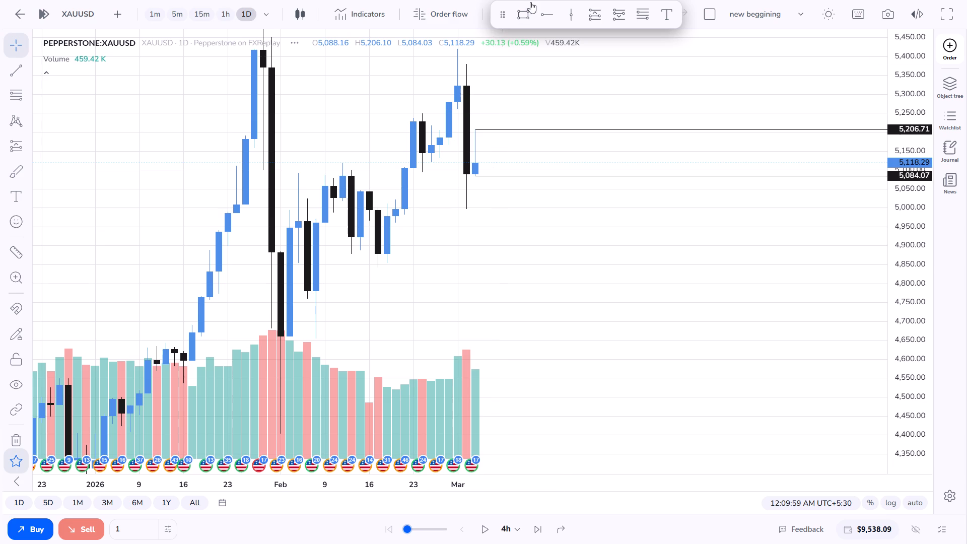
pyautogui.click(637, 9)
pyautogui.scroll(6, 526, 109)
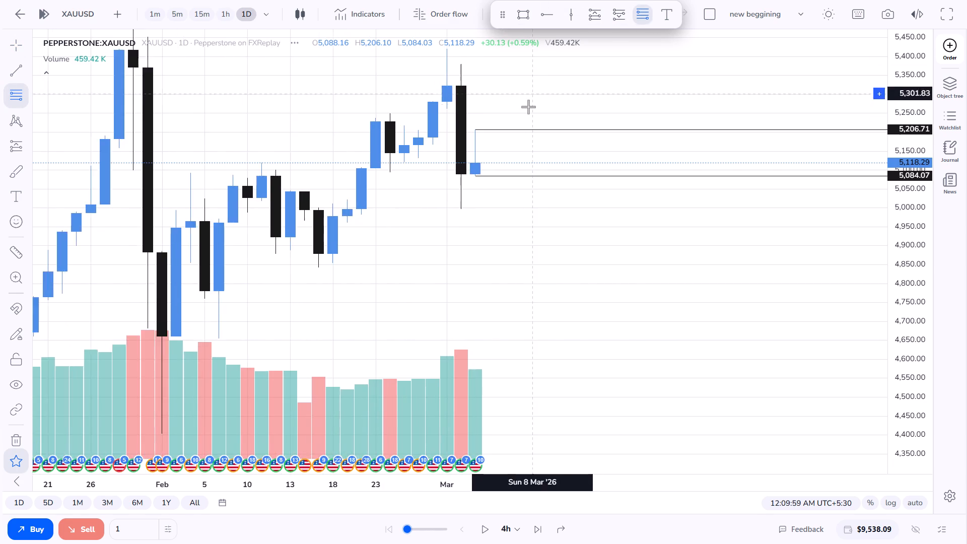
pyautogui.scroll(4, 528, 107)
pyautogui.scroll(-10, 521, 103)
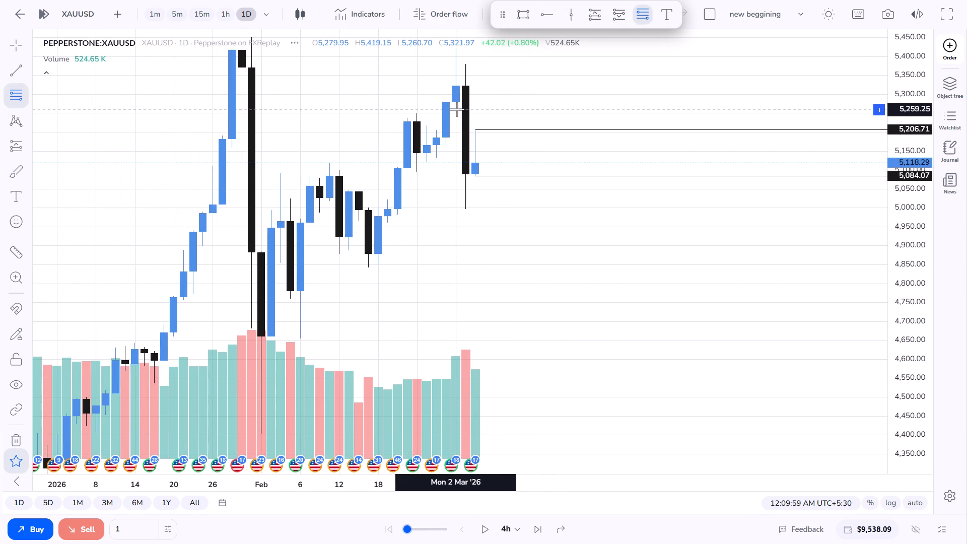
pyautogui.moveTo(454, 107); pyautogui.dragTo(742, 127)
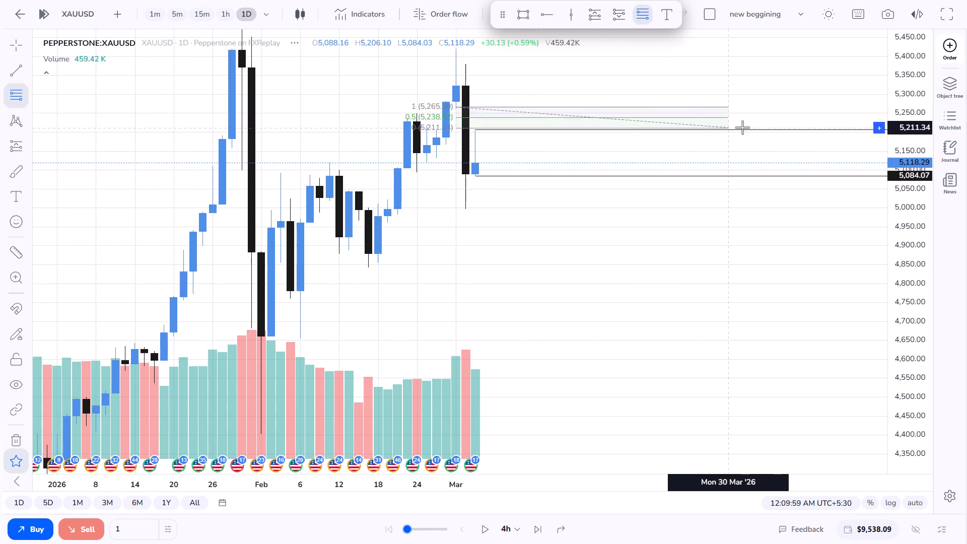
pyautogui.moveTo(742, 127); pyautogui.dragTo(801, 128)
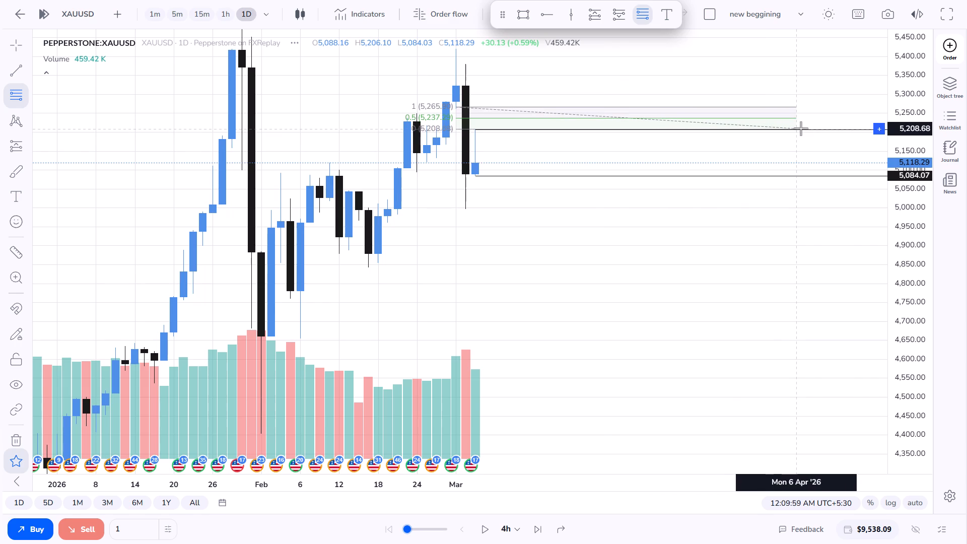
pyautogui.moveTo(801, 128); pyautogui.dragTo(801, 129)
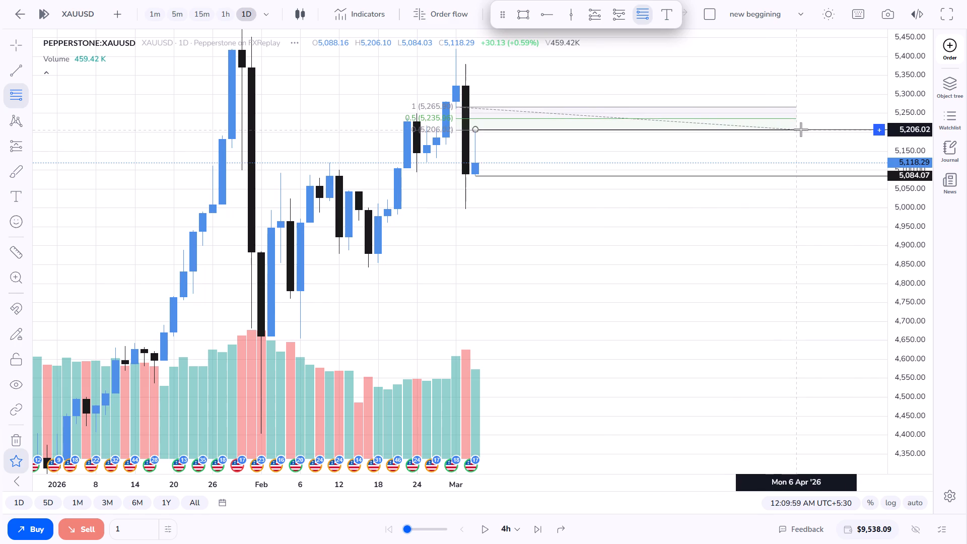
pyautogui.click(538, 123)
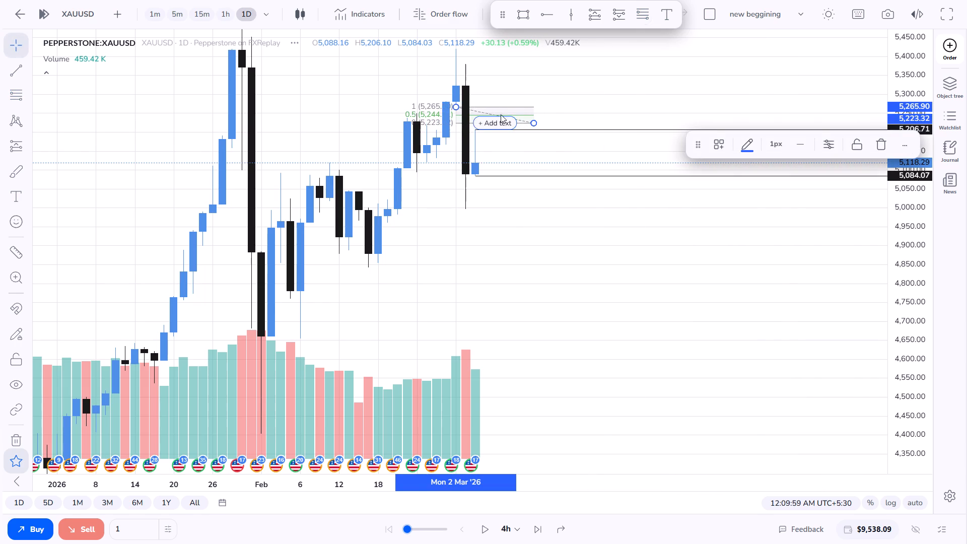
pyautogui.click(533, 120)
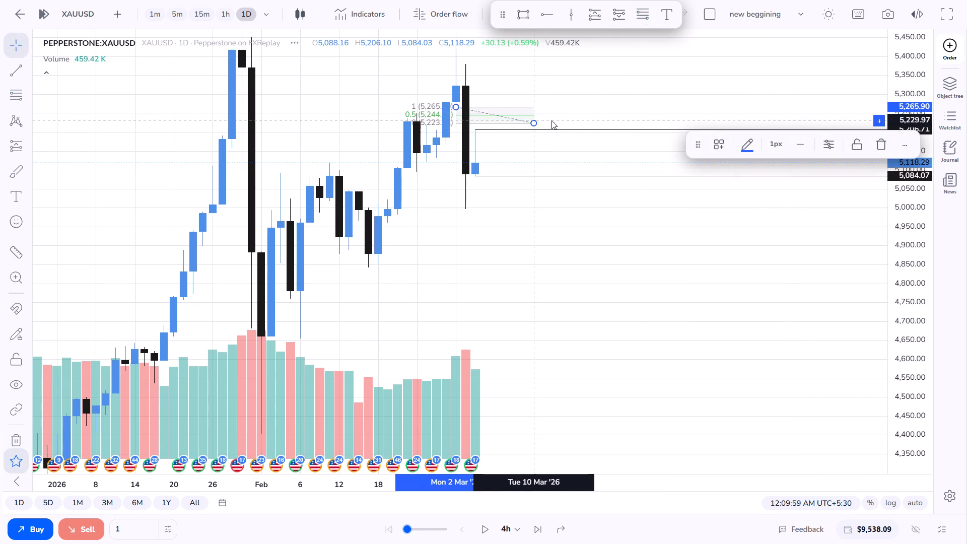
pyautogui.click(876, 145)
# Draw a Fib retracement from the March 2 candle's low, about 5,261, to about 5,204 near the March 4 high.
pyautogui.click(647, 12)
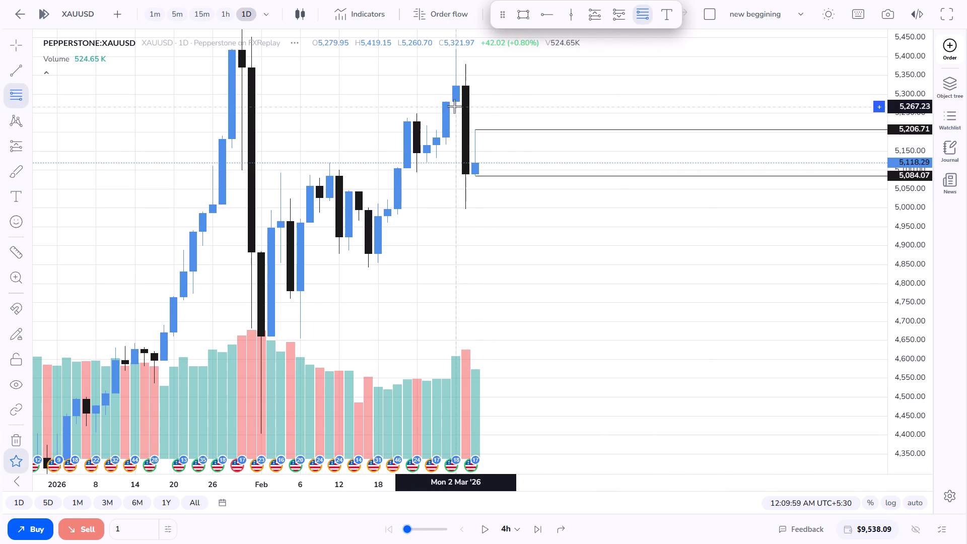
pyautogui.moveTo(456, 108); pyautogui.dragTo(518, 125)
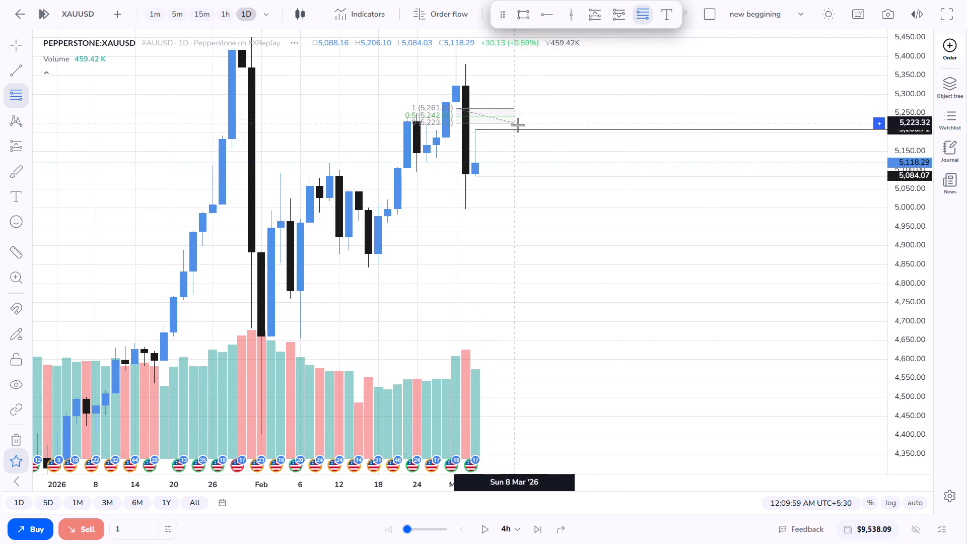
pyautogui.moveTo(518, 125); pyautogui.dragTo(772, 134)
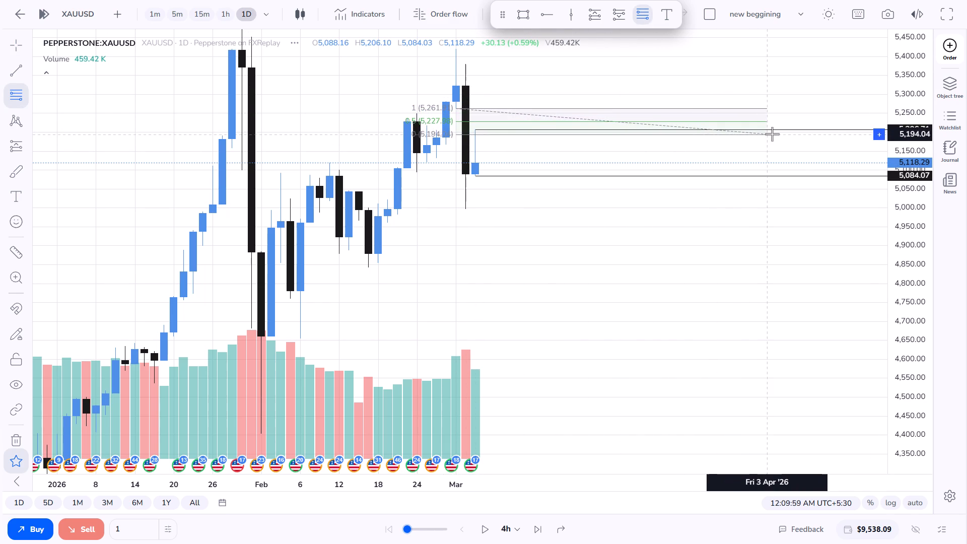
pyautogui.moveTo(772, 134); pyautogui.dragTo(773, 129)
pyautogui.click(773, 130)
pyautogui.click(690, 87)
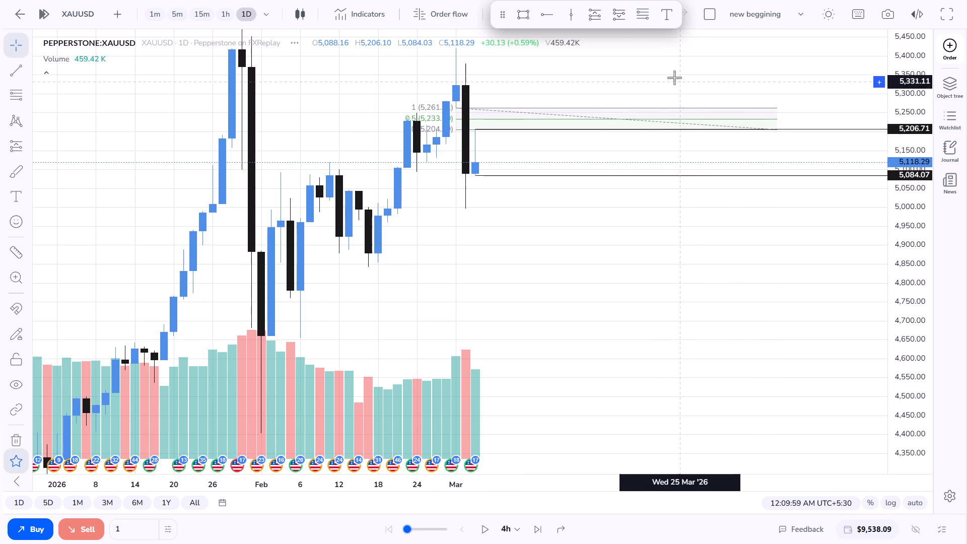
# Place a horizontal ray from the March 2 candle at the retracement's 0.5 level, 5,233.97, and color it red.
pyautogui.click(549, 17)
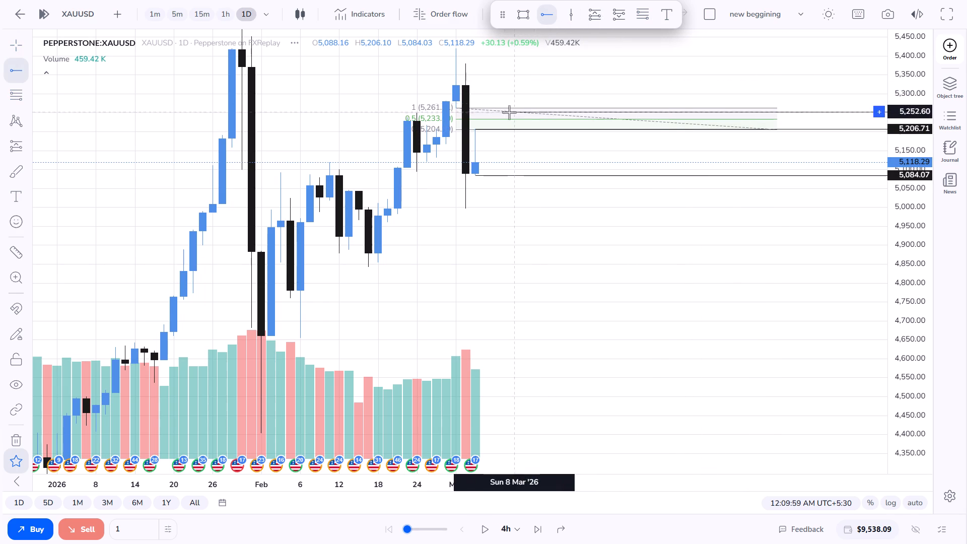
pyautogui.click(456, 118)
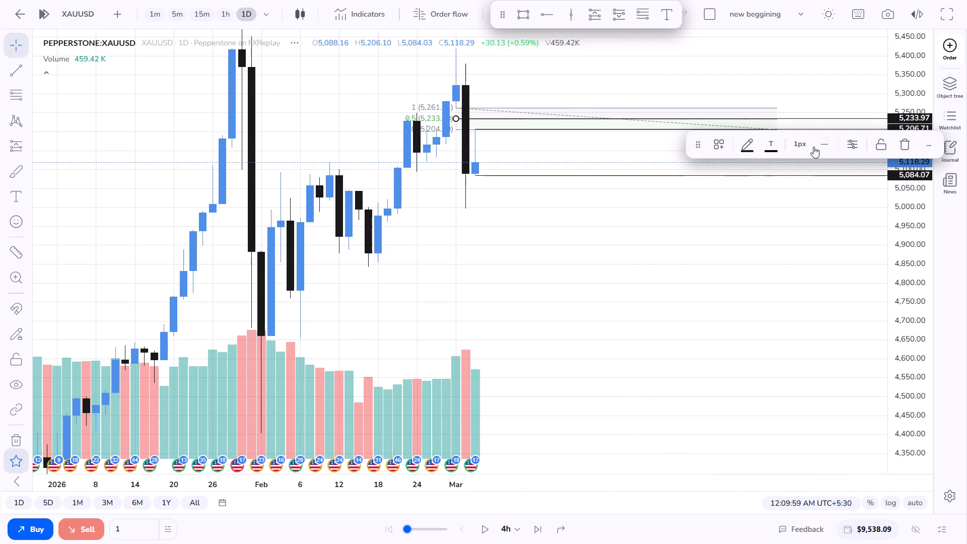
pyautogui.click(743, 142)
pyautogui.click(666, 190)
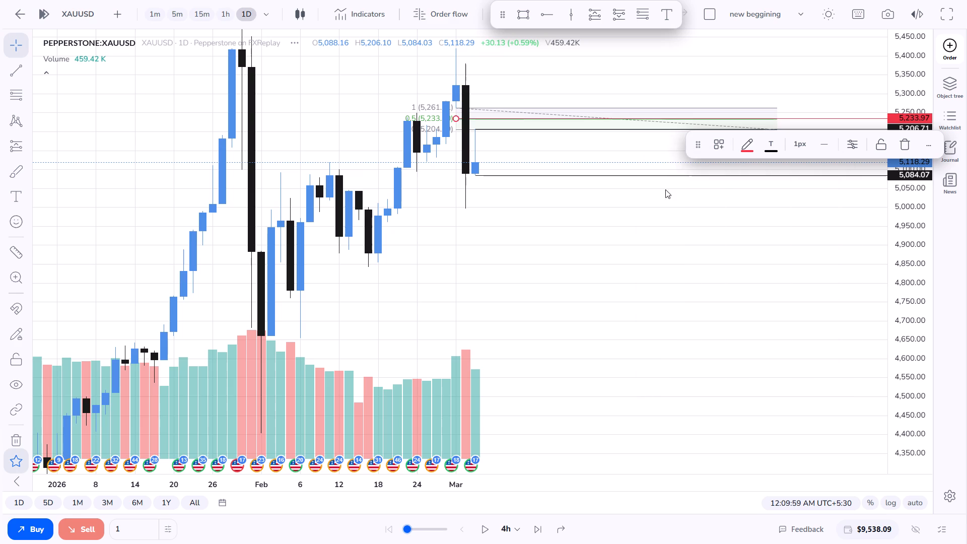
pyautogui.click(617, 81)
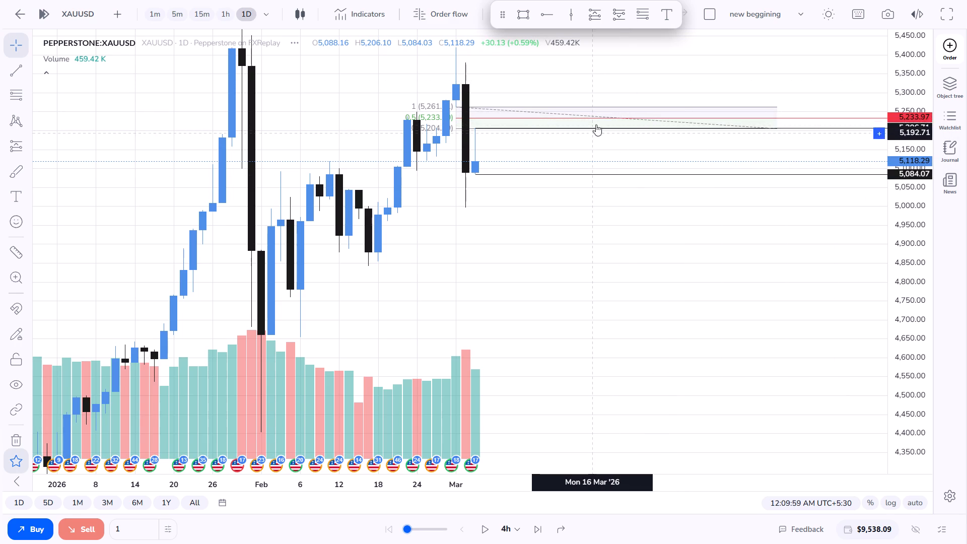
# Delete the Fib retracement between the March 2 low and the March 4 high.
pyautogui.click(558, 105)
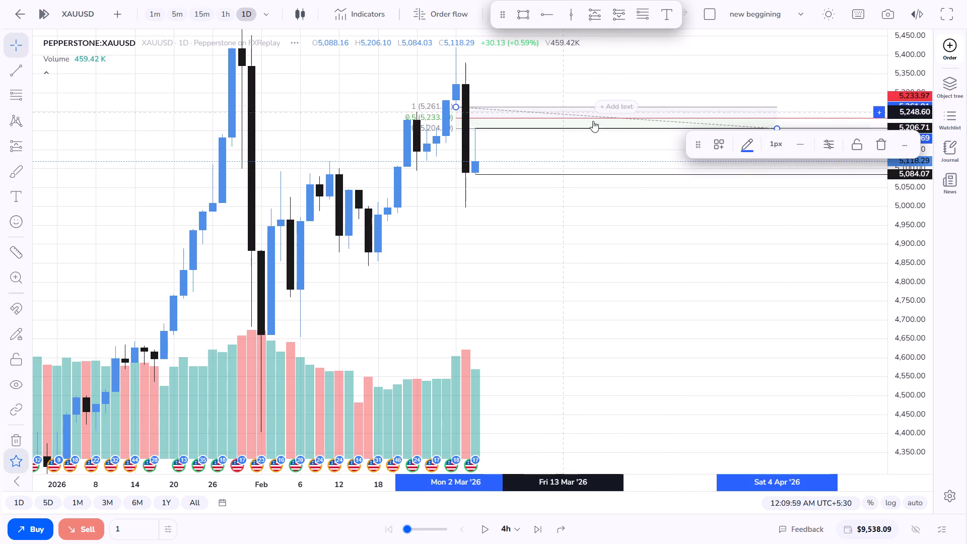
pyautogui.click(876, 148)
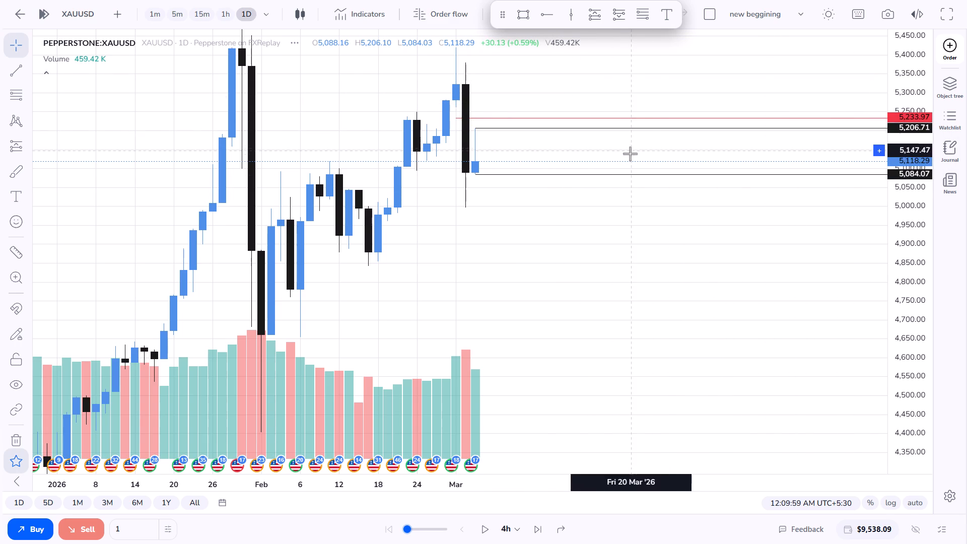
# Examine the daily candles around the red midpoint ray and the March 4 high and low rays.
pyautogui.scroll(3, 630, 155)
pyautogui.scroll(-5, 636, 152)
pyautogui.scroll(-5, 540, 157)
pyautogui.moveTo(524, 260); pyautogui.dragTo(441, 206)
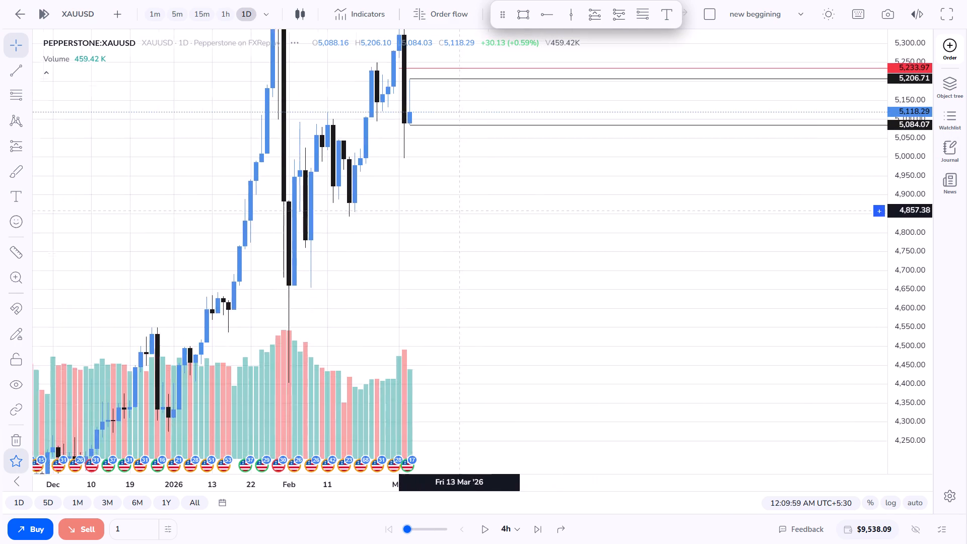
pyautogui.moveTo(441, 206); pyautogui.dragTo(426, 205)
pyautogui.scroll(3, 430, 215)
pyautogui.scroll(-5, 435, 203)
pyautogui.moveTo(442, 157); pyautogui.dragTo(432, 233)
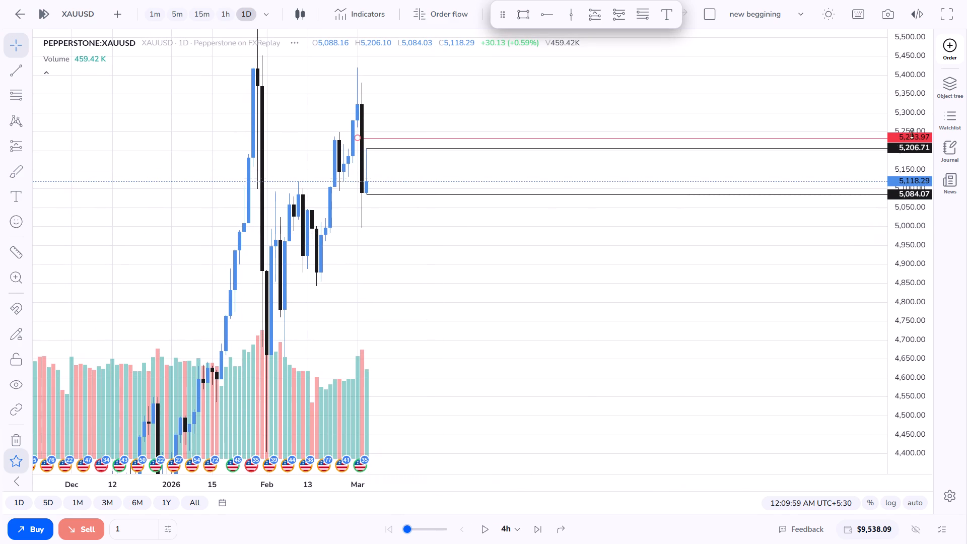
pyautogui.scroll(6, 918, 167)
pyautogui.scroll(9, 628, 163)
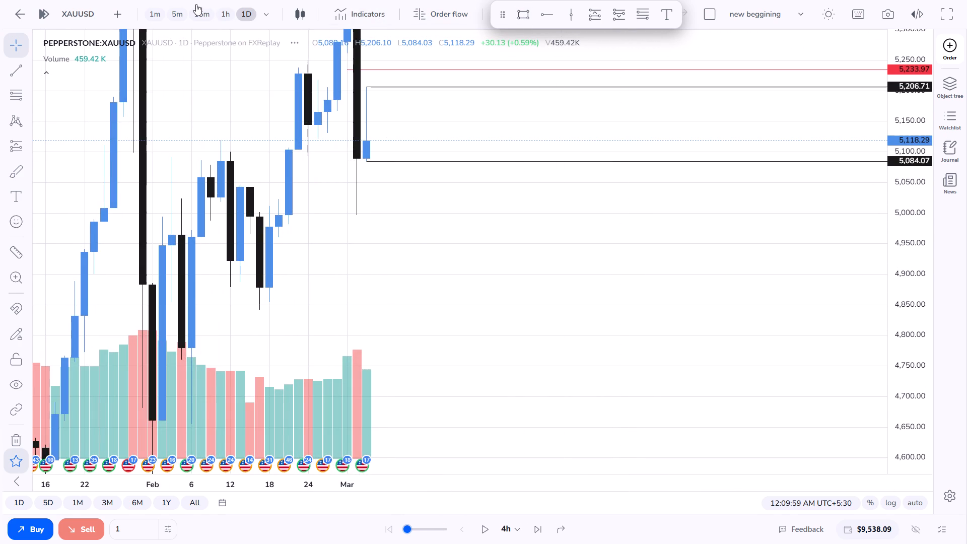
# Switch to the 1h chart and move the lower horizontal ray to the early March 4 swing low at 5,082.66.
pyautogui.click(222, 16)
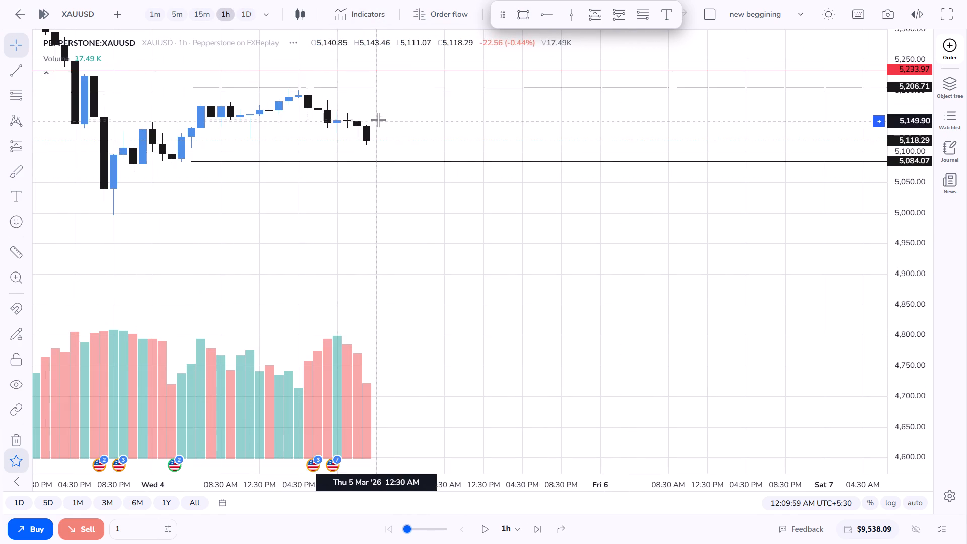
pyautogui.scroll(-7, 378, 117)
pyautogui.scroll(3, 416, 145)
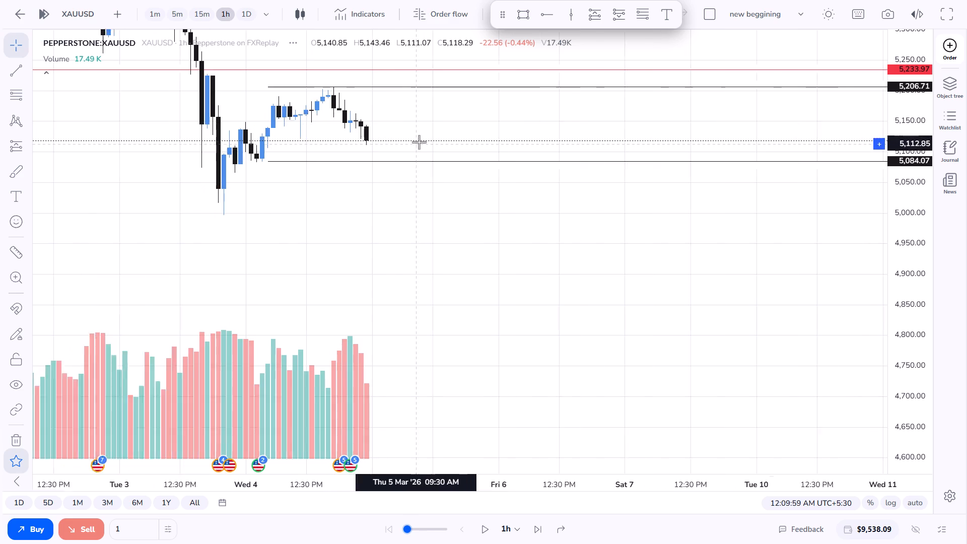
pyautogui.scroll(10, 920, 133)
pyautogui.click(419, 94)
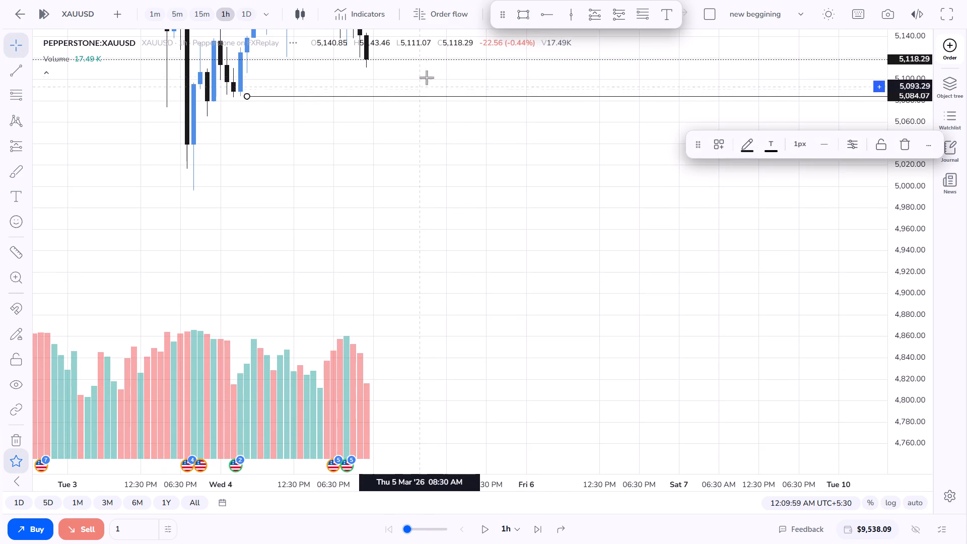
pyautogui.moveTo(428, 74); pyautogui.dragTo(447, 224)
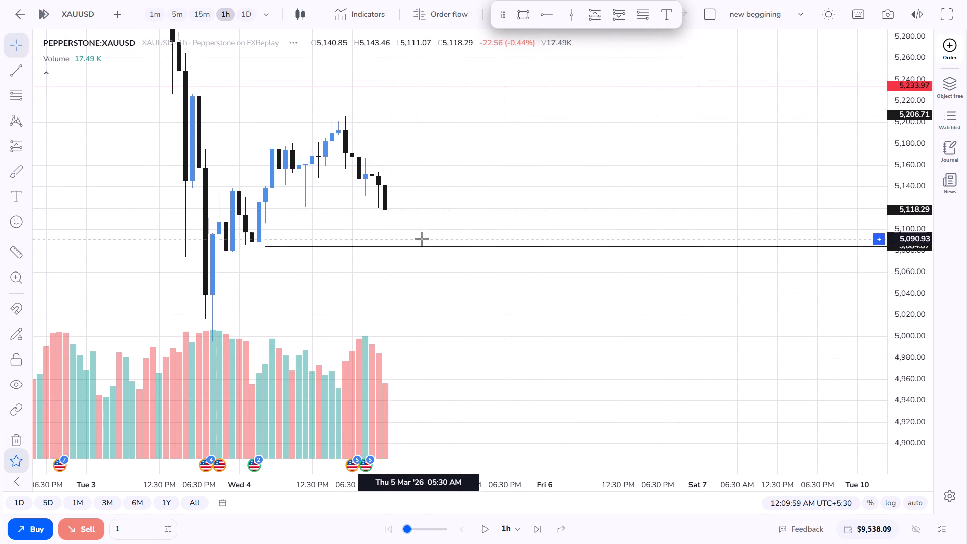
pyautogui.moveTo(422, 246); pyautogui.dragTo(410, 248)
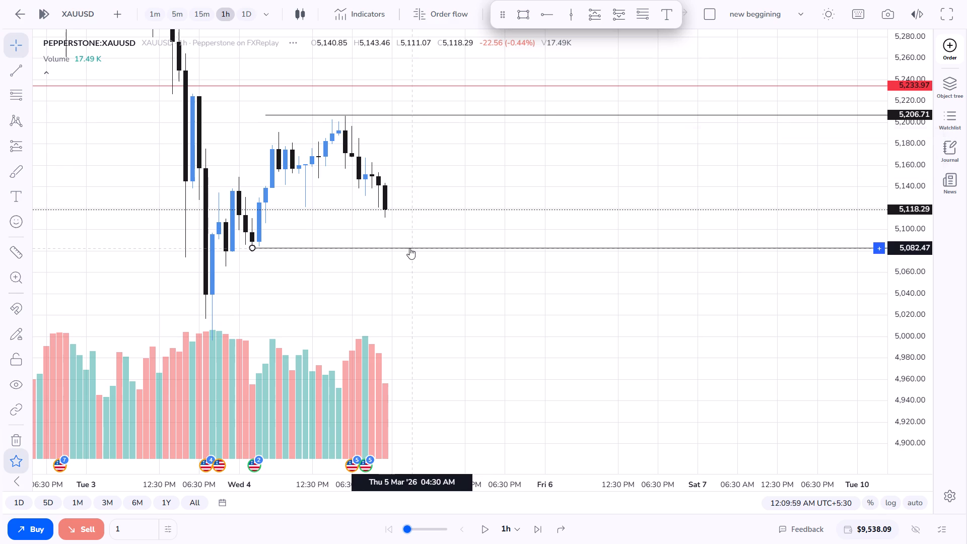
pyautogui.click(449, 183)
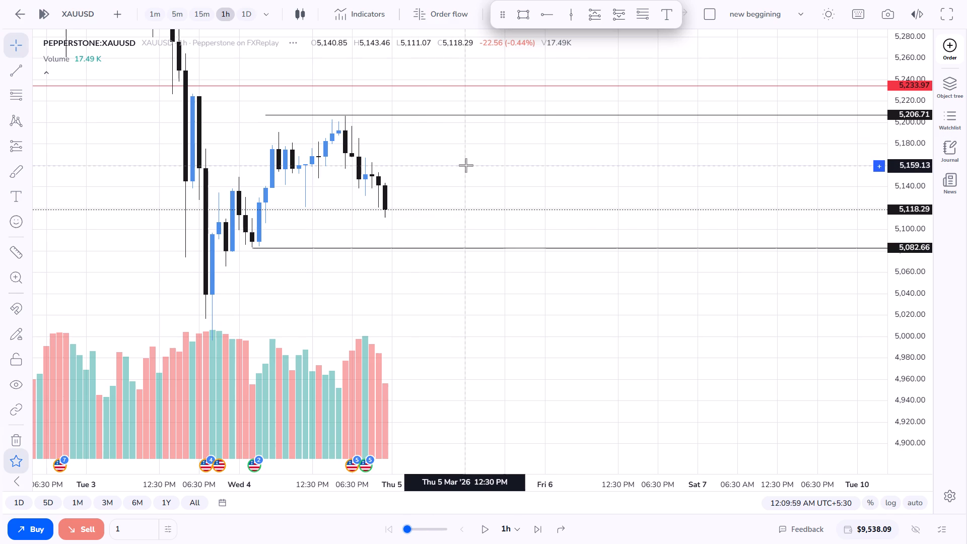
# Examine the 1h price action between the March 4 high and low rays and the red ray above.
pyautogui.scroll(2, 466, 165)
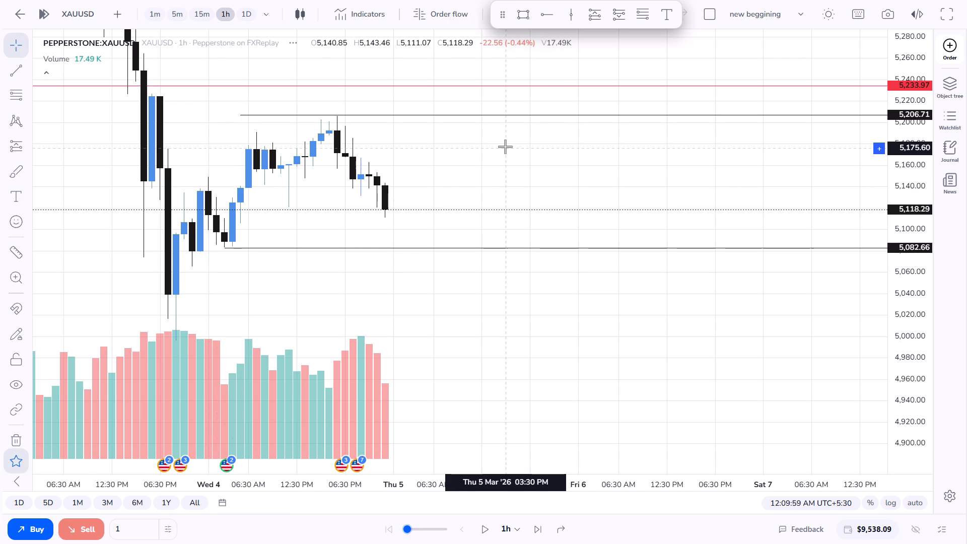
pyautogui.scroll(5, 480, 180)
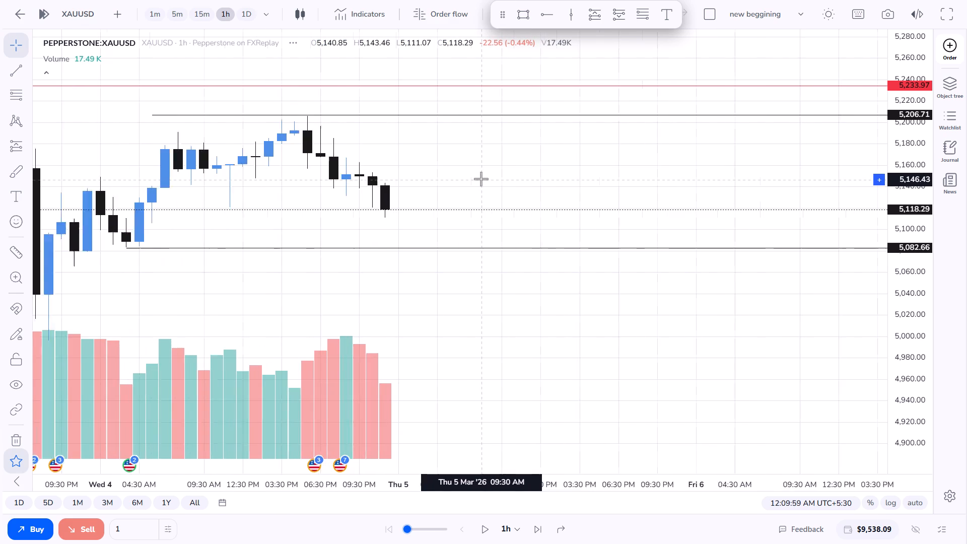
pyautogui.scroll(-11, 481, 179)
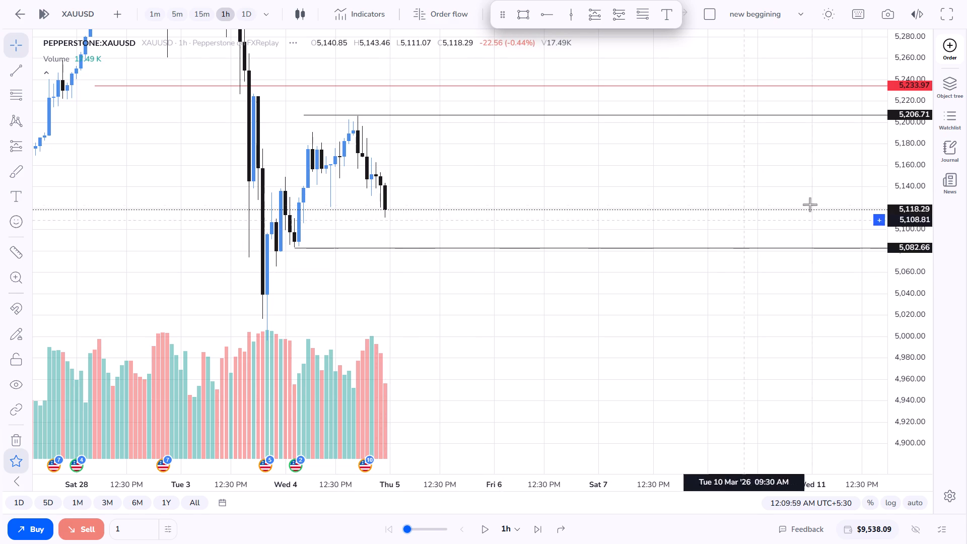
pyautogui.scroll(5, 904, 252)
pyautogui.scroll(5, 639, 247)
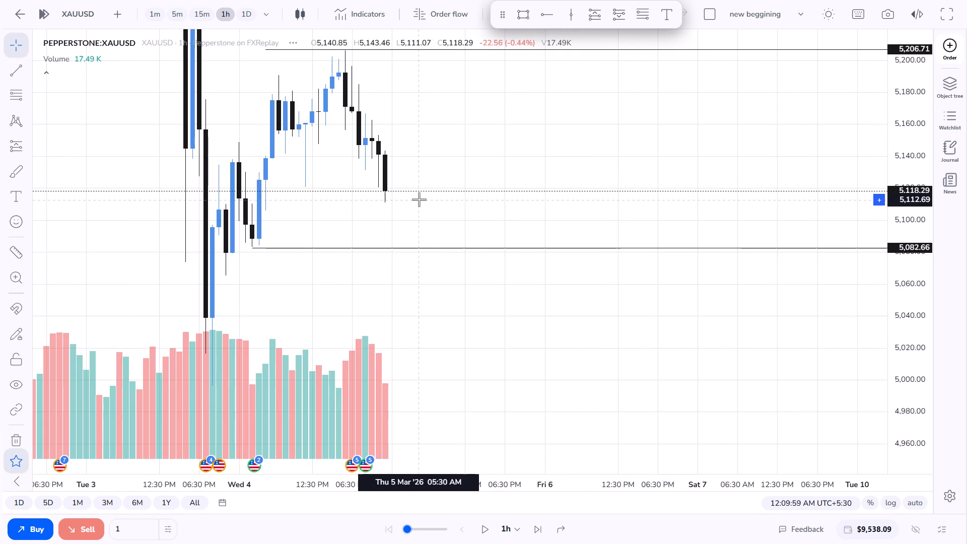
pyautogui.moveTo(404, 152); pyautogui.dragTo(411, 266)
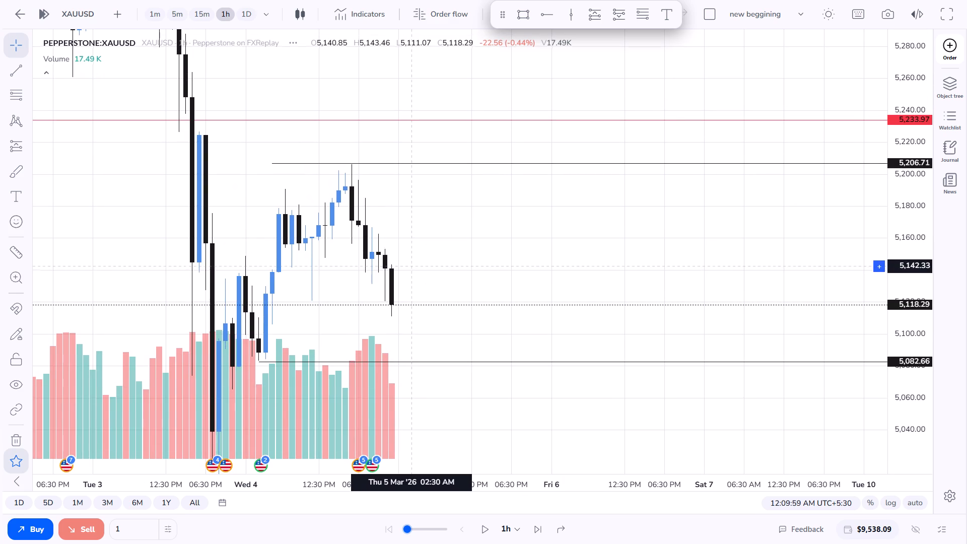
pyautogui.moveTo(411, 266); pyautogui.dragTo(419, 259)
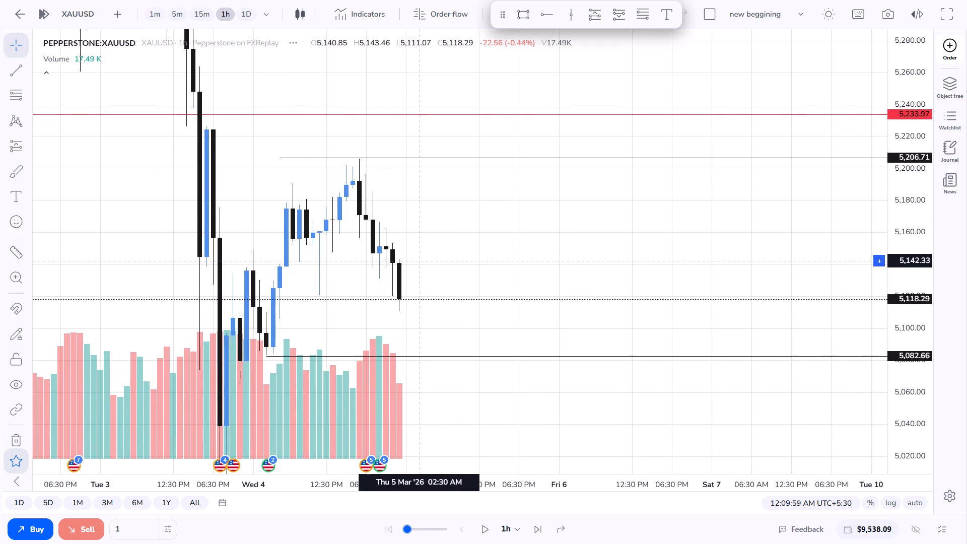
pyautogui.moveTo(419, 259); pyautogui.dragTo(415, 261)
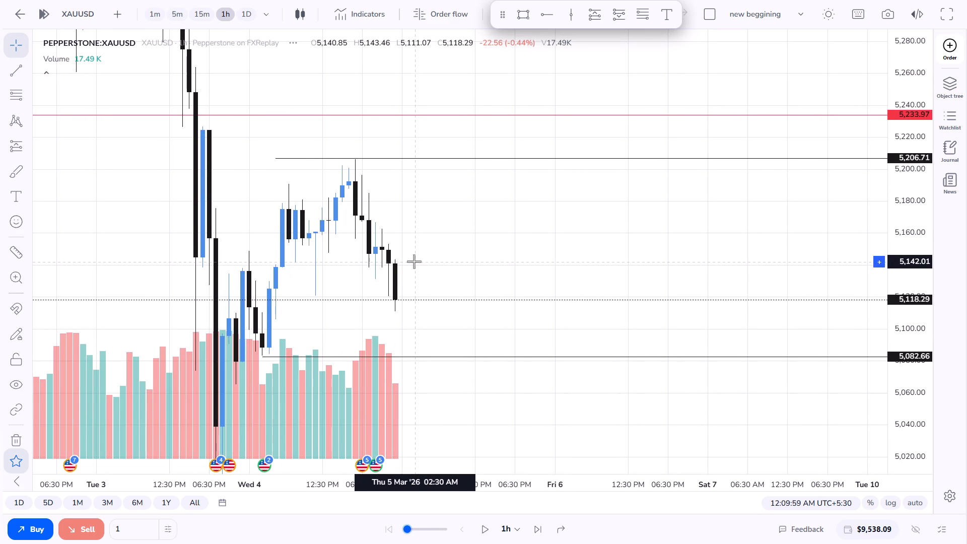
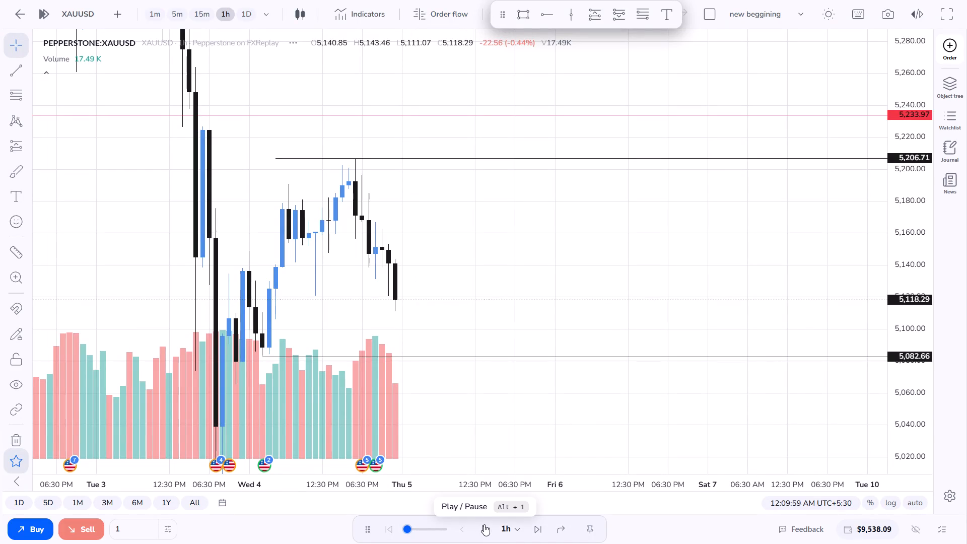
# Replay the 1h XAUUSD chart forward in short bursts to 11:29:59 AM on March 5.
pyautogui.click(485, 527)
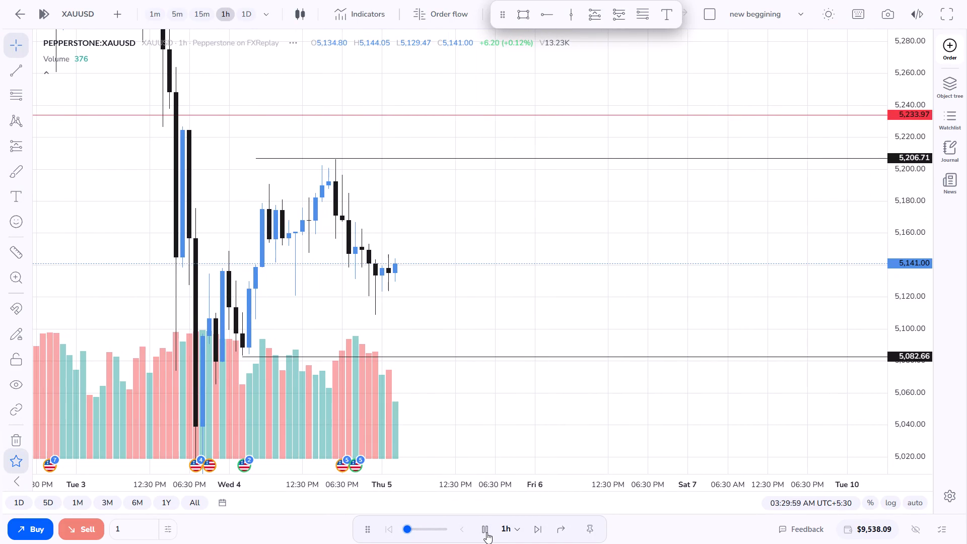
pyautogui.click(487, 532)
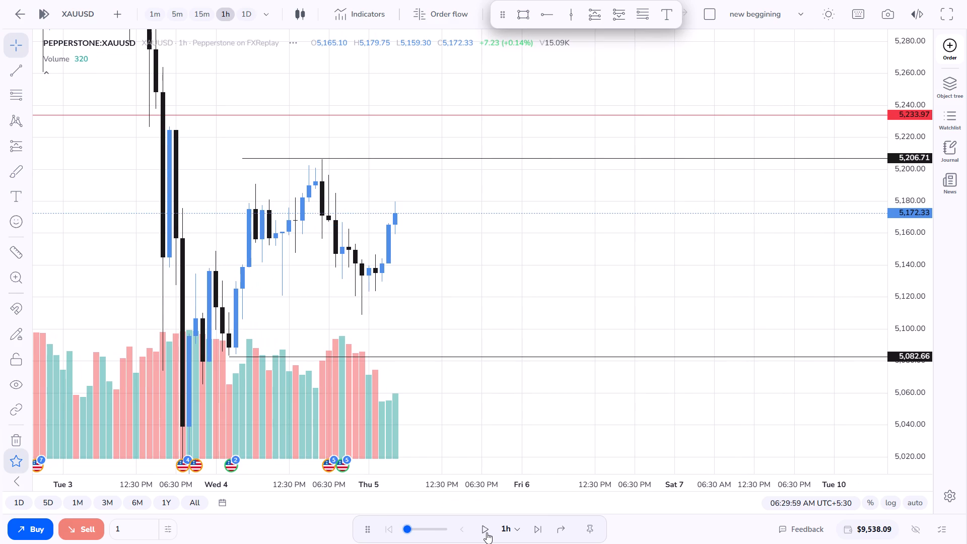
pyautogui.click(487, 532)
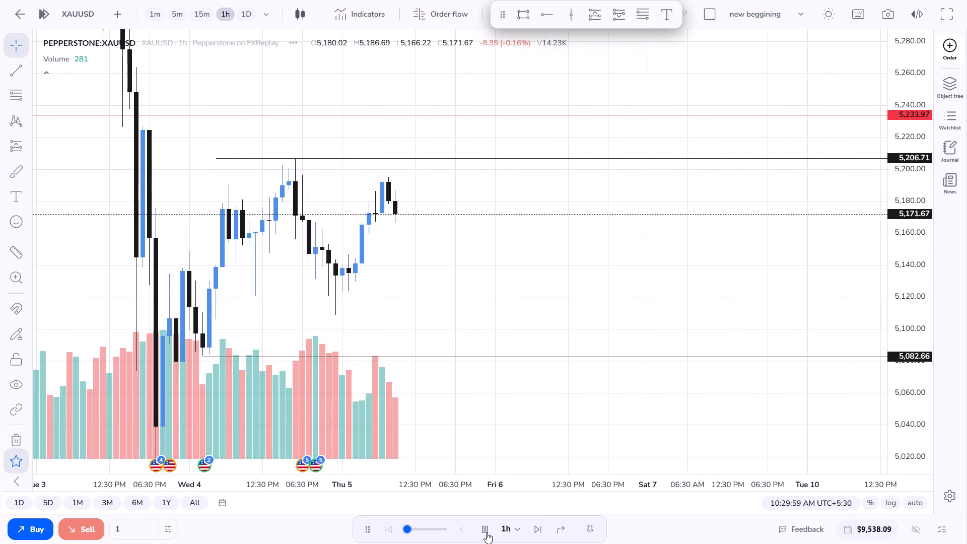
pyautogui.click(487, 532)
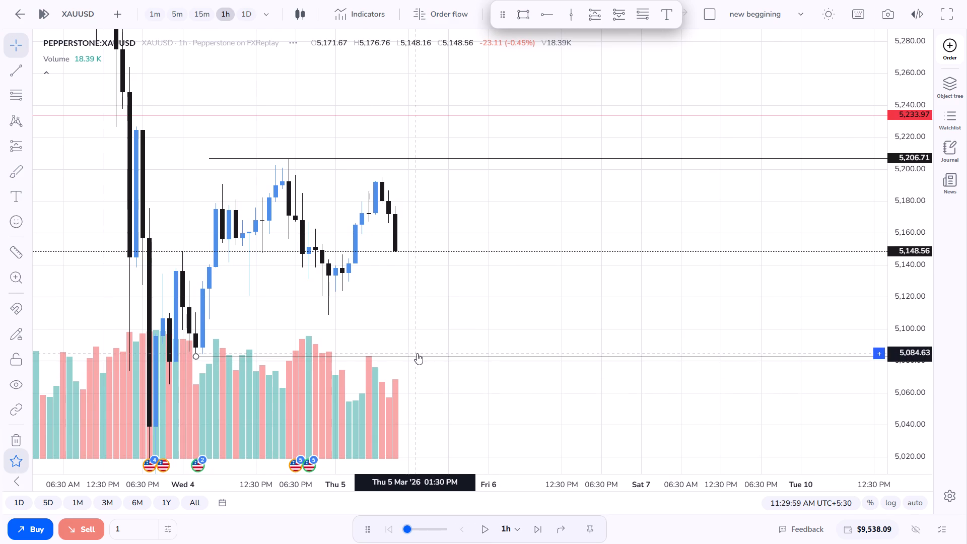
# Draw a vertical line at 1:30 PM on Thursday, March 5.
pyautogui.click(568, 13)
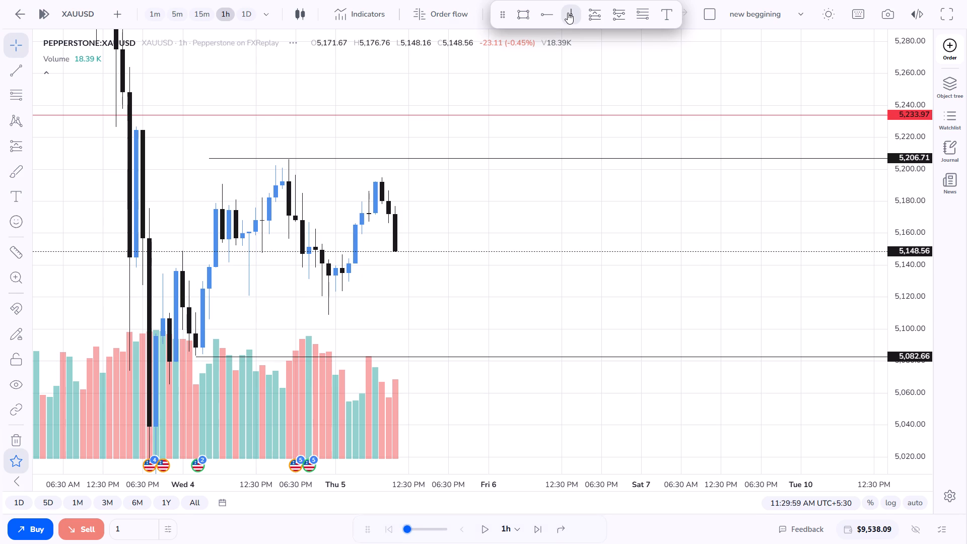
pyautogui.click(417, 184)
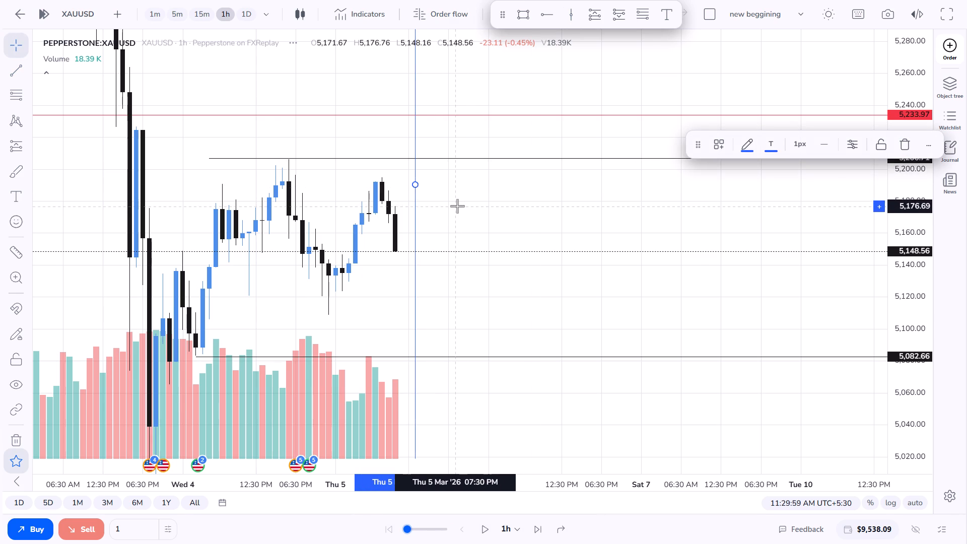
# Replay the 1h chart forward to 2:29:59 PM on March 5, pausing between candles.
pyautogui.click(490, 526)
pyautogui.click(490, 526)
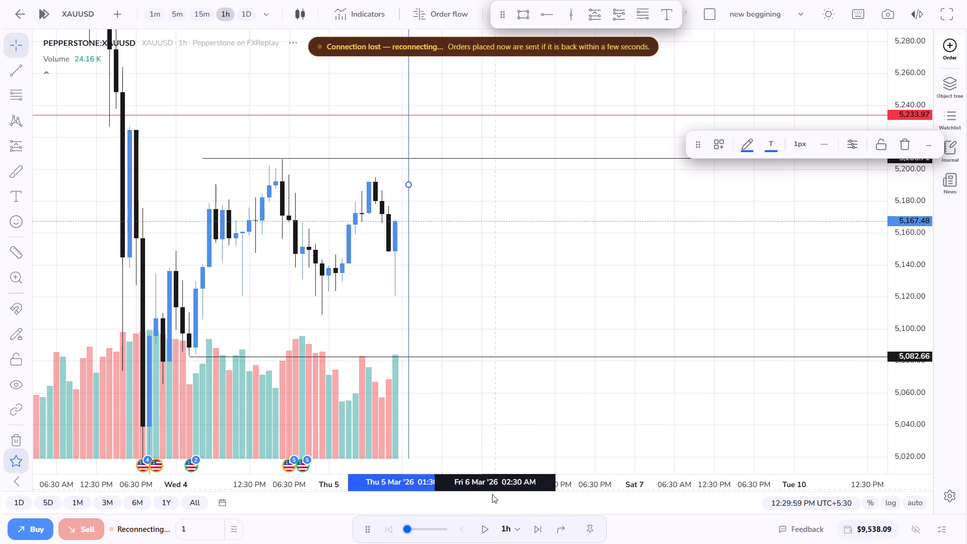
pyautogui.click(488, 531)
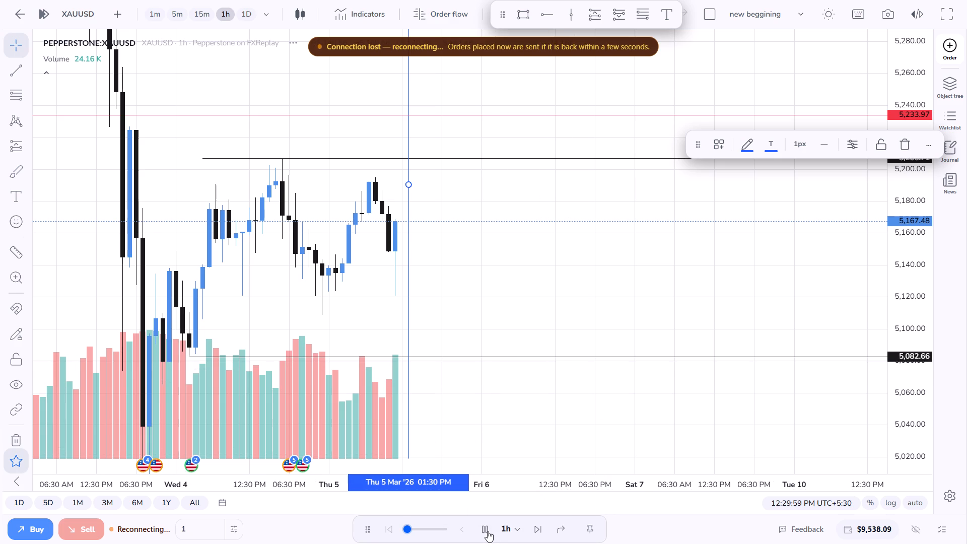
pyautogui.click(488, 531)
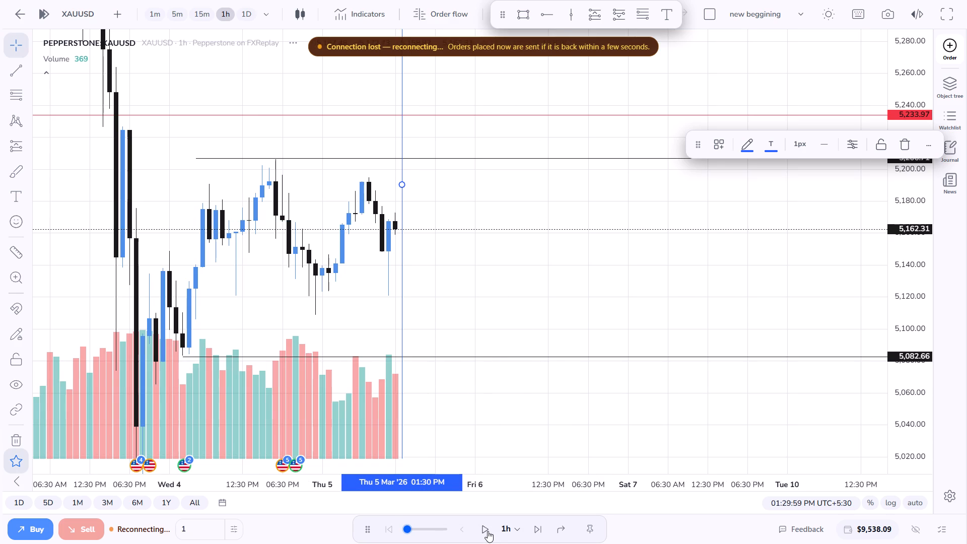
pyautogui.click(488, 531)
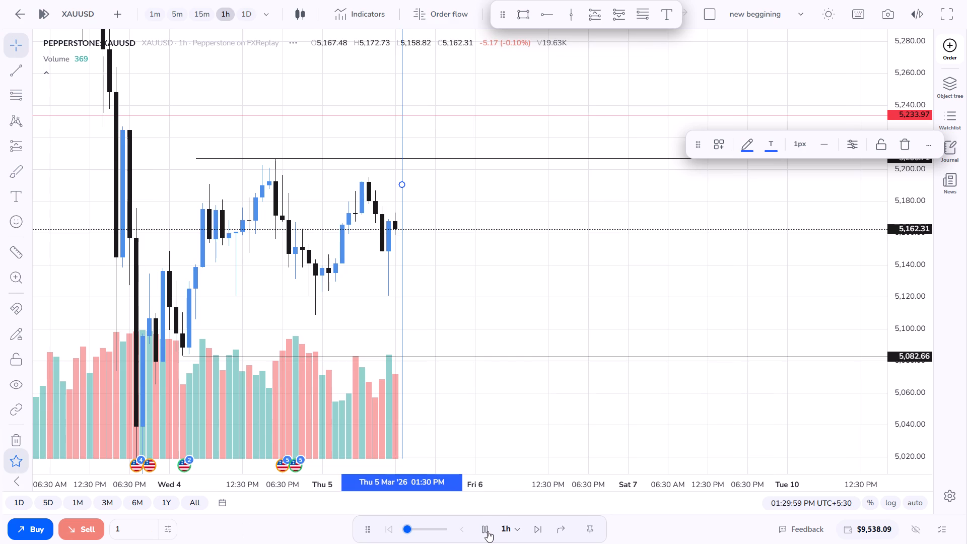
pyautogui.click(488, 531)
# Switch to the 15m chart and examine the price action around the 1:30 PM vertical line and the March 4 high and low rays.
pyautogui.scroll(3, 418, 221)
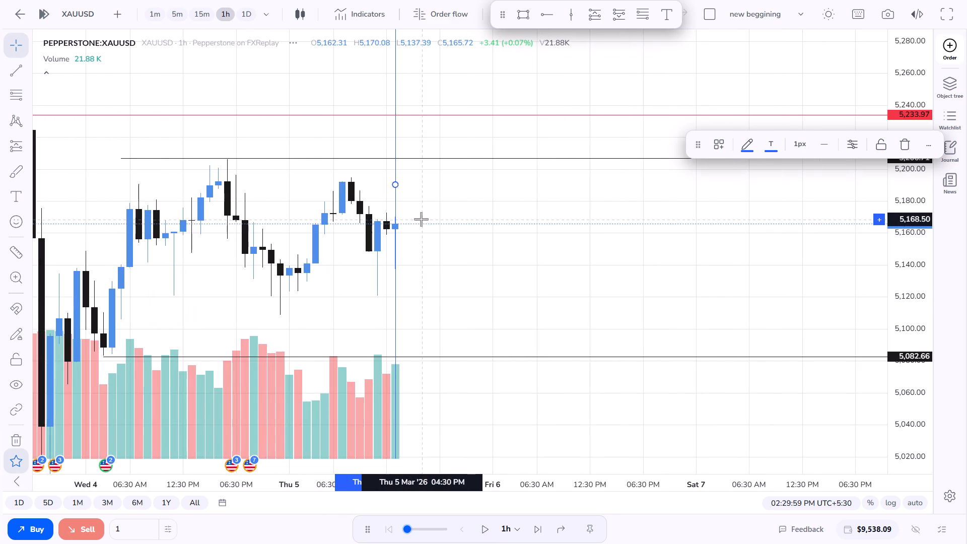
pyautogui.scroll(3, 423, 218)
pyautogui.scroll(-7, 423, 218)
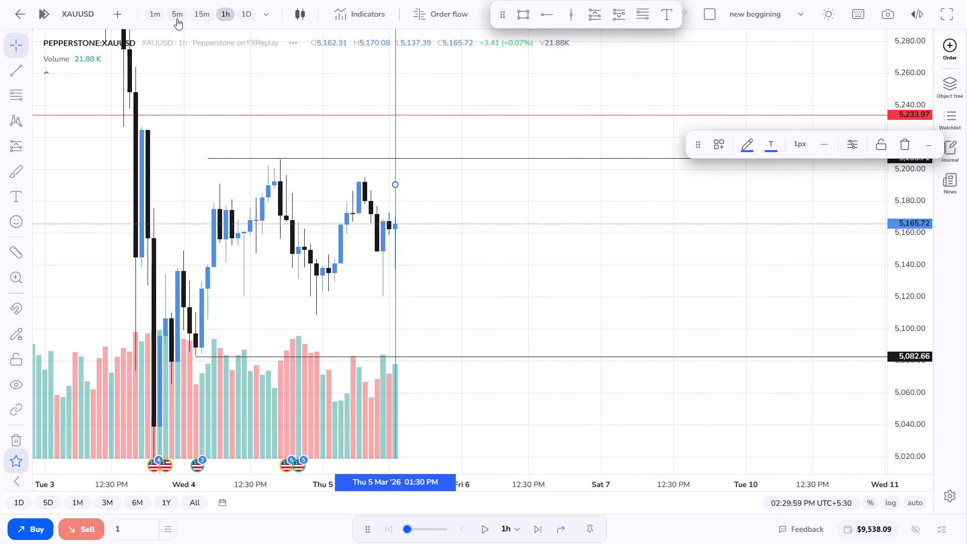
pyautogui.click(194, 10)
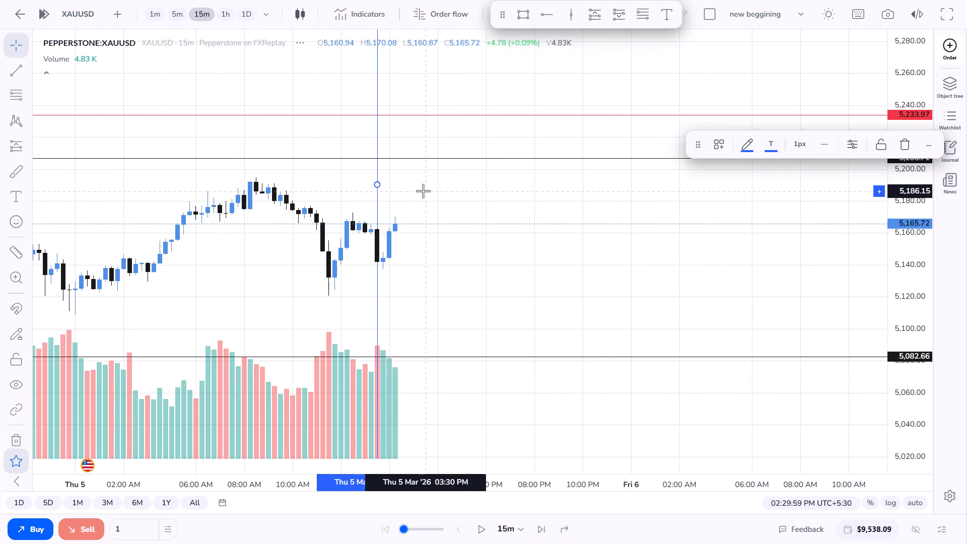
pyautogui.scroll(-3, 429, 201)
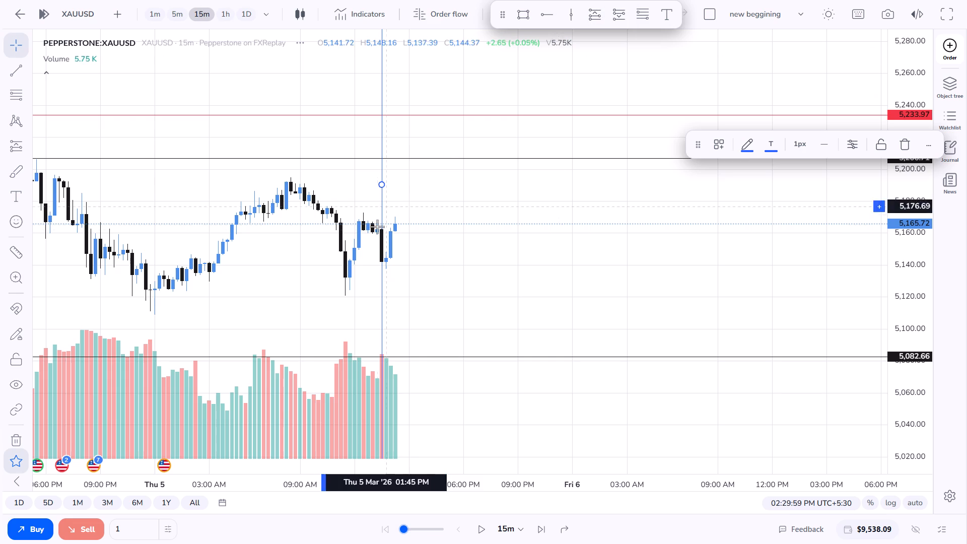
pyautogui.scroll(-5, 300, 218)
pyautogui.scroll(1, 301, 226)
pyautogui.moveTo(243, 205); pyautogui.dragTo(375, 248)
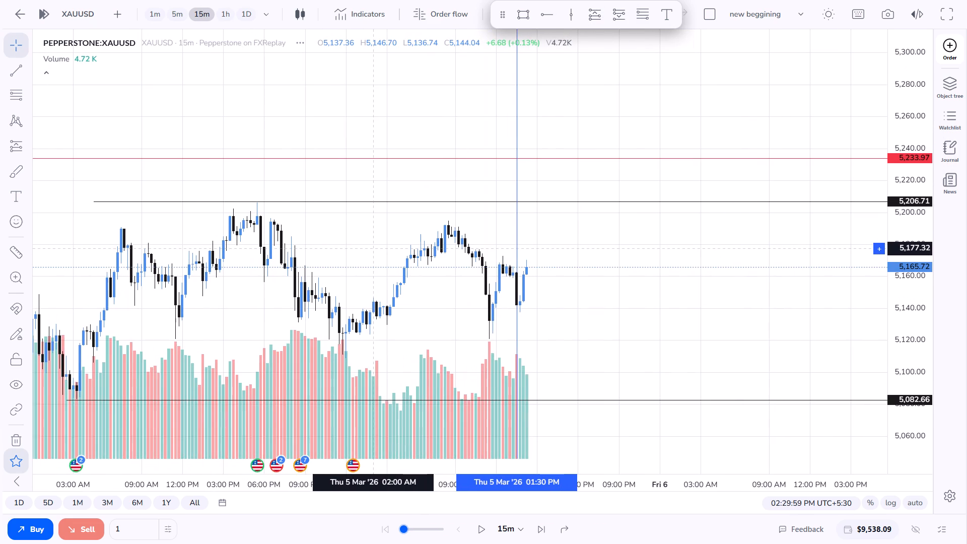
pyautogui.moveTo(375, 248); pyautogui.dragTo(334, 190)
pyautogui.scroll(4, 521, 243)
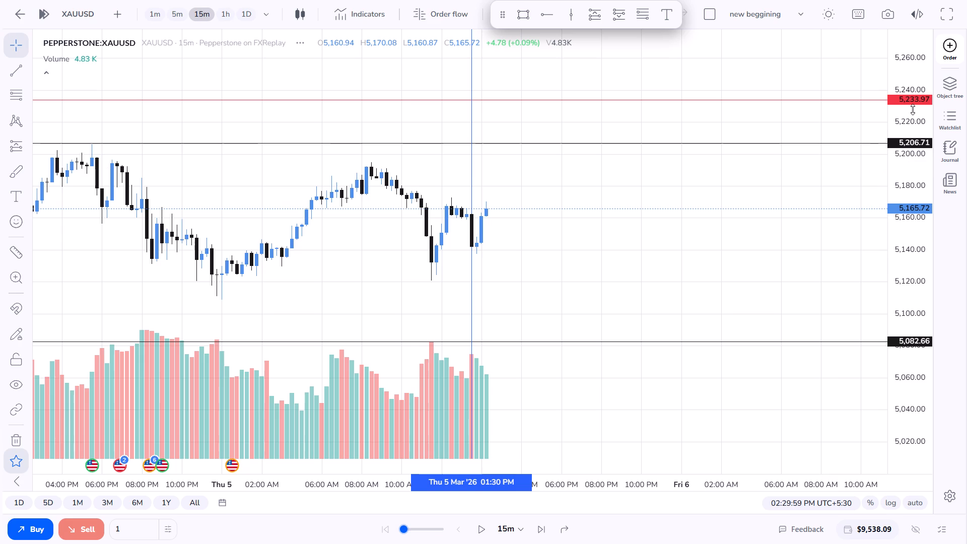
# Place a market buy of 0.06 units at 1% risk, with stop loss 5148.63 and take profit 5206.96.
pyautogui.click(960, 49)
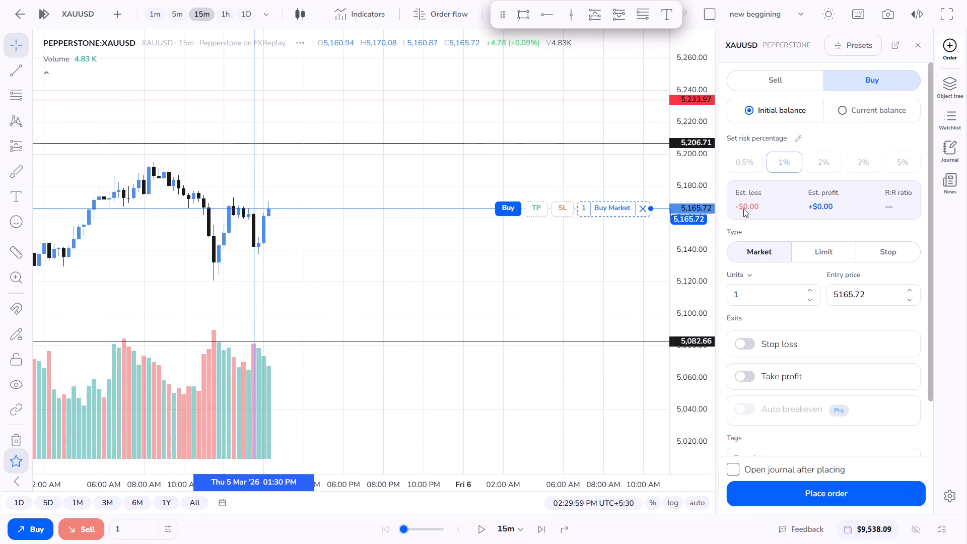
pyautogui.moveTo(560, 209); pyautogui.dragTo(565, 227)
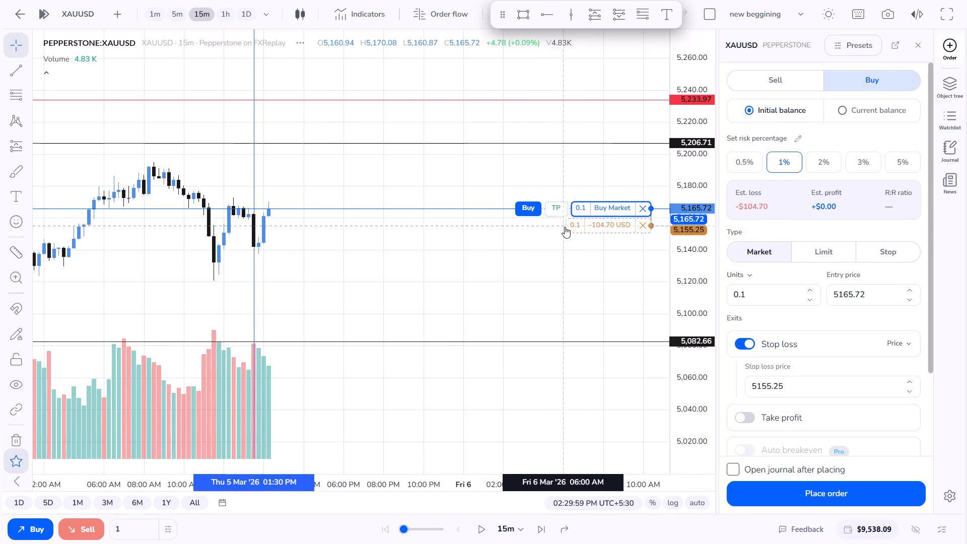
pyautogui.moveTo(565, 227); pyautogui.dragTo(566, 235)
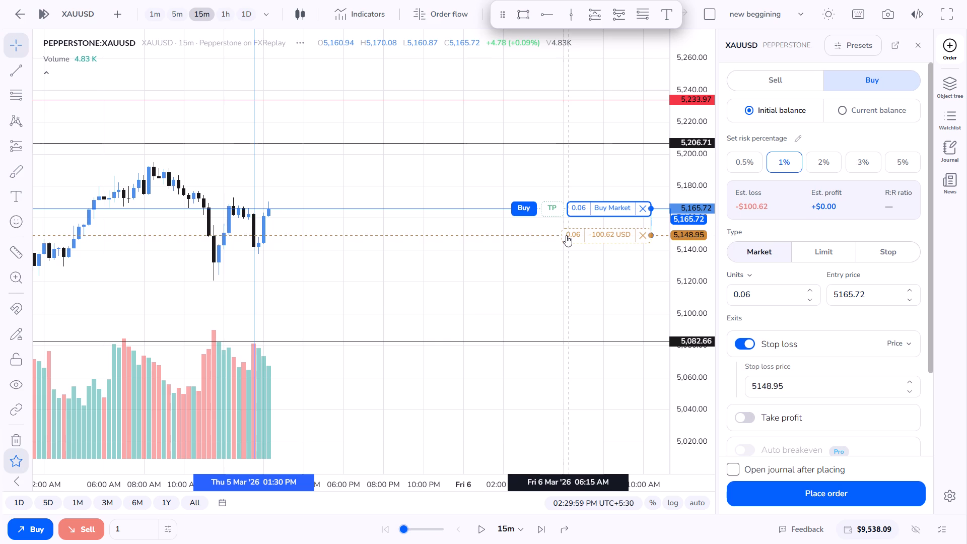
pyautogui.moveTo(566, 235); pyautogui.dragTo(566, 236)
pyautogui.moveTo(554, 209); pyautogui.dragTo(547, 144)
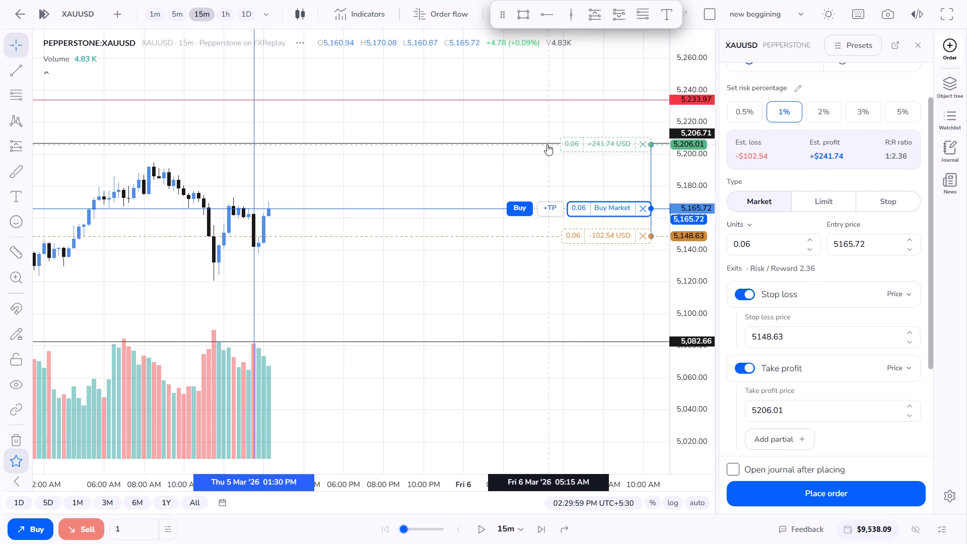
pyautogui.moveTo(547, 144); pyautogui.dragTo(547, 143)
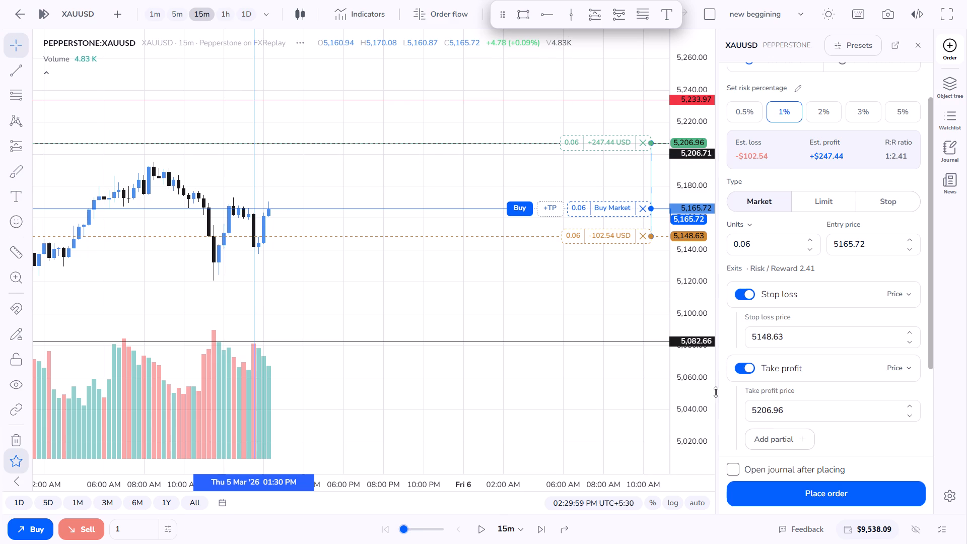
pyautogui.click(790, 500)
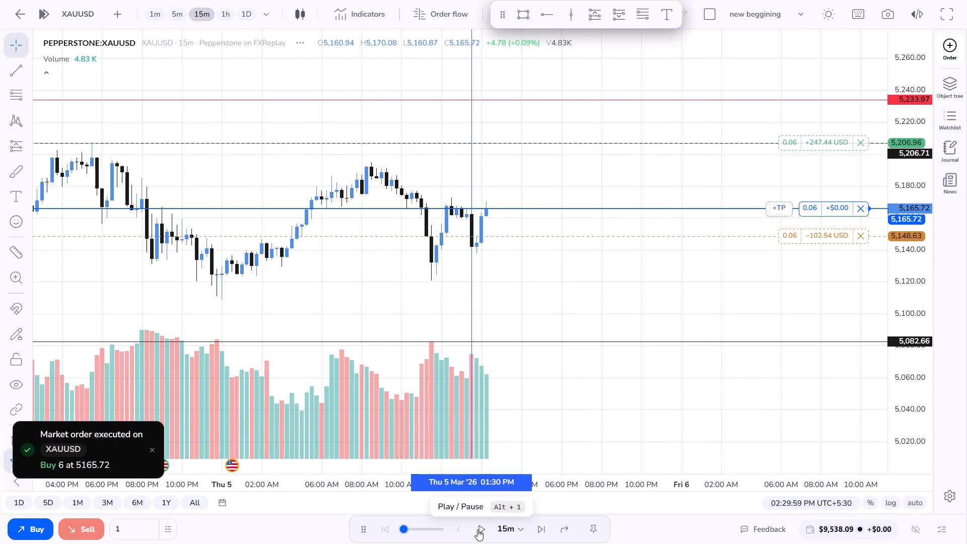
# Switch to the 5m chart and place a second market buy of 1 unit without stop loss or take profit.
pyautogui.click(183, 5)
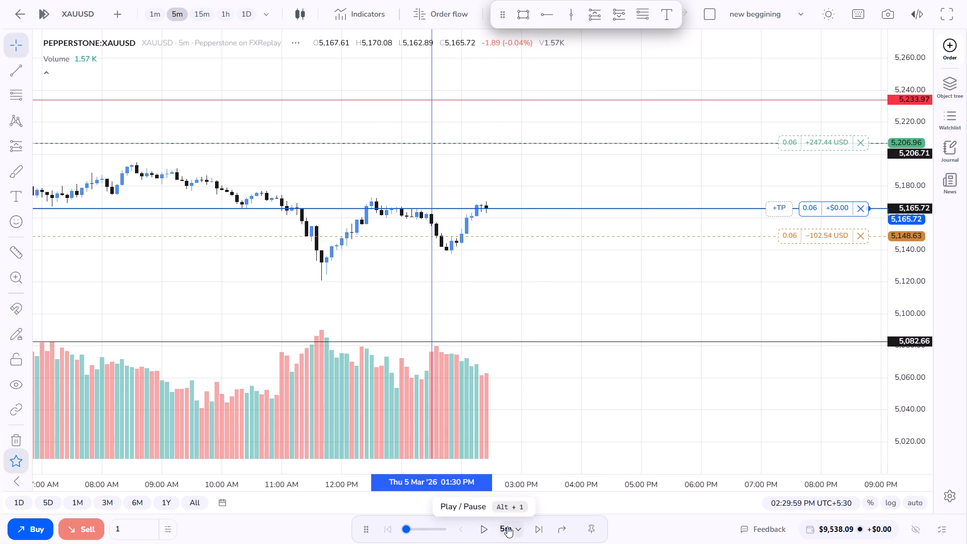
pyautogui.click(953, 45)
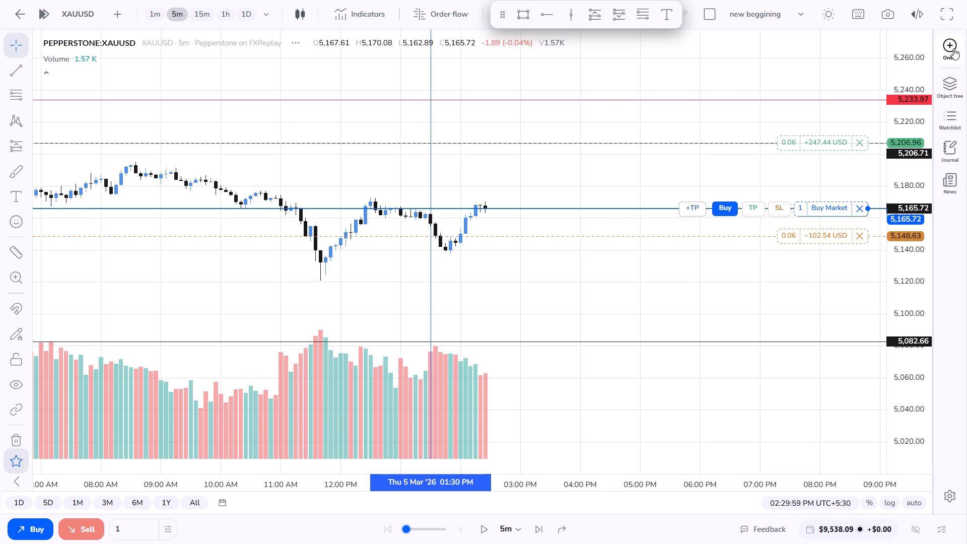
pyautogui.click(858, 488)
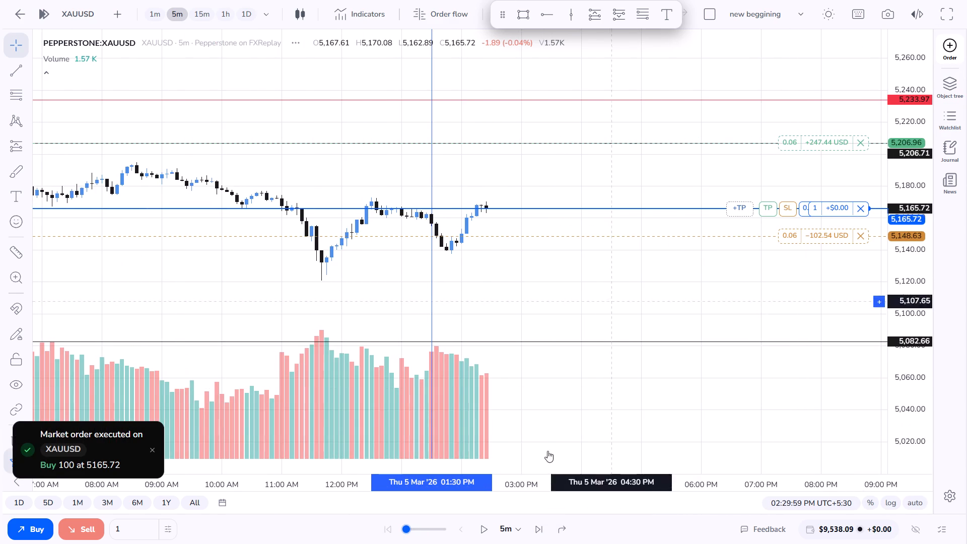
# Replay the 5m chart forward in short bursts to 3:34:59 PM on March 5 with both buys open.
pyautogui.click(488, 531)
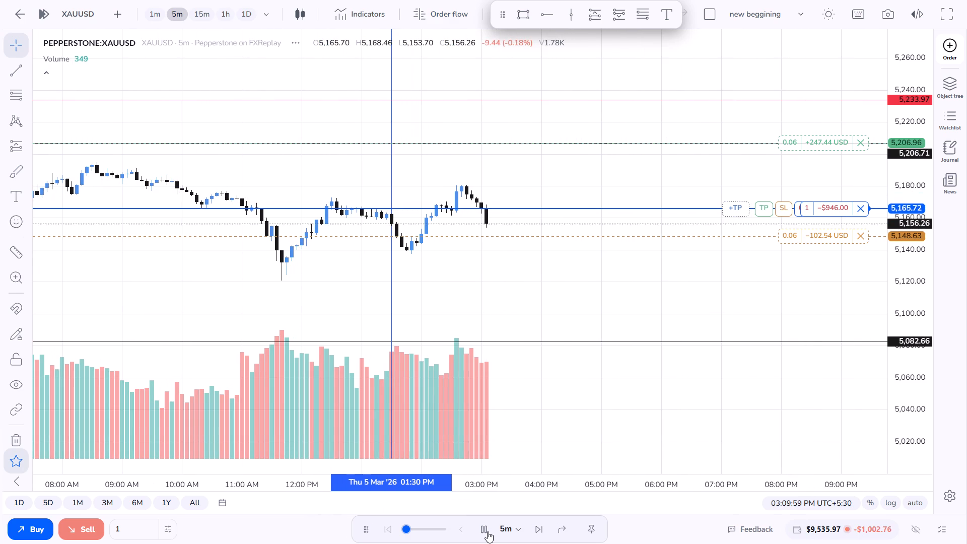
pyautogui.click(488, 531)
pyautogui.click(488, 531)
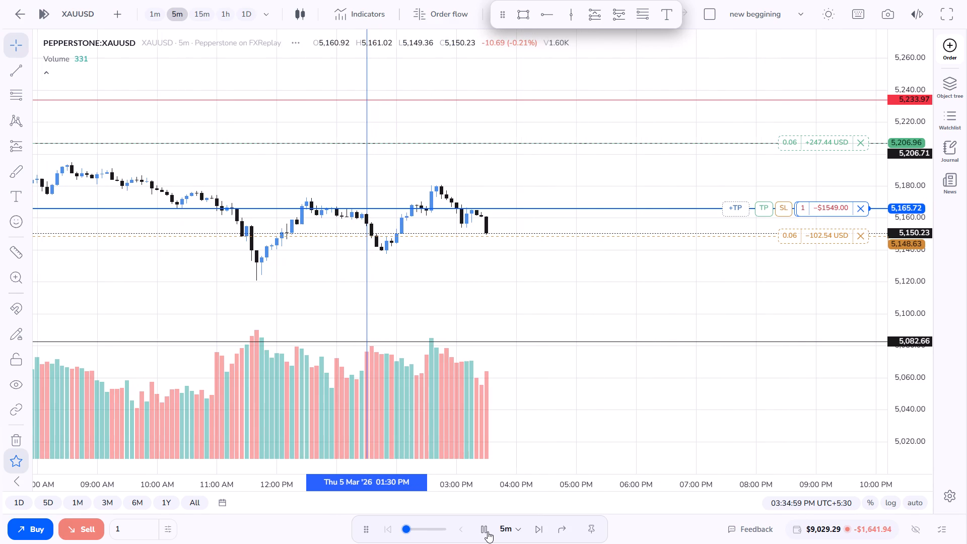
pyautogui.click(488, 531)
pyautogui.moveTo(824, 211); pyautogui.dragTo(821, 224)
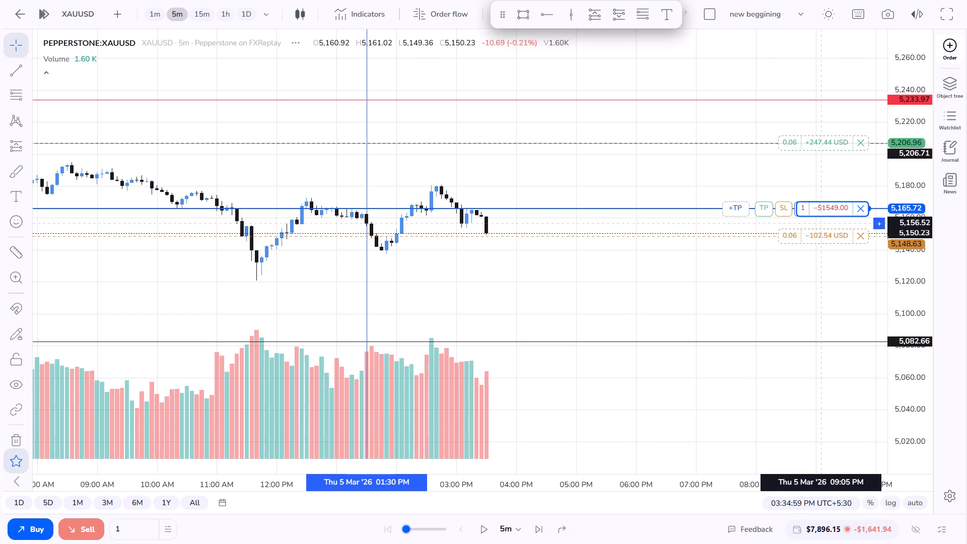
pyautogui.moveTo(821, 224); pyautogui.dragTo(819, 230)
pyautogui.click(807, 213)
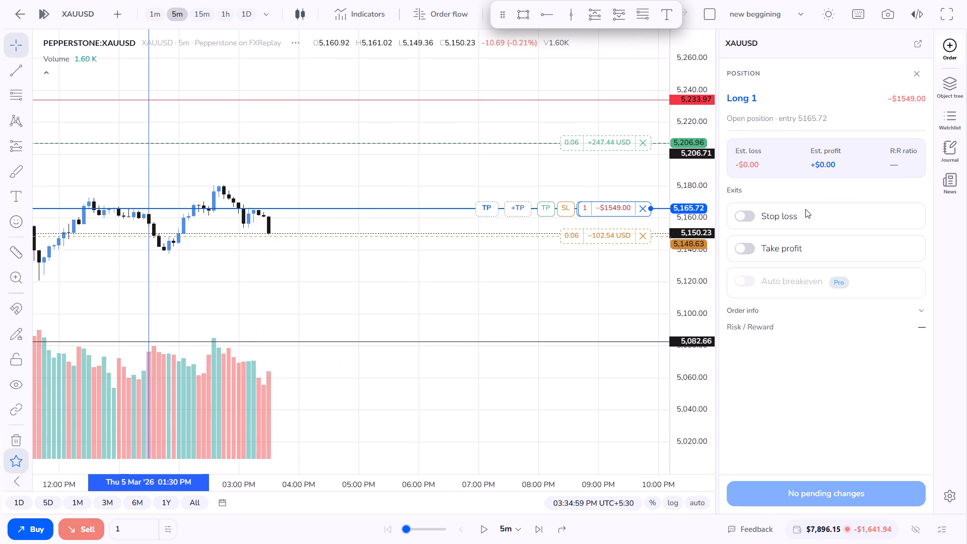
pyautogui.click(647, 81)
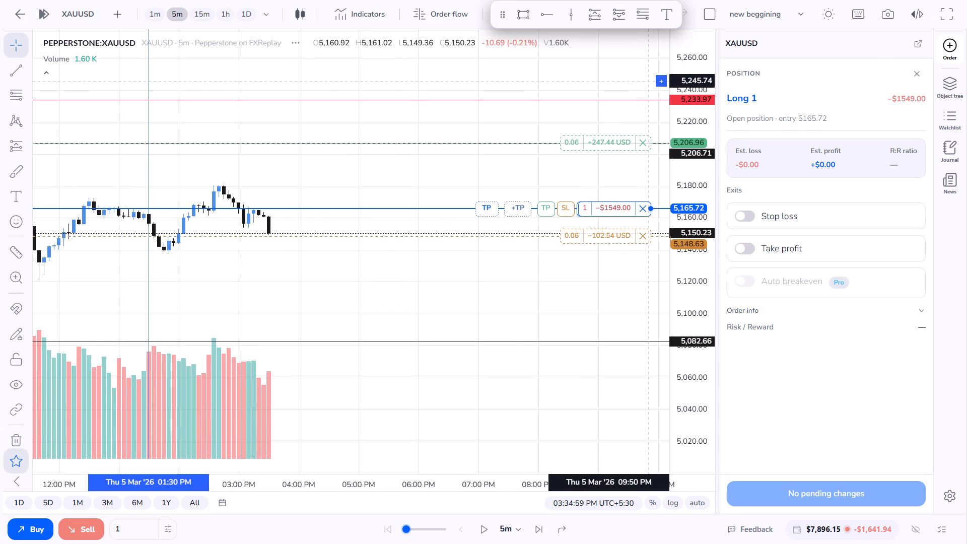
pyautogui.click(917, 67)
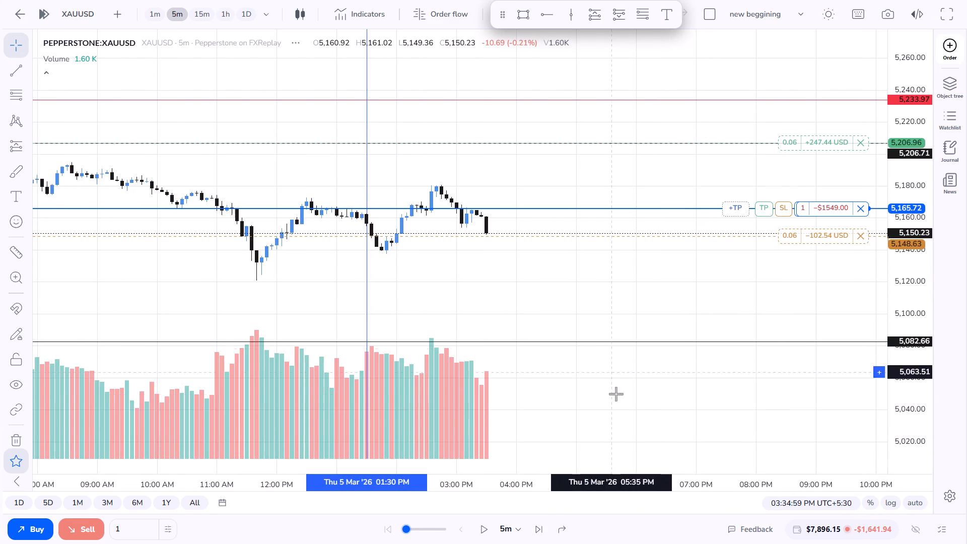
# Resume the 5m replay and let it run past 5:29:59 PM on March 5.
pyautogui.click(482, 527)
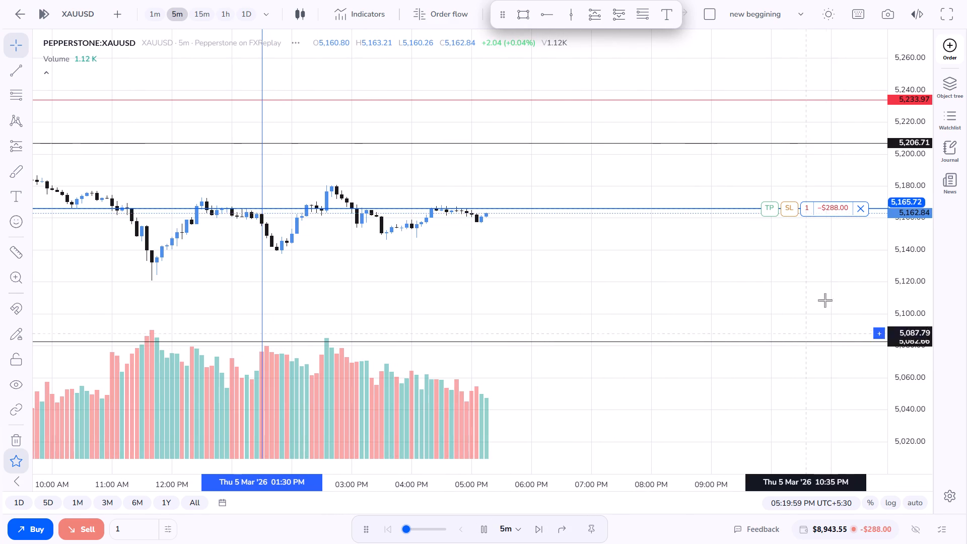
# Close 100% of the remaining 1-lot long position.
pyautogui.click(856, 207)
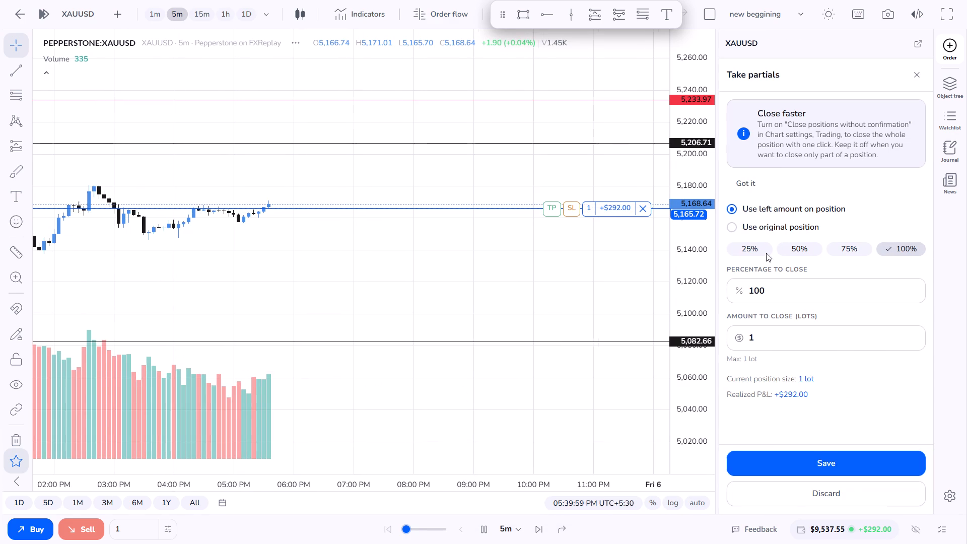
pyautogui.click(775, 467)
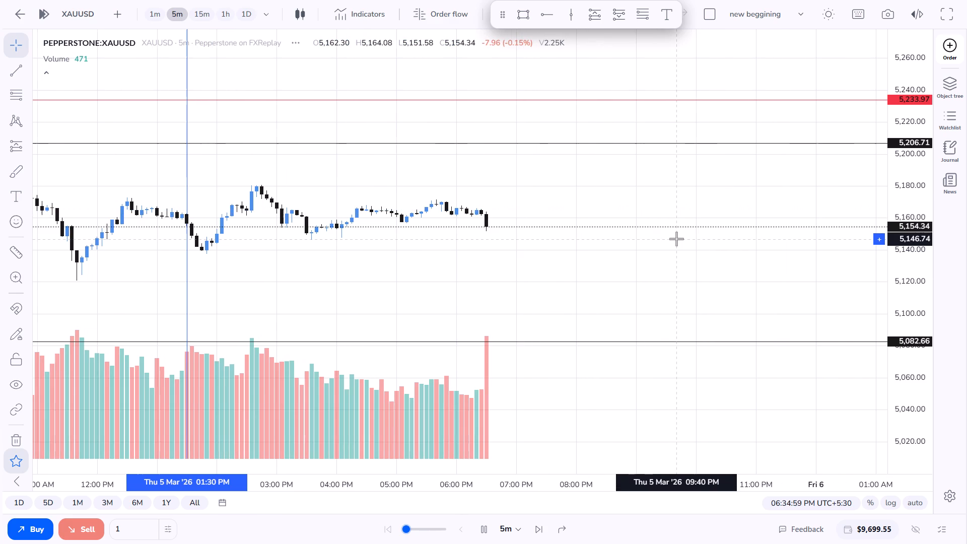
# Let the 5m replay run on to 12:14:59 AM on March 6 and pause it there.
pyautogui.scroll(-12, 632, 241)
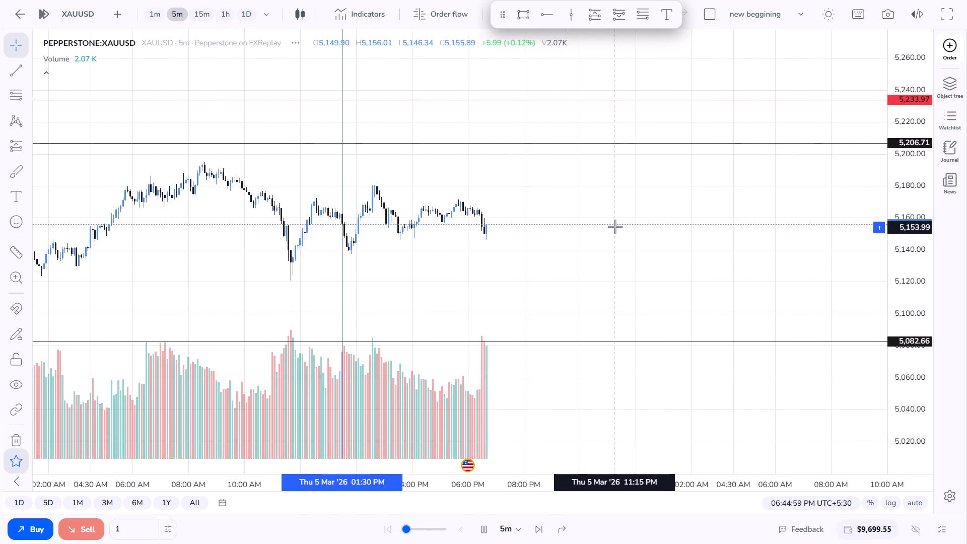
pyautogui.scroll(1, 615, 225)
pyautogui.scroll(-10, 615, 225)
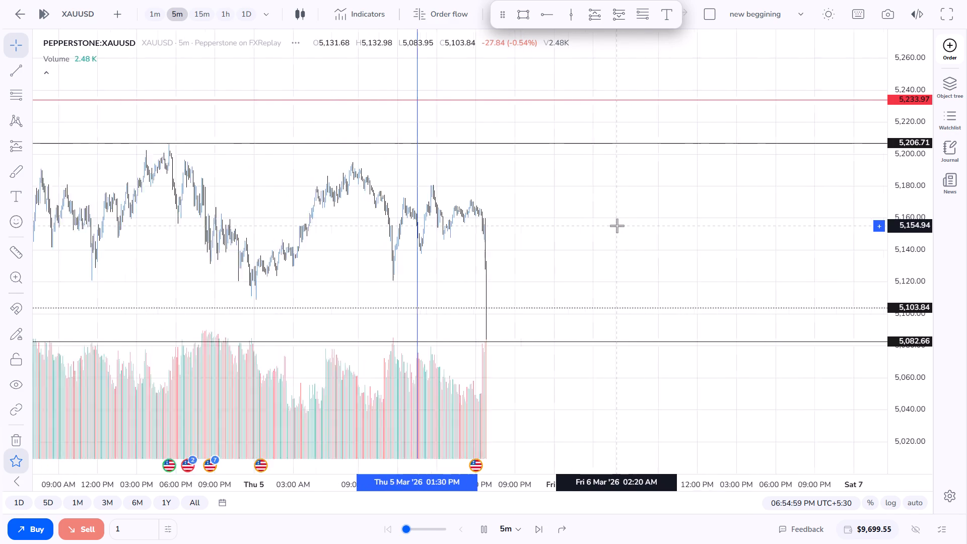
pyautogui.scroll(16, 599, 233)
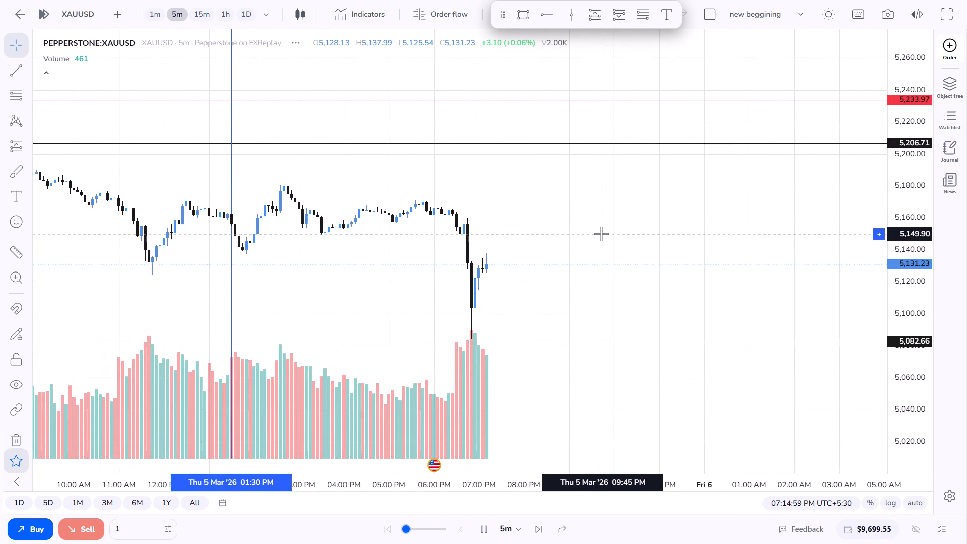
pyautogui.scroll(1, 601, 234)
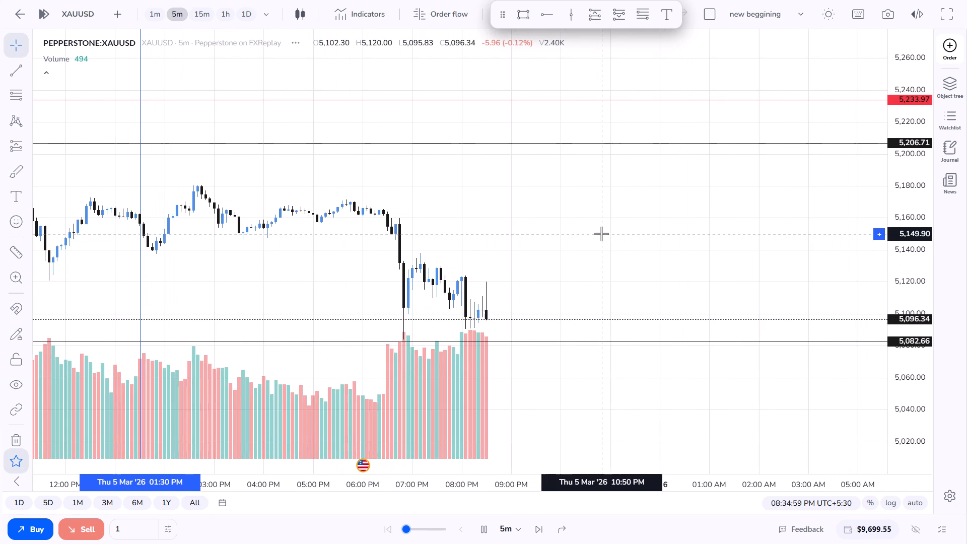
pyautogui.scroll(-2, 582, 282)
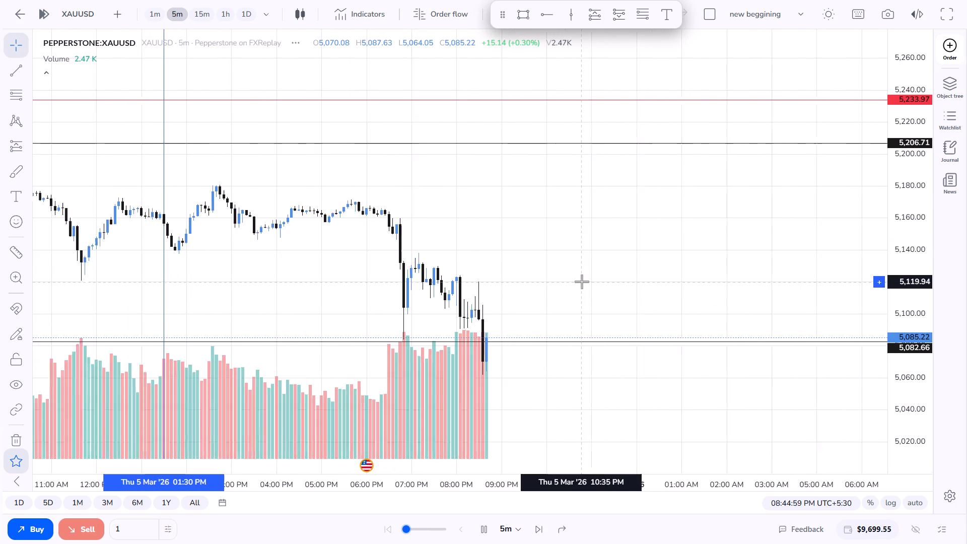
pyautogui.scroll(-3, 582, 282)
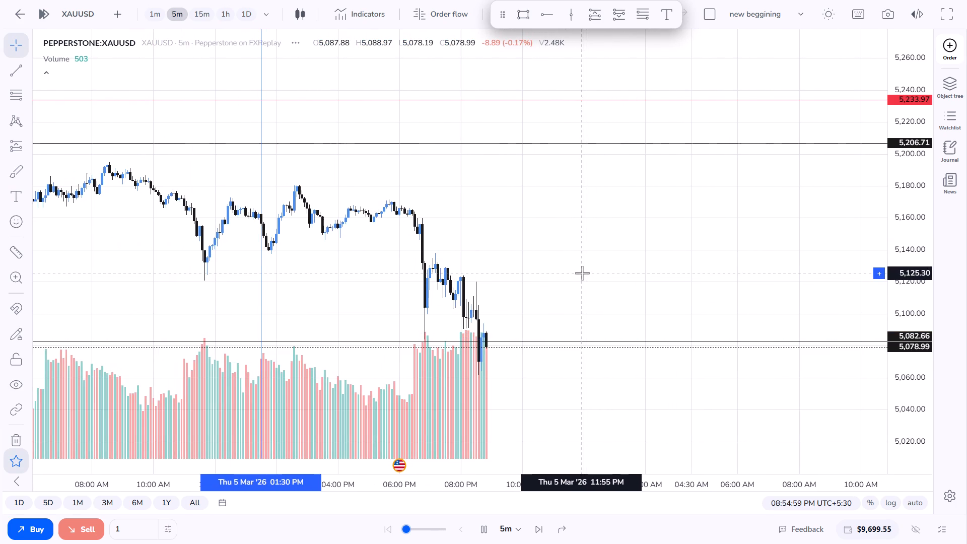
pyautogui.scroll(4, 582, 273)
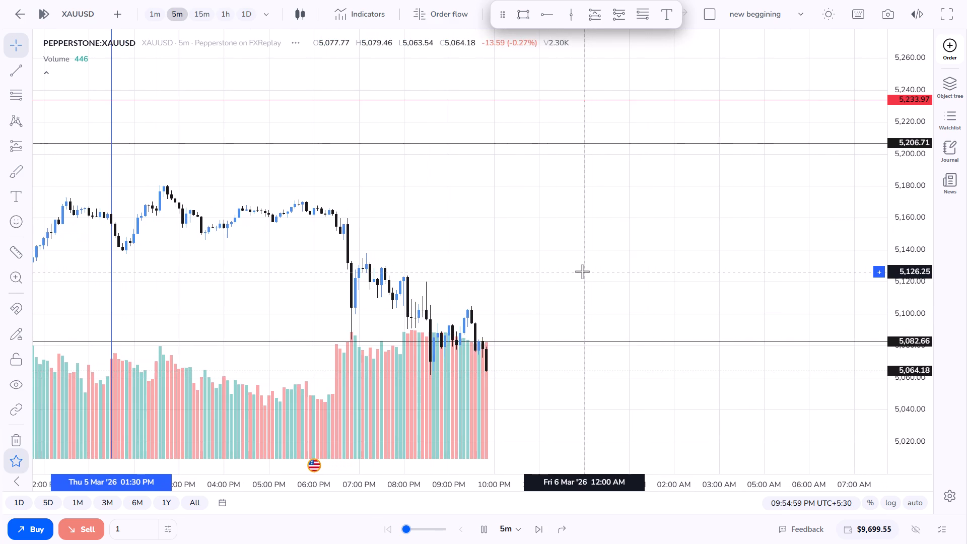
pyautogui.scroll(-5, 582, 271)
pyautogui.moveTo(579, 271); pyautogui.dragTo(620, 138)
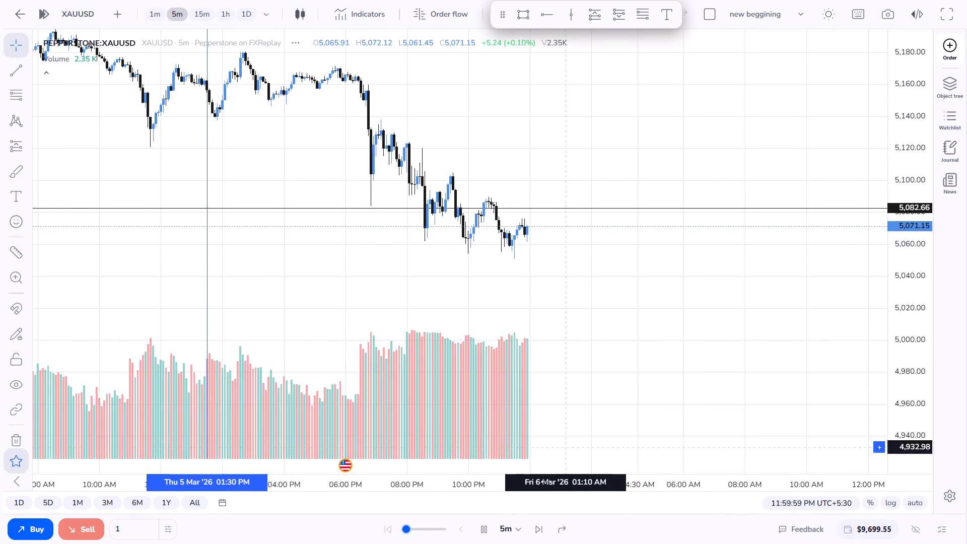
pyautogui.click(489, 529)
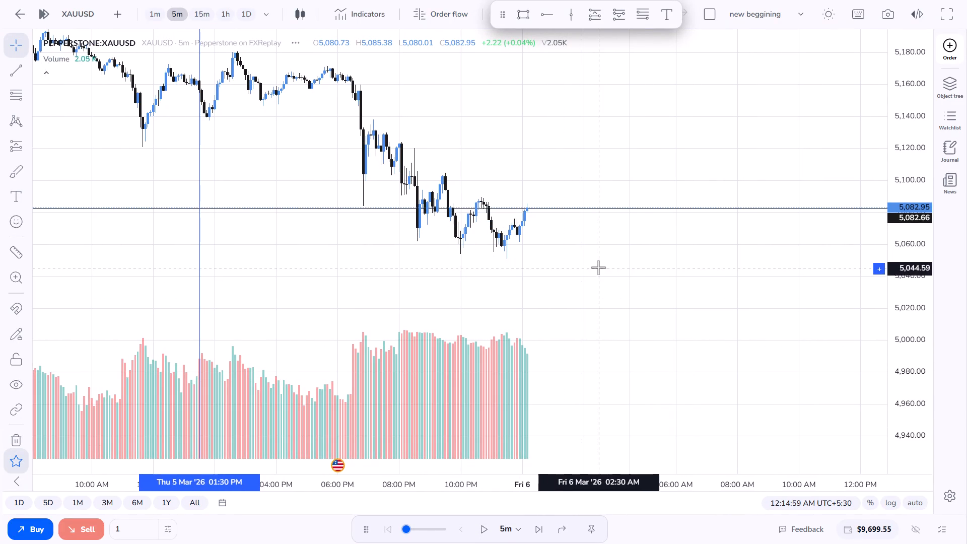
# Switch to the 1D chart and delete the vertical line marking March 5, 01:30 PM.
pyautogui.scroll(-5, 599, 266)
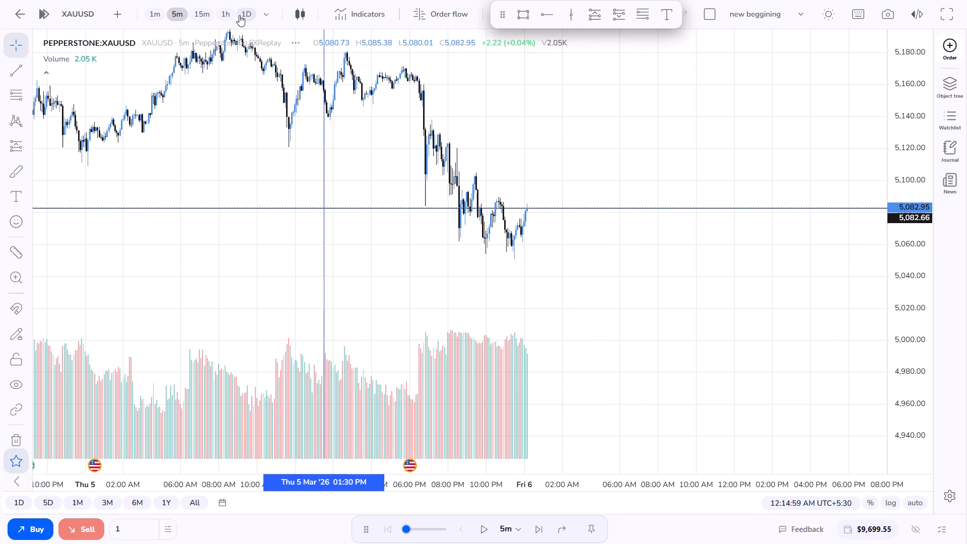
pyautogui.click(239, 15)
pyautogui.scroll(14, 648, 157)
pyautogui.middleClick(643, 158)
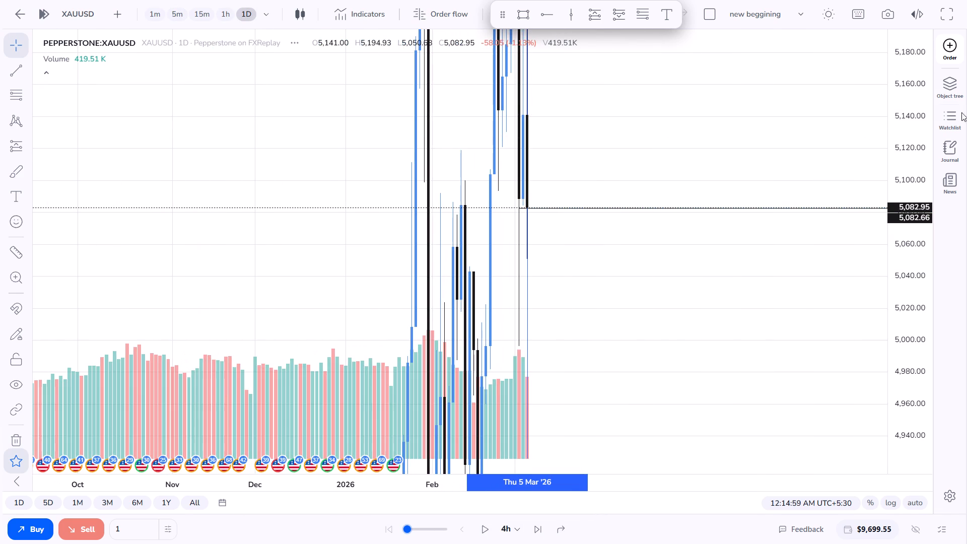
pyautogui.scroll(-19, 928, 122)
pyautogui.scroll(6, 490, 133)
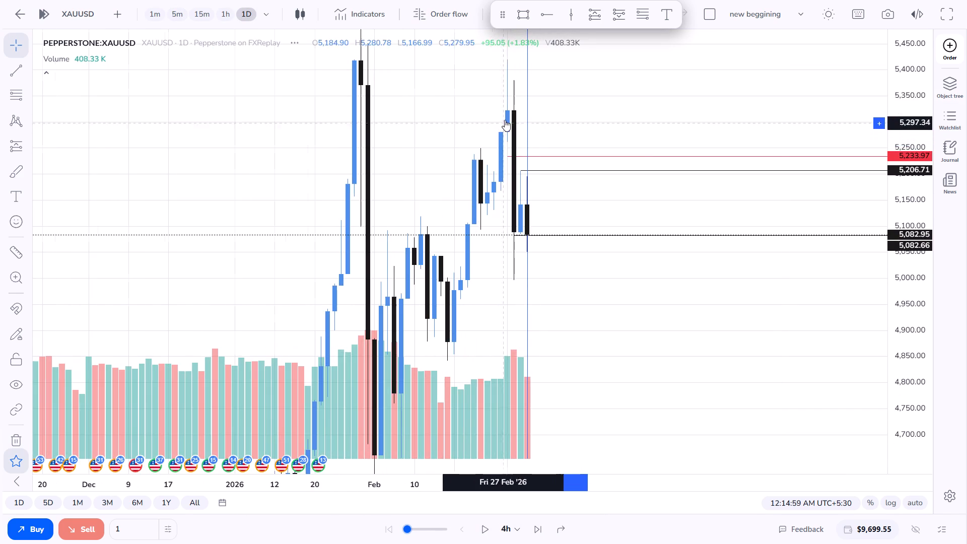
pyautogui.click(528, 107)
pyautogui.click(900, 144)
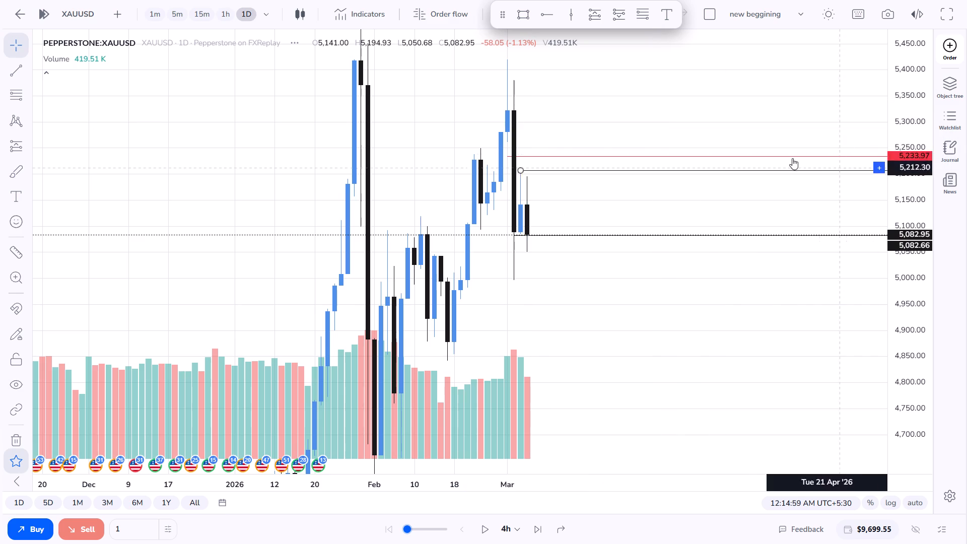
# Move the upper black horizontal ray onto the March 5 daily candle's high, at about 5,194.15.
pyautogui.click(662, 170)
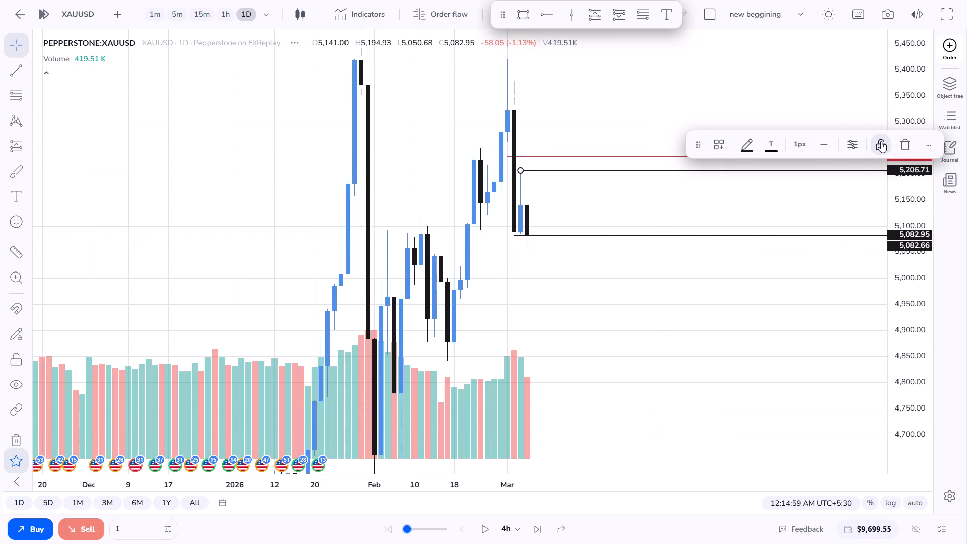
pyautogui.moveTo(669, 170); pyautogui.dragTo(669, 171)
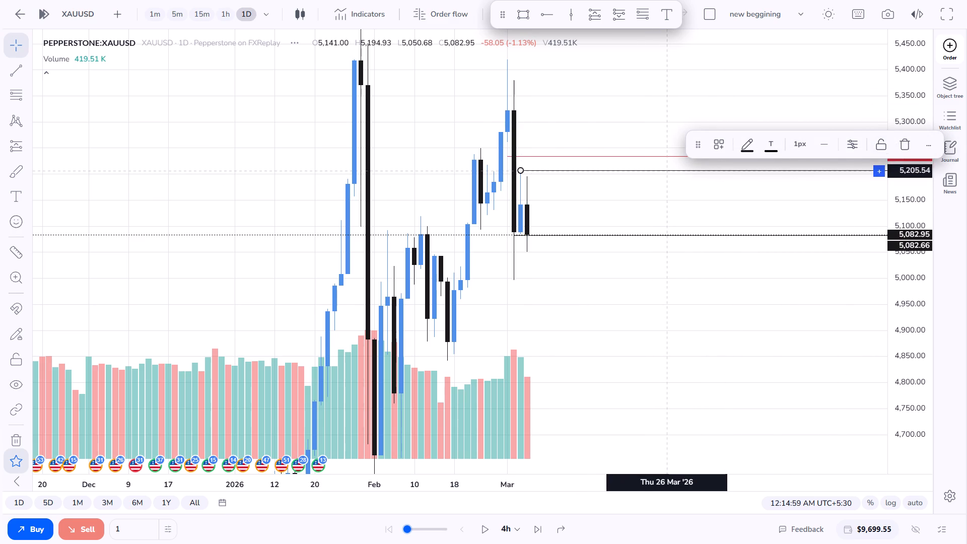
pyautogui.moveTo(669, 171); pyautogui.dragTo(675, 174)
pyautogui.click(669, 195)
pyautogui.click(676, 172)
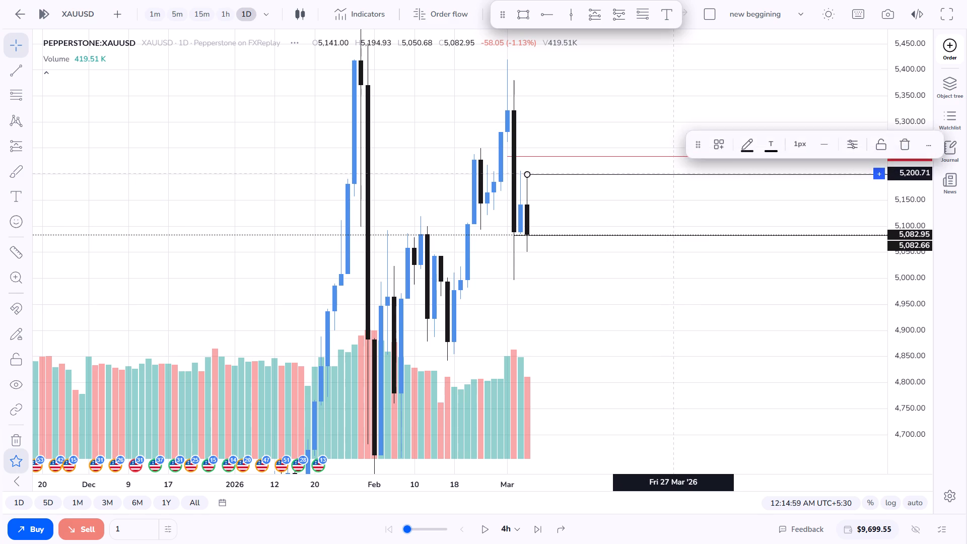
pyautogui.click(673, 184)
pyautogui.click(674, 178)
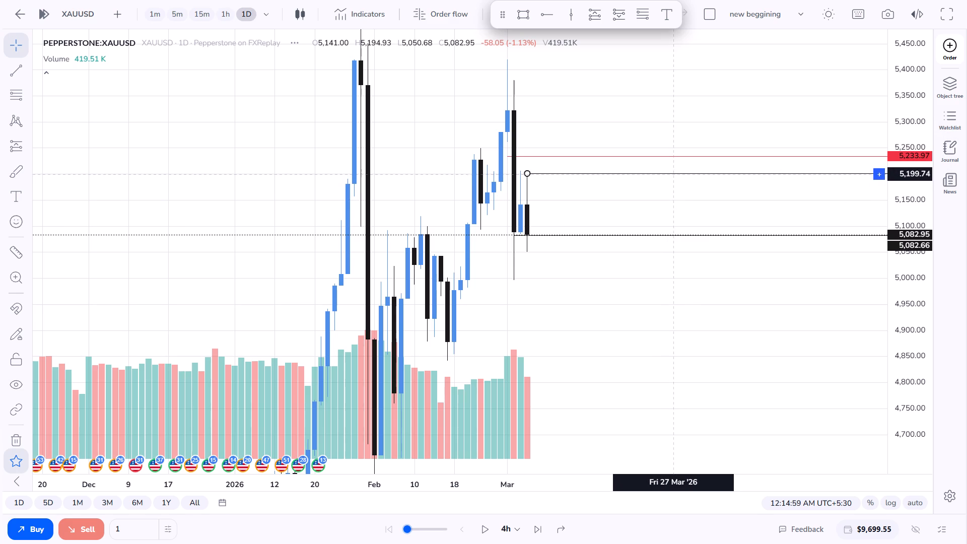
pyautogui.click(673, 185)
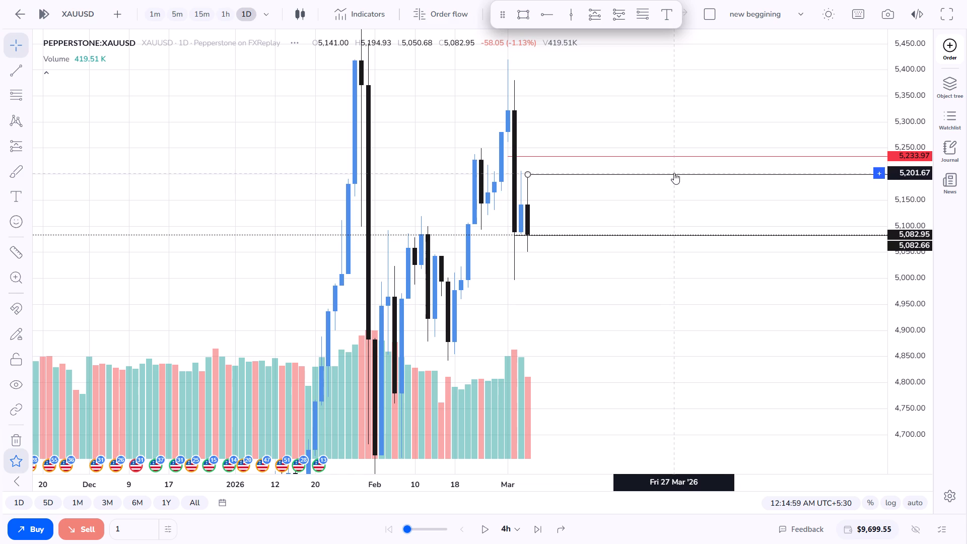
pyautogui.click(674, 173)
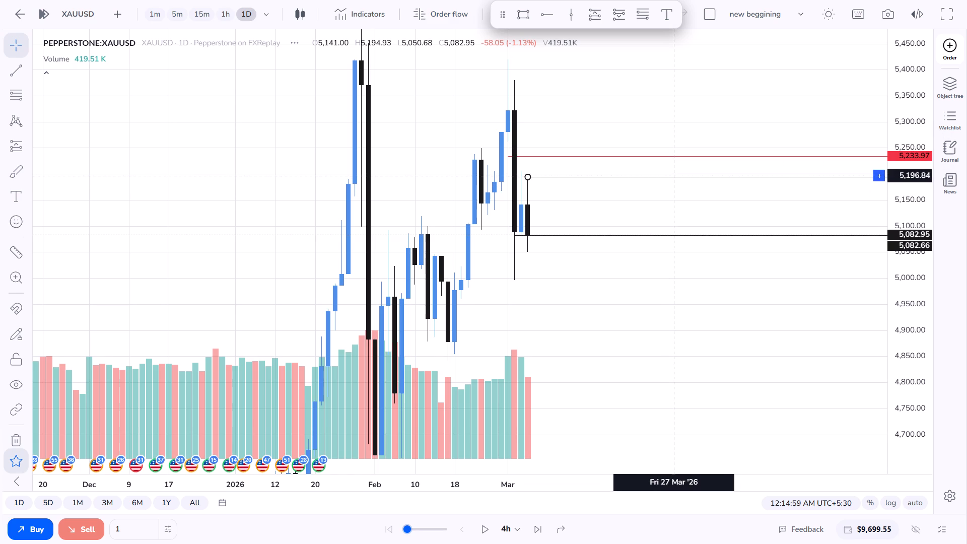
pyautogui.click(675, 189)
# Move the lower black horizontal ray onto the March 5 daily candle's low, at about 5,052.70.
pyautogui.moveTo(678, 234); pyautogui.dragTo(678, 241)
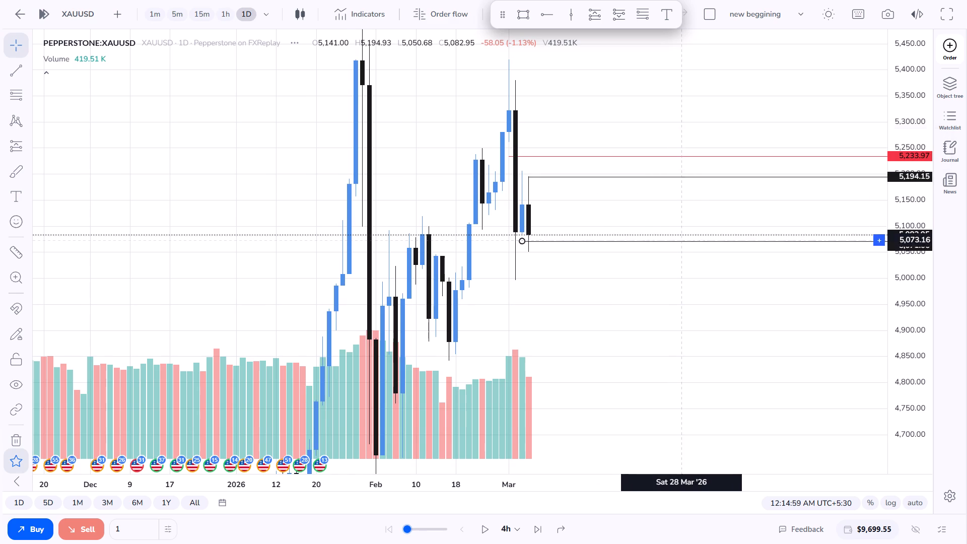
pyautogui.moveTo(678, 241); pyautogui.dragTo(683, 249)
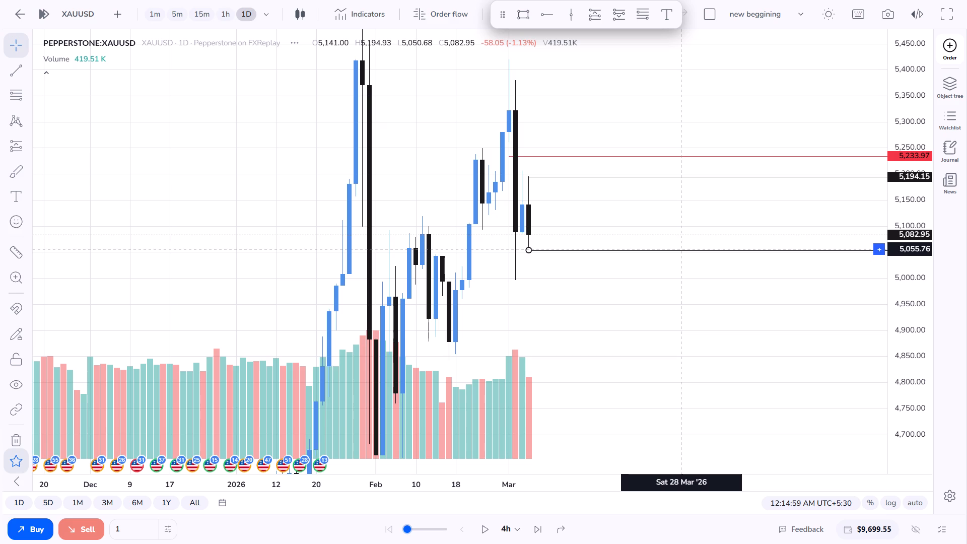
pyautogui.moveTo(683, 249); pyautogui.dragTo(682, 249)
pyautogui.click(682, 260)
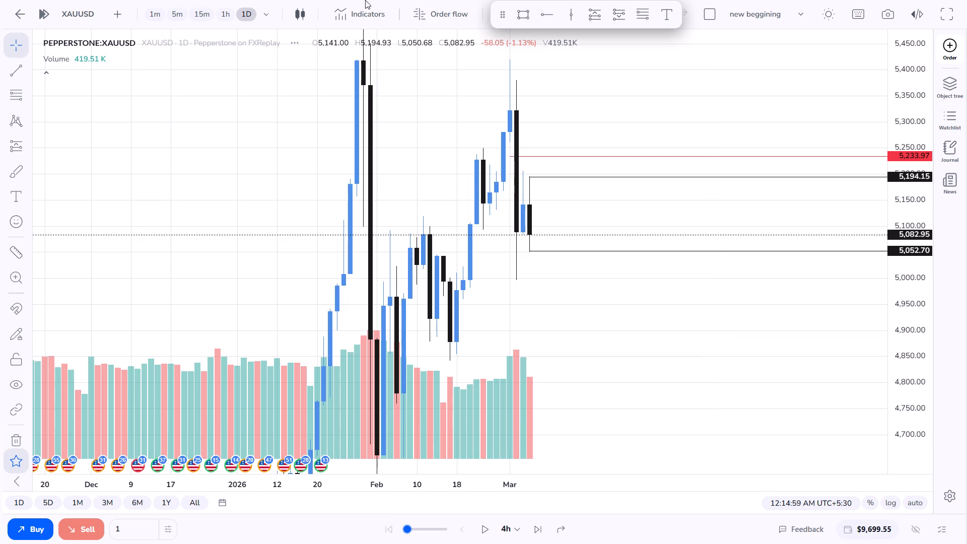
# Switch to the 1h chart, replay price forward to 7:29:59 AM on March 6, and pause.
pyautogui.click(230, 10)
pyautogui.scroll(-6, 390, 99)
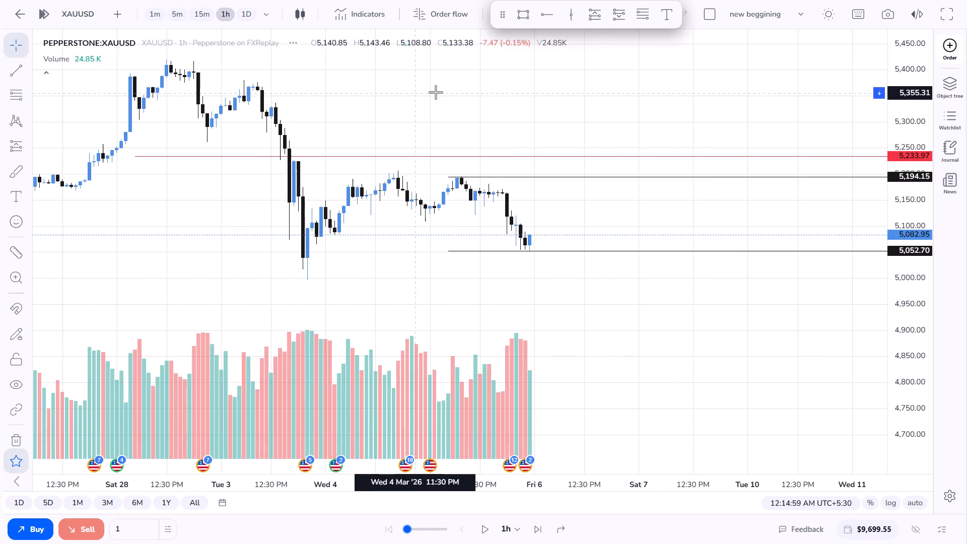
pyautogui.scroll(-7, 431, 42)
pyautogui.scroll(5, 517, 315)
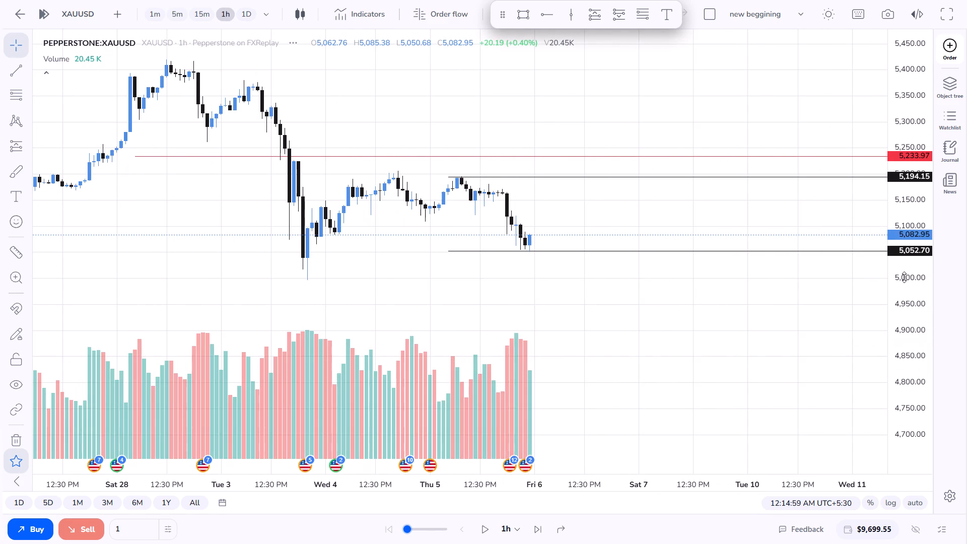
pyautogui.scroll(14, 901, 281)
pyautogui.scroll(7, 540, 181)
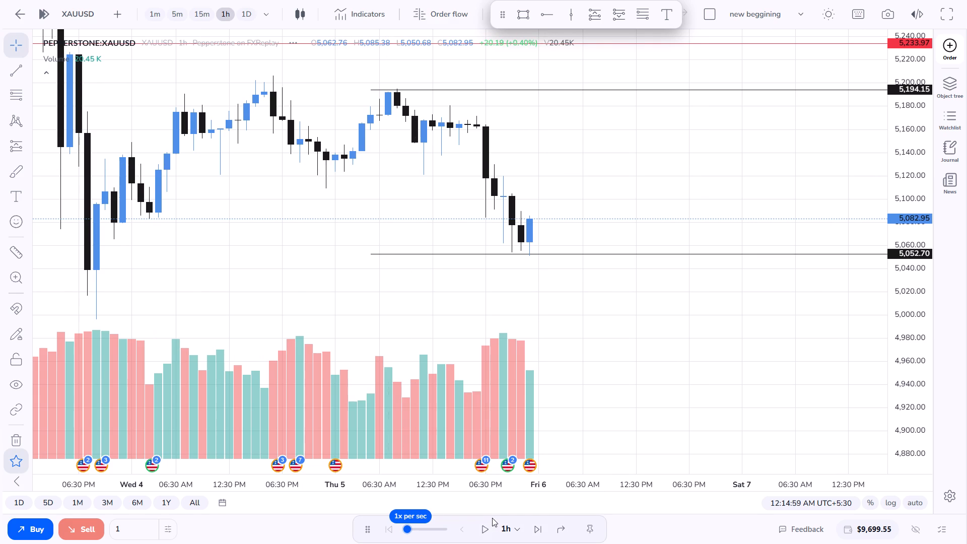
pyautogui.click(488, 530)
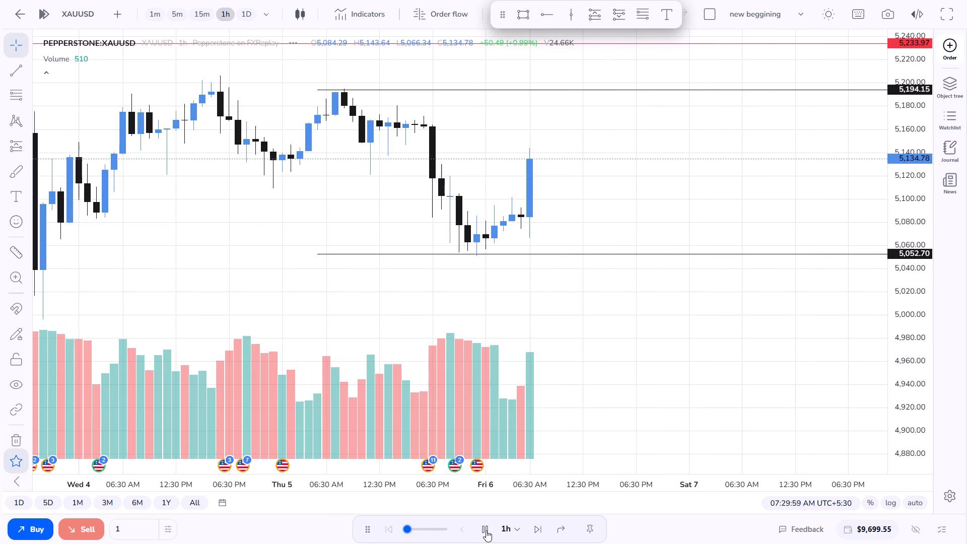
pyautogui.click(486, 530)
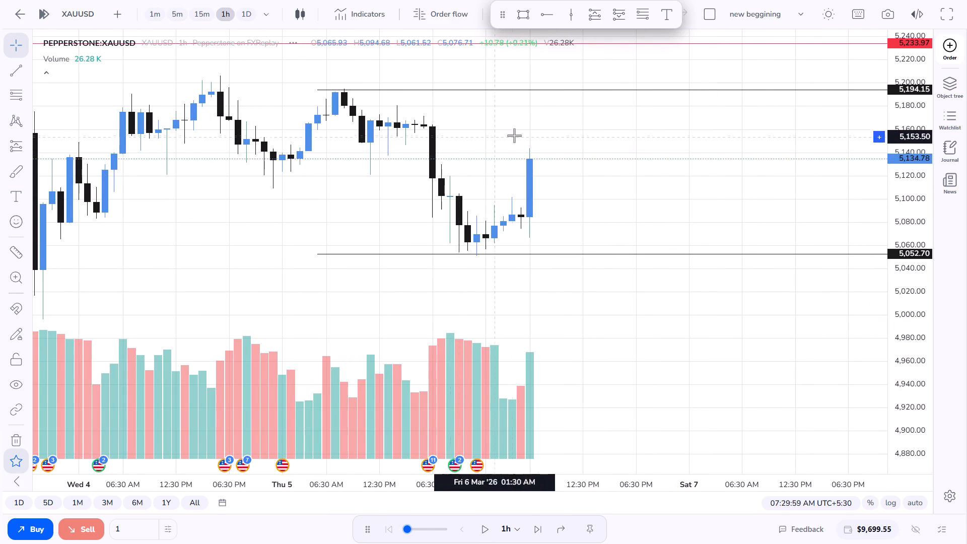
# Examine the March 6 price move between the marked high and low on the 1h, 15m, 5m and 1m charts, returning to 5m.
pyautogui.scroll(-1, 548, 153)
pyautogui.scroll(5, 544, 153)
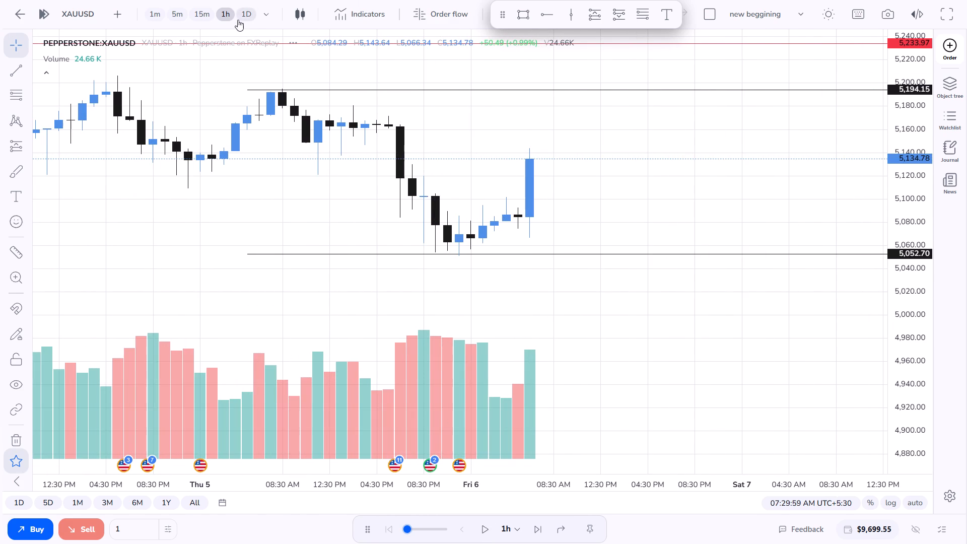
pyautogui.click(208, 18)
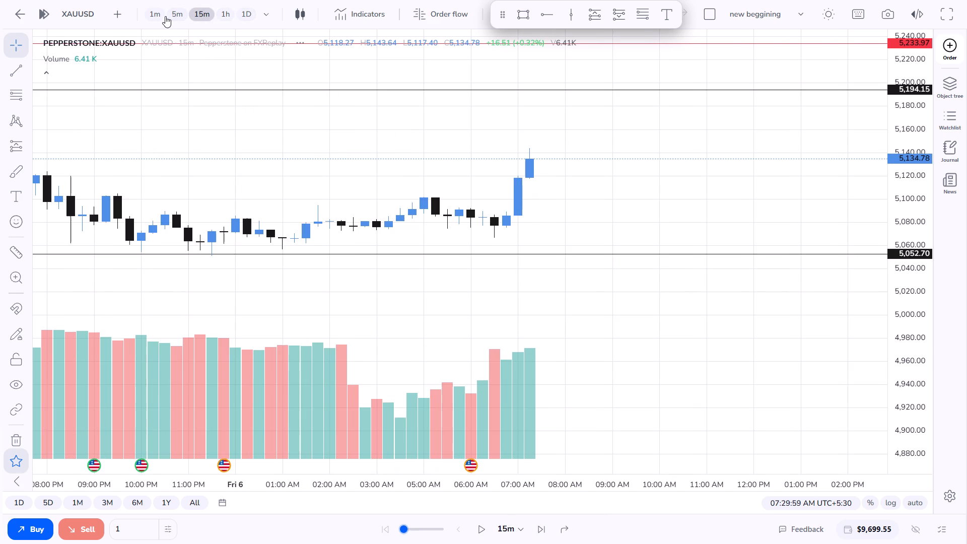
pyautogui.click(173, 14)
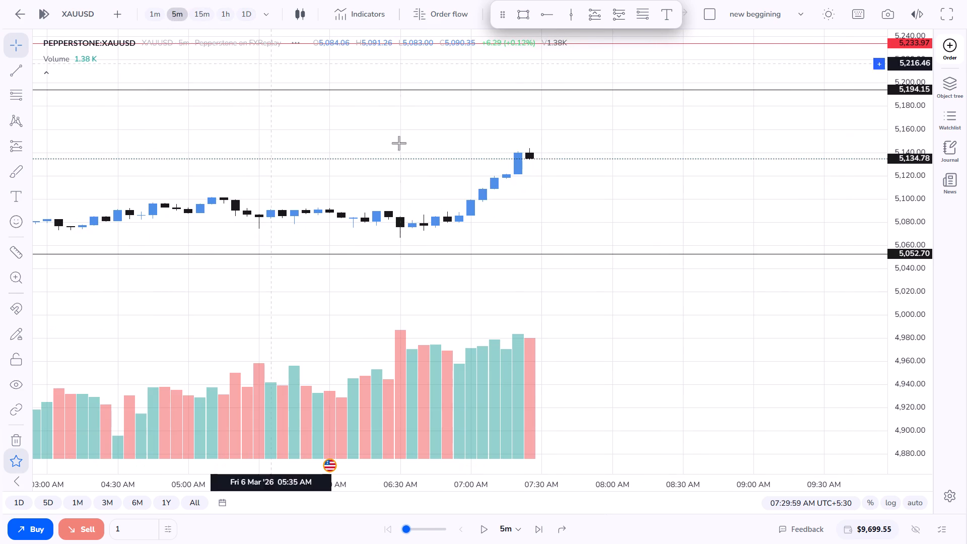
pyautogui.scroll(-8, 399, 144)
pyautogui.moveTo(426, 155); pyautogui.dragTo(354, 149)
pyautogui.scroll(-2, 362, 145)
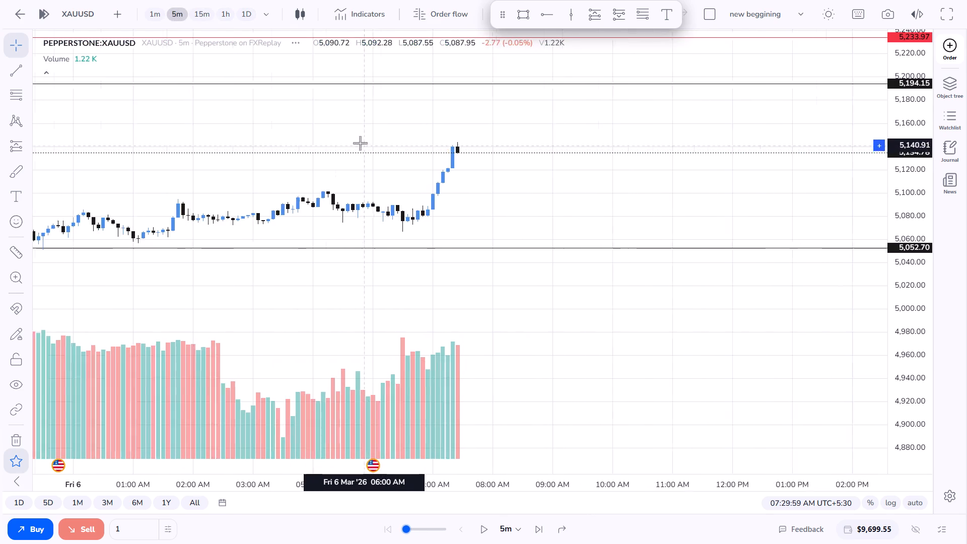
pyautogui.click(150, 9)
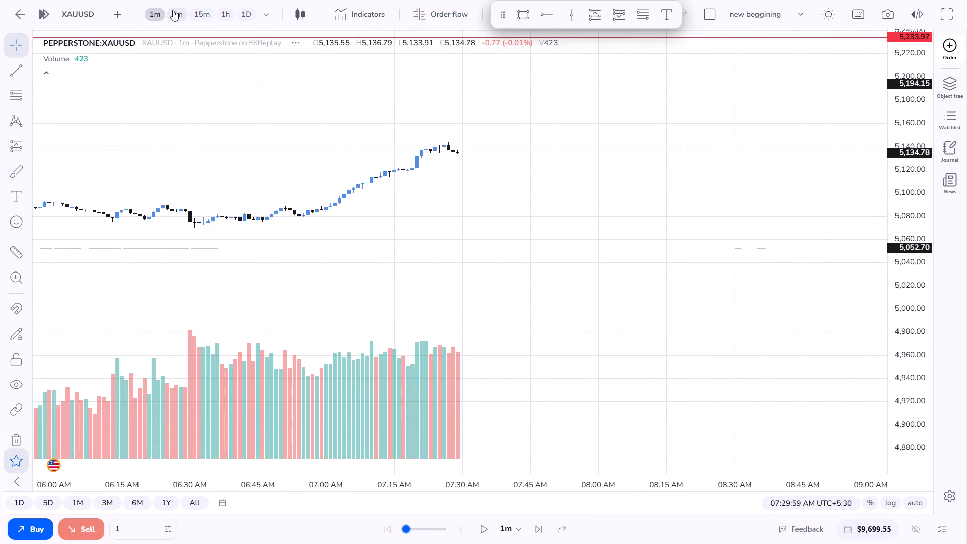
pyautogui.click(173, 10)
pyautogui.scroll(-4, 354, 137)
pyautogui.scroll(-4, 396, 162)
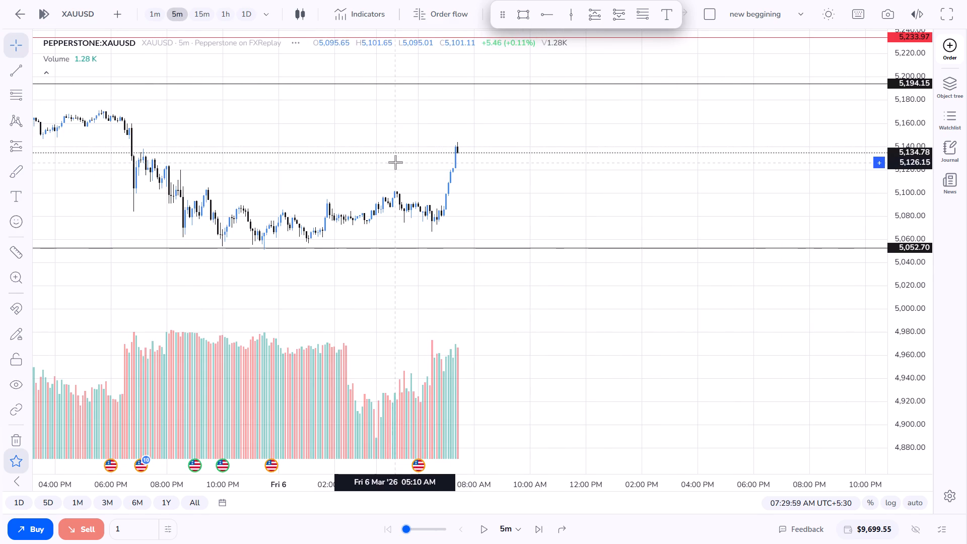
pyautogui.scroll(4, 444, 153)
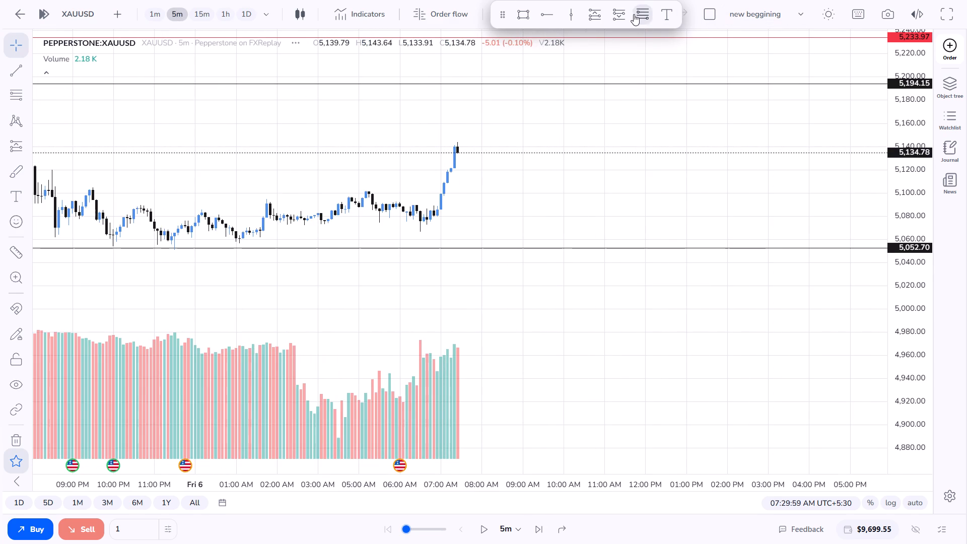
# Start a market sell order on XAUUSD with a stop loss at 5,170.00.
pyautogui.click(945, 50)
pyautogui.click(779, 71)
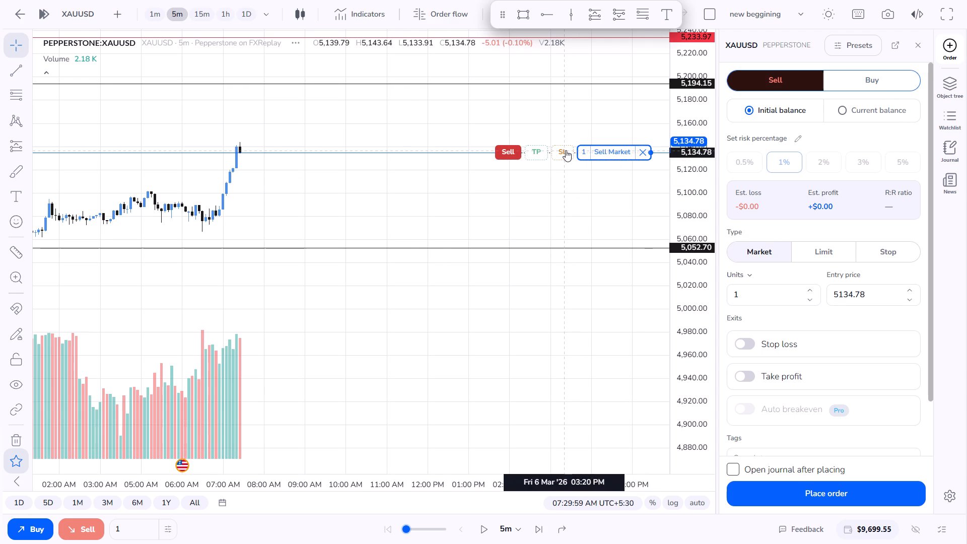
pyautogui.scroll(-5, 566, 150)
pyautogui.moveTo(565, 150); pyautogui.dragTo(563, 111)
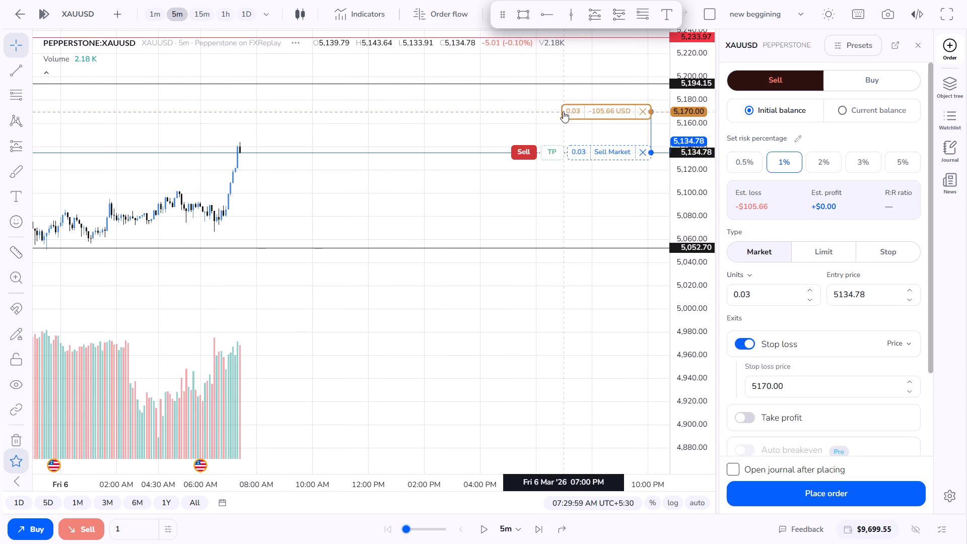
# Check the stop loss against earlier price action on 15m and 1h, and tighten it to about 5,154.81.
pyautogui.scroll(-5, 444, 115)
pyautogui.scroll(-5, 359, 136)
pyautogui.moveTo(200, 123); pyautogui.dragTo(306, 164)
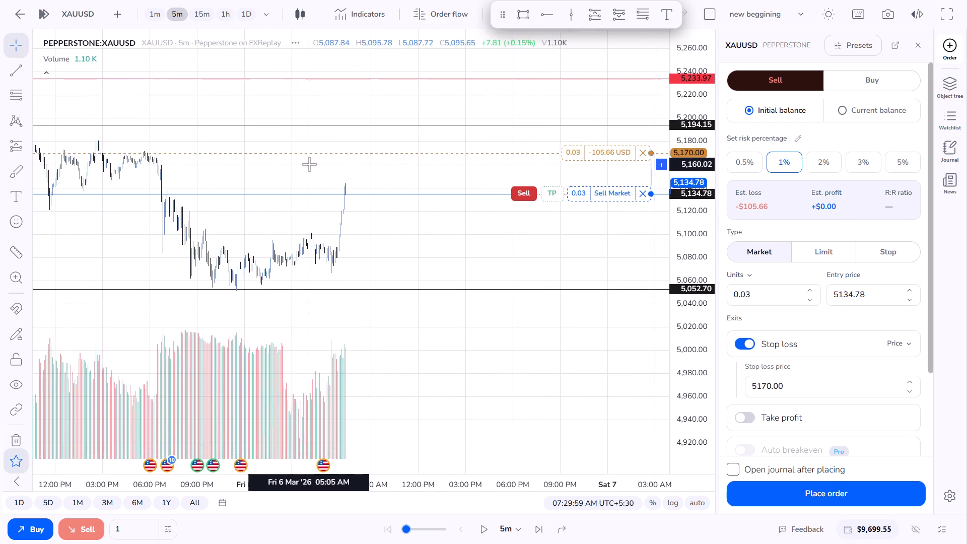
pyautogui.scroll(4, 309, 164)
pyautogui.click(211, 9)
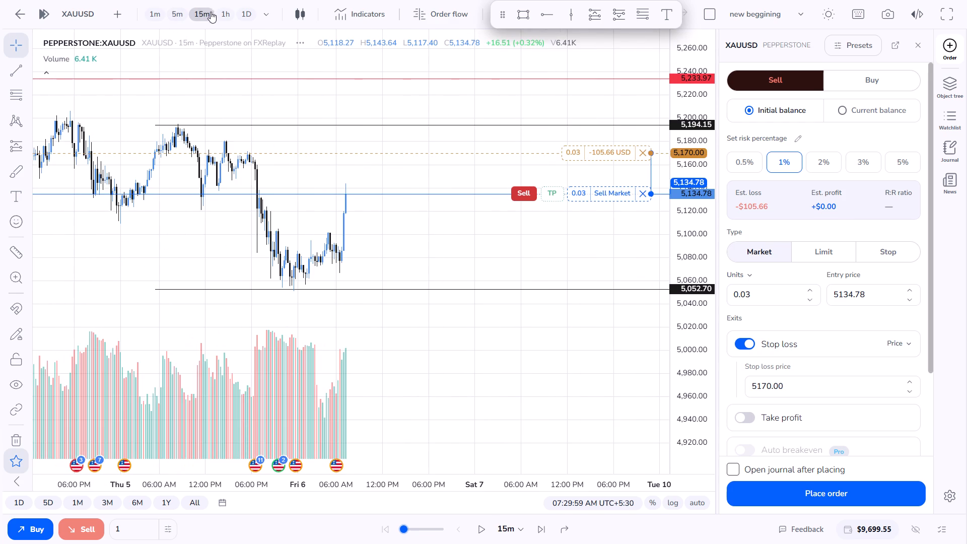
pyautogui.click(229, 11)
pyautogui.scroll(2, 319, 103)
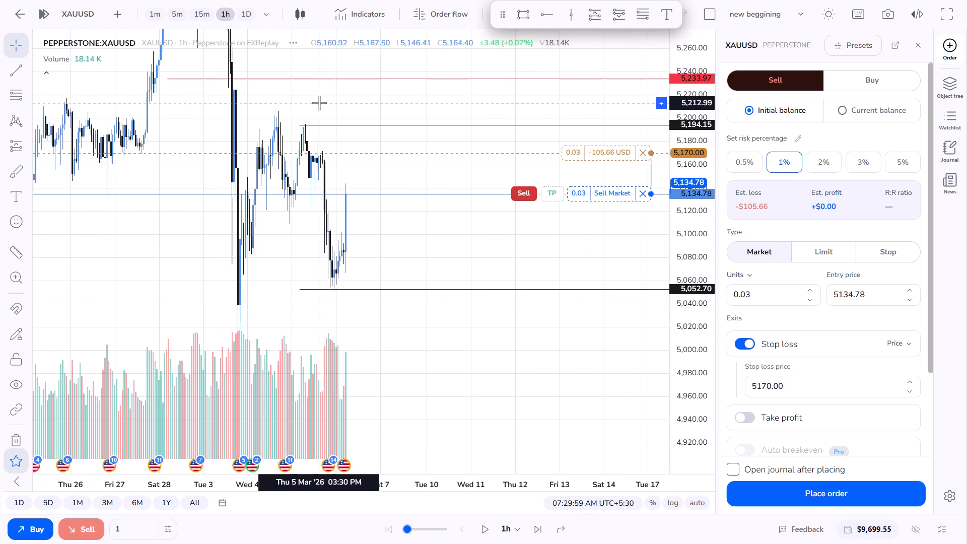
pyautogui.scroll(11, 319, 103)
pyautogui.moveTo(400, 152); pyautogui.dragTo(403, 163)
pyautogui.moveTo(571, 161); pyautogui.dragTo(571, 163)
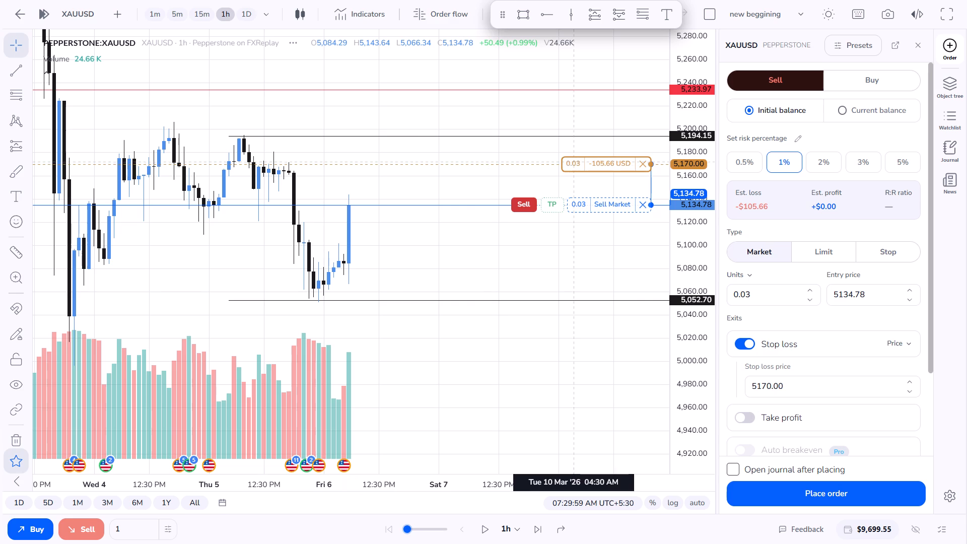
pyautogui.moveTo(571, 163); pyautogui.dragTo(574, 181)
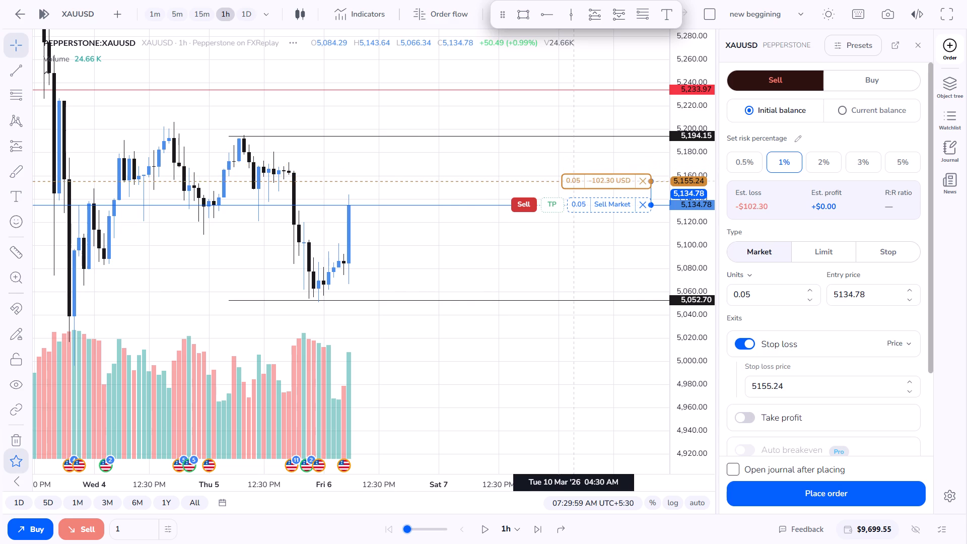
pyautogui.moveTo(574, 181); pyautogui.dragTo(574, 178)
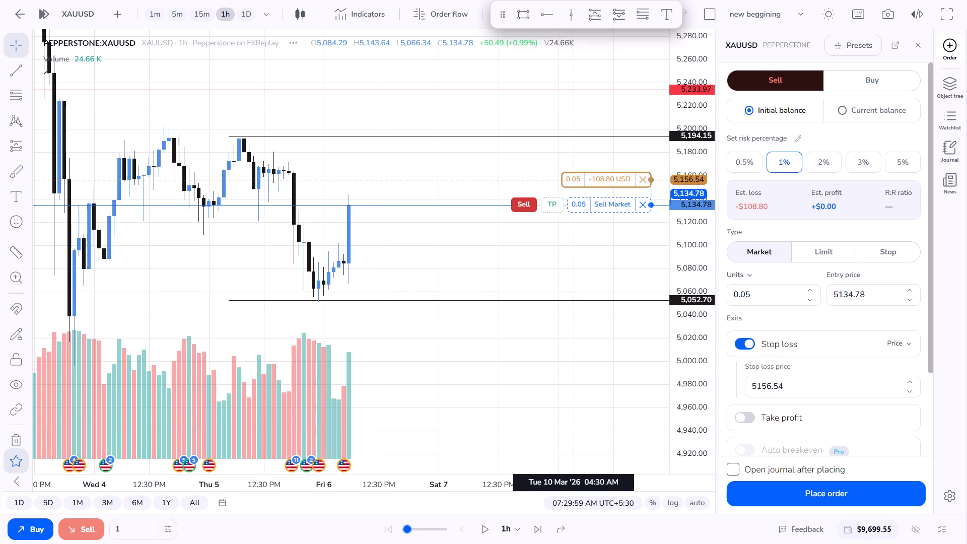
pyautogui.moveTo(574, 178); pyautogui.dragTo(574, 182)
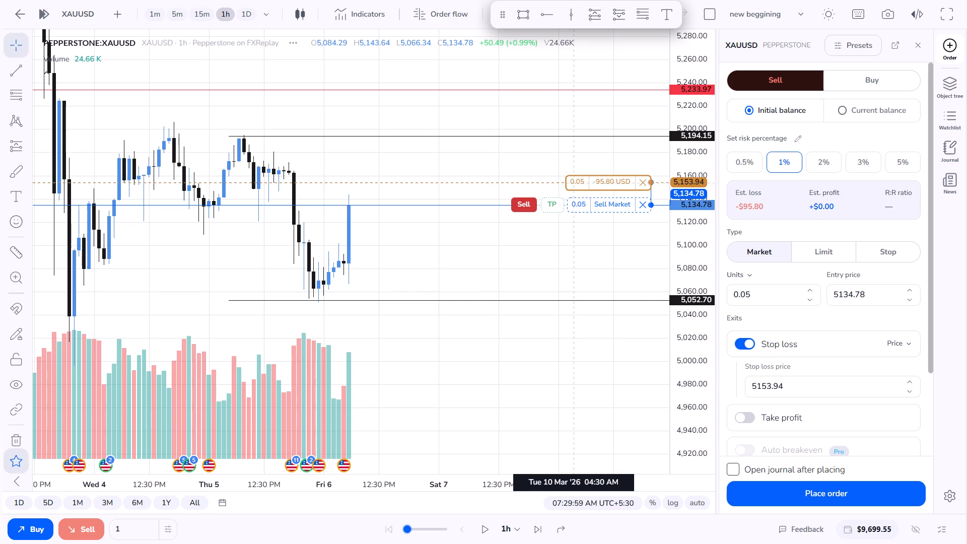
pyautogui.moveTo(574, 182); pyautogui.dragTo(574, 181)
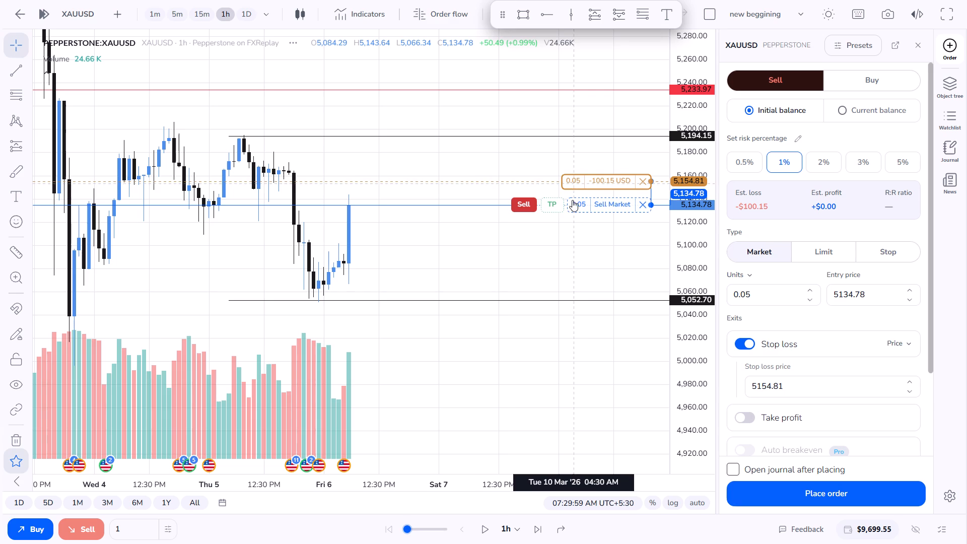
# Add a take profit at about 5,074.92 and place the 0.05-lot market sell order.
pyautogui.moveTo(560, 206); pyautogui.dragTo(568, 232)
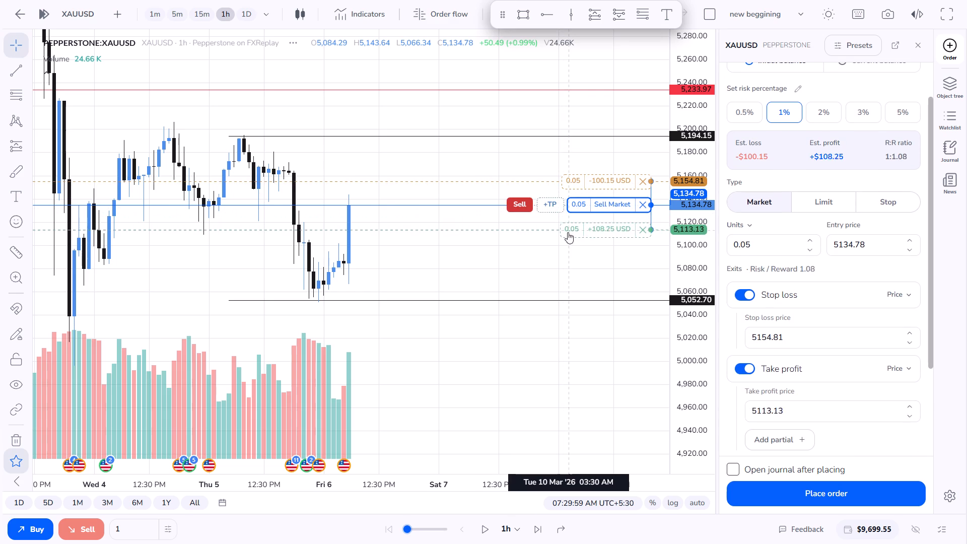
pyautogui.moveTo(568, 232); pyautogui.dragTo(579, 265)
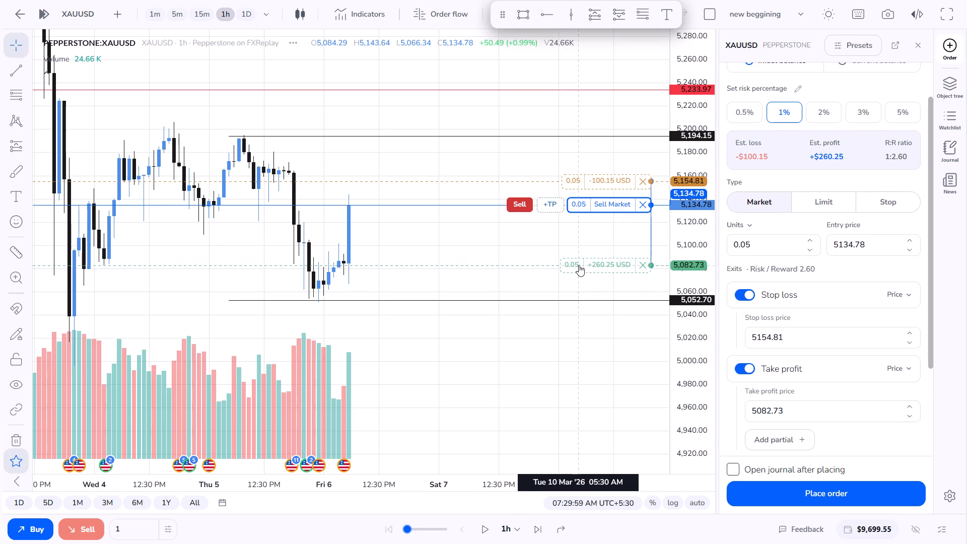
pyautogui.moveTo(579, 265); pyautogui.dragTo(581, 273)
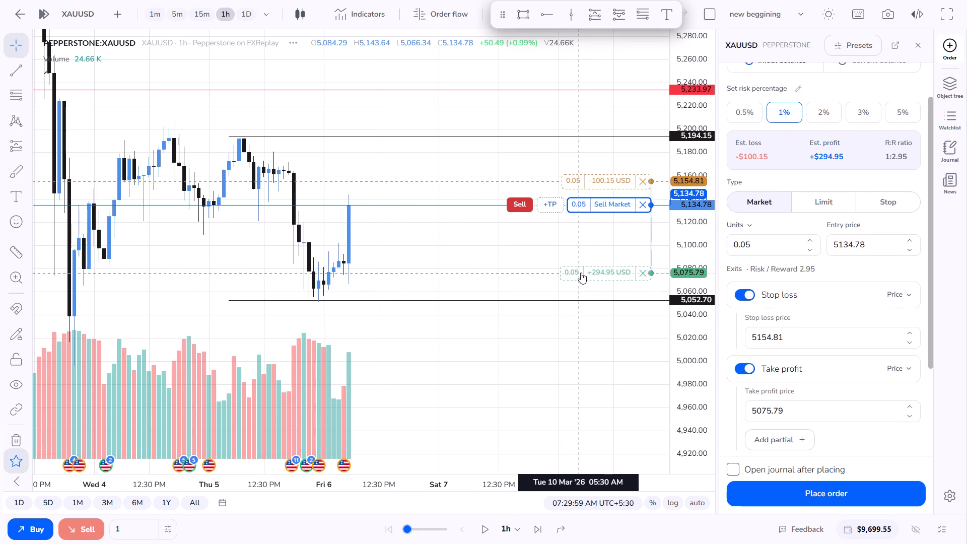
pyautogui.moveTo(581, 273); pyautogui.dragTo(581, 274)
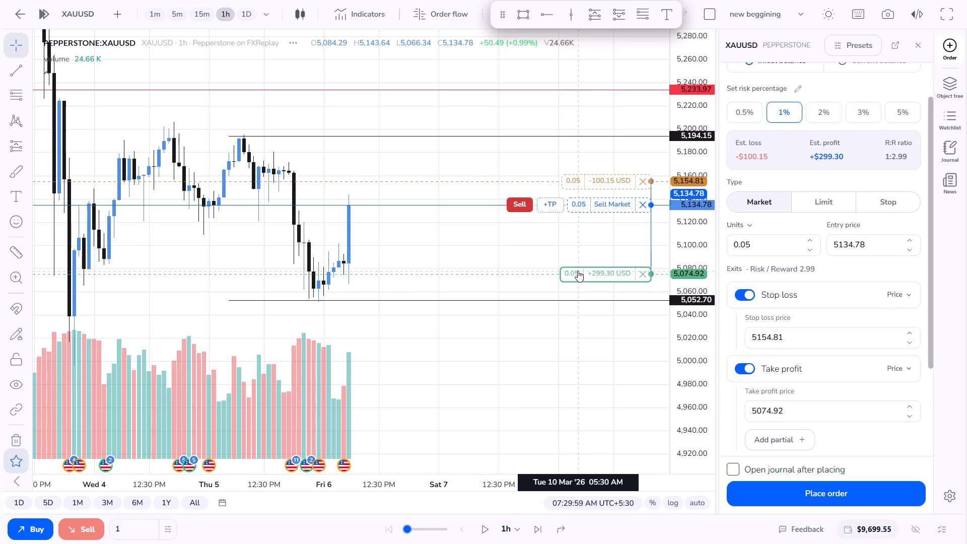
pyautogui.click(807, 488)
# Examine the open sell position's entry, stop and target against the marked levels on the 1h chart.
pyautogui.scroll(9, 526, 202)
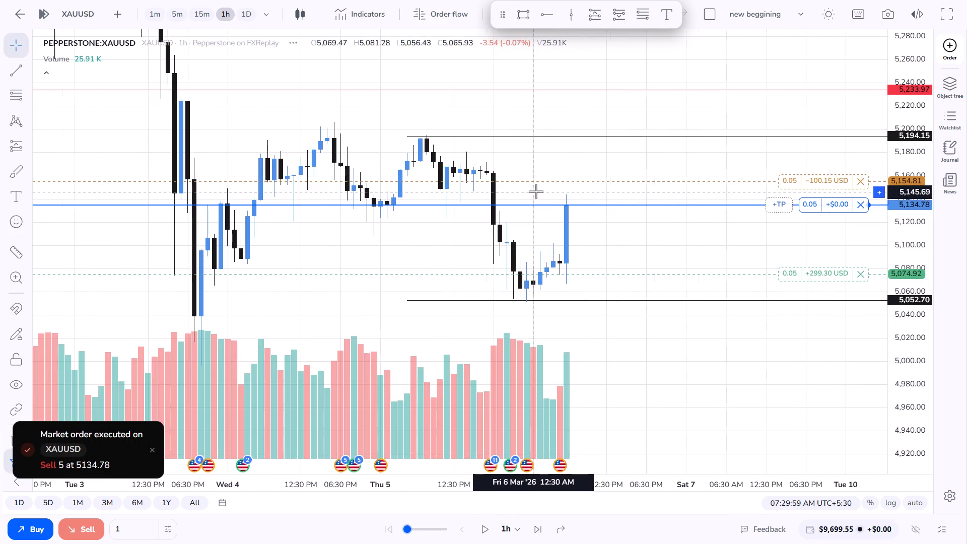
pyautogui.scroll(-4, 507, 168)
pyautogui.moveTo(381, 226); pyautogui.dragTo(395, 244)
pyautogui.scroll(-4, 397, 234)
pyautogui.moveTo(430, 246); pyautogui.dragTo(404, 219)
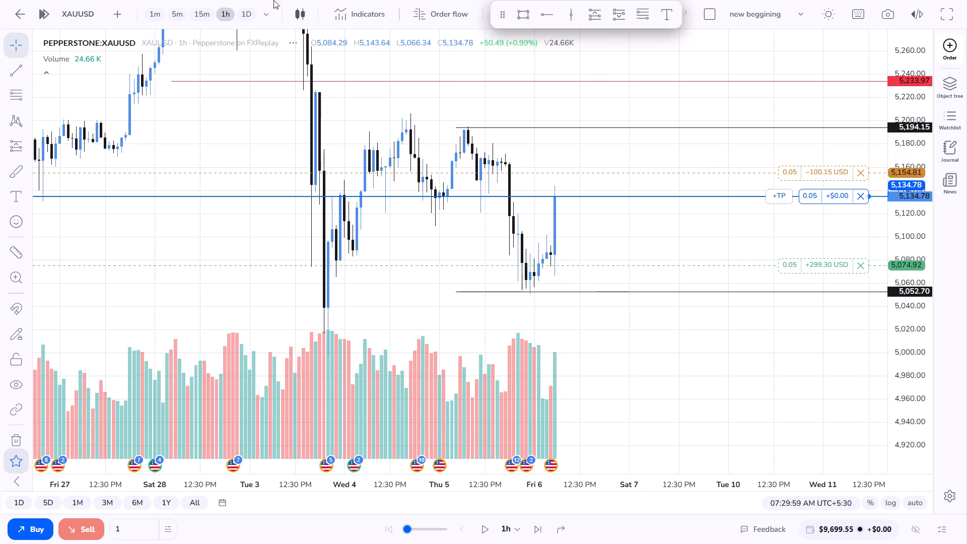
# Switch to the 5m chart and start replaying price forward from 7:29:59 AM on March 6 with the trade open.
pyautogui.click(171, 14)
pyautogui.scroll(3, 424, 133)
pyautogui.scroll(-4, 431, 131)
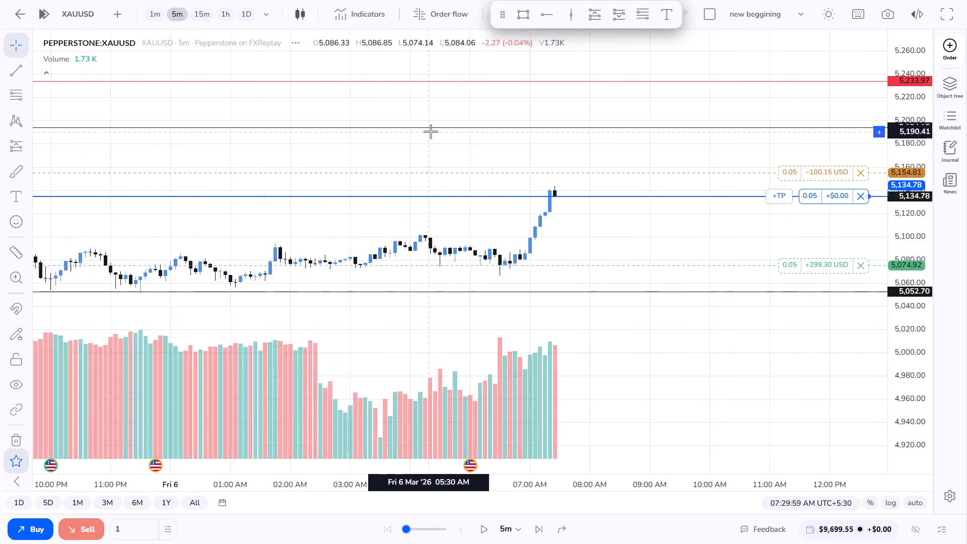
pyautogui.scroll(-8, 431, 131)
pyautogui.scroll(6, 869, 215)
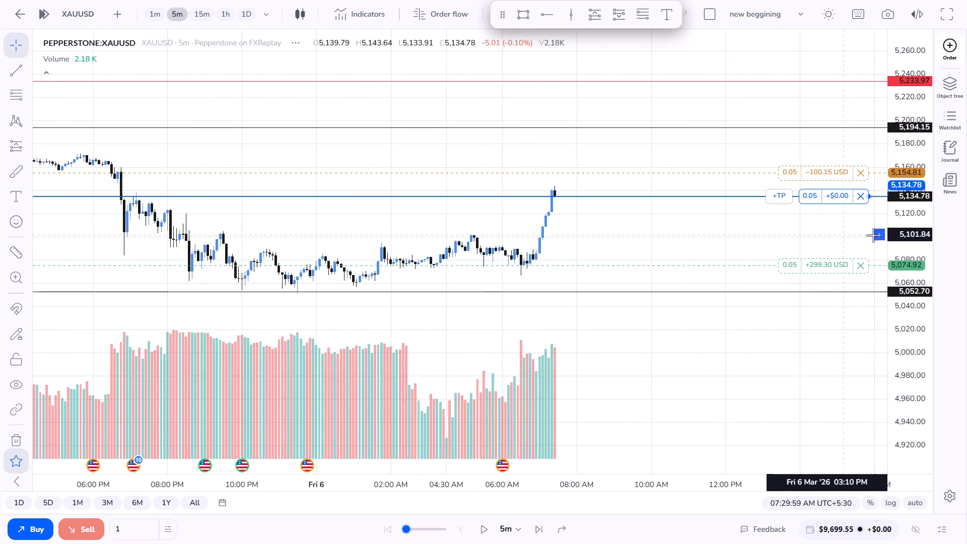
pyautogui.scroll(6, 879, 247)
pyautogui.scroll(-6, 879, 247)
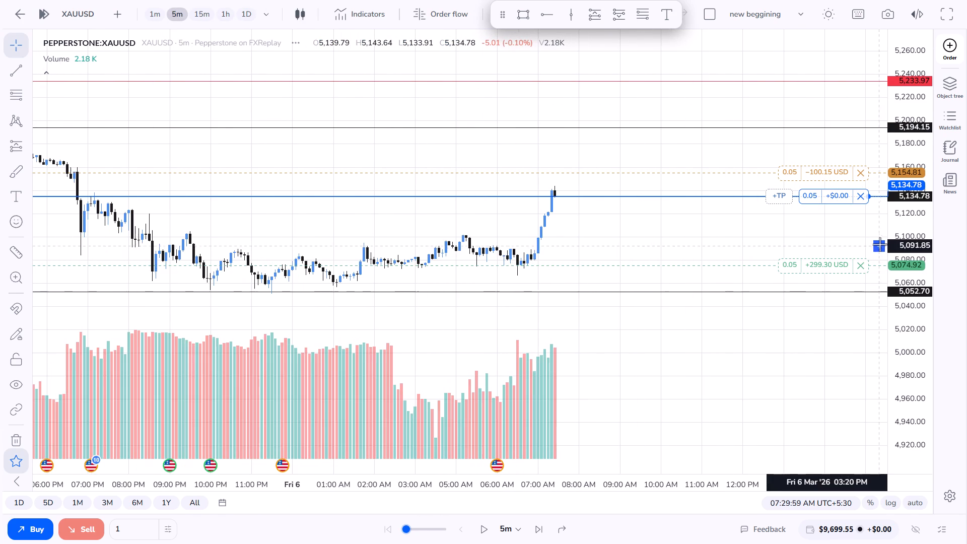
pyautogui.scroll(3, 903, 303)
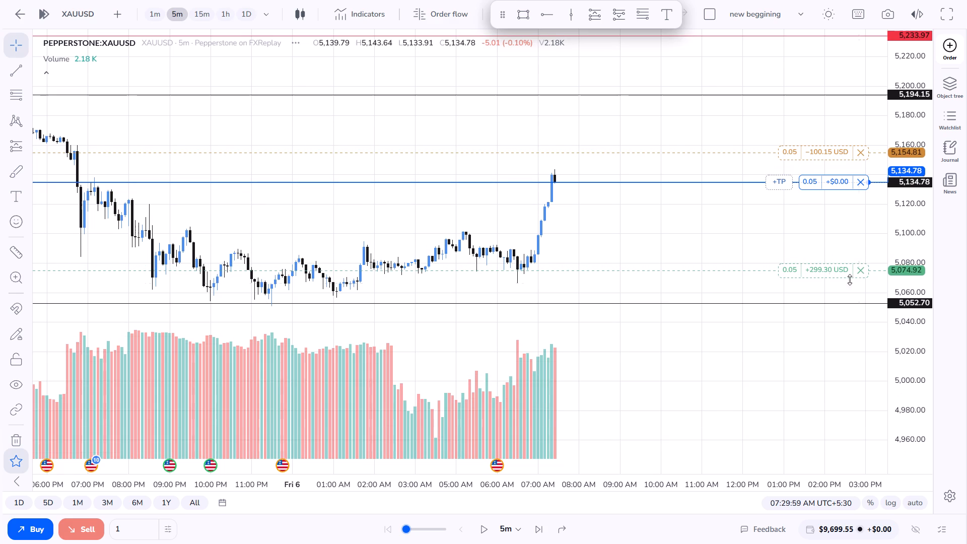
pyautogui.scroll(4, 815, 260)
pyautogui.scroll(-4, 815, 259)
pyautogui.scroll(-3, 786, 217)
pyautogui.moveTo(679, 206); pyautogui.dragTo(655, 181)
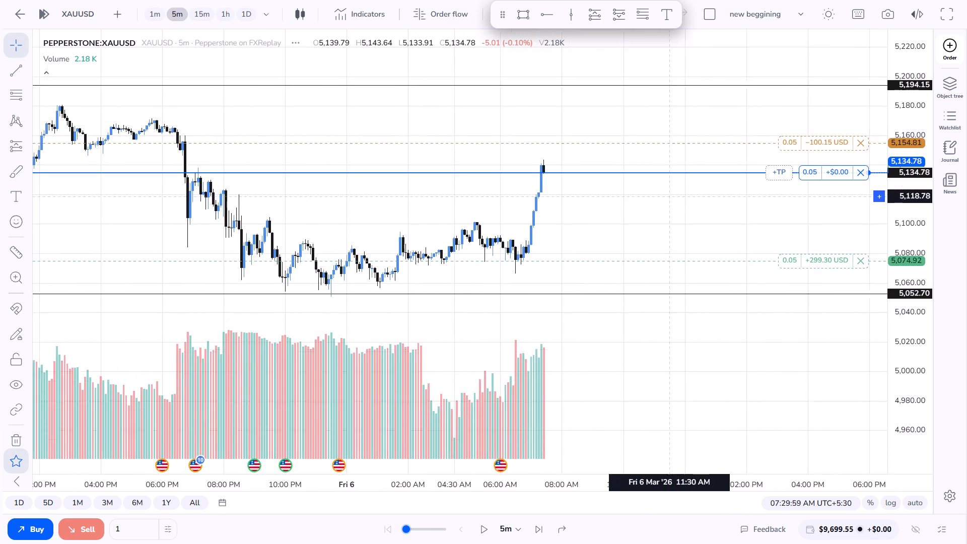
pyautogui.moveTo(655, 181); pyautogui.dragTo(640, 161)
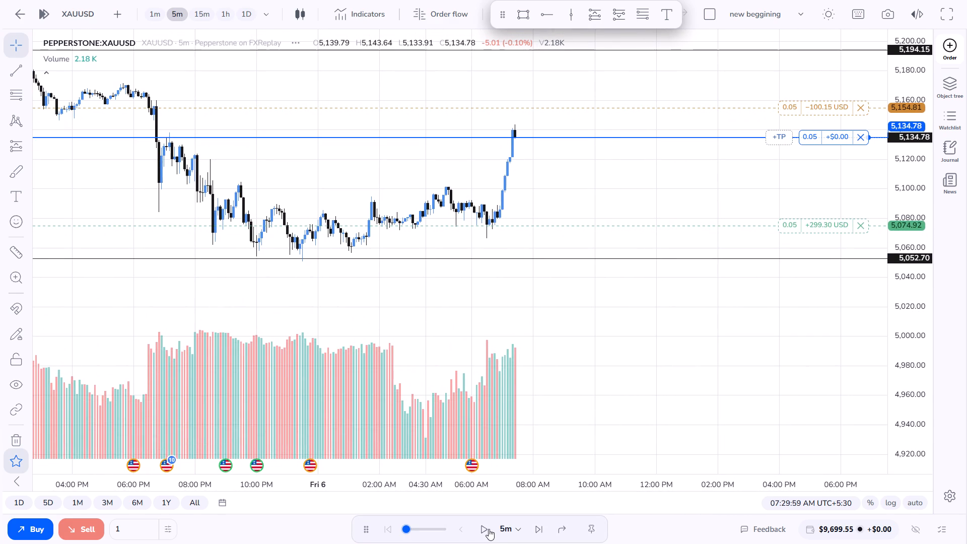
pyautogui.click(488, 529)
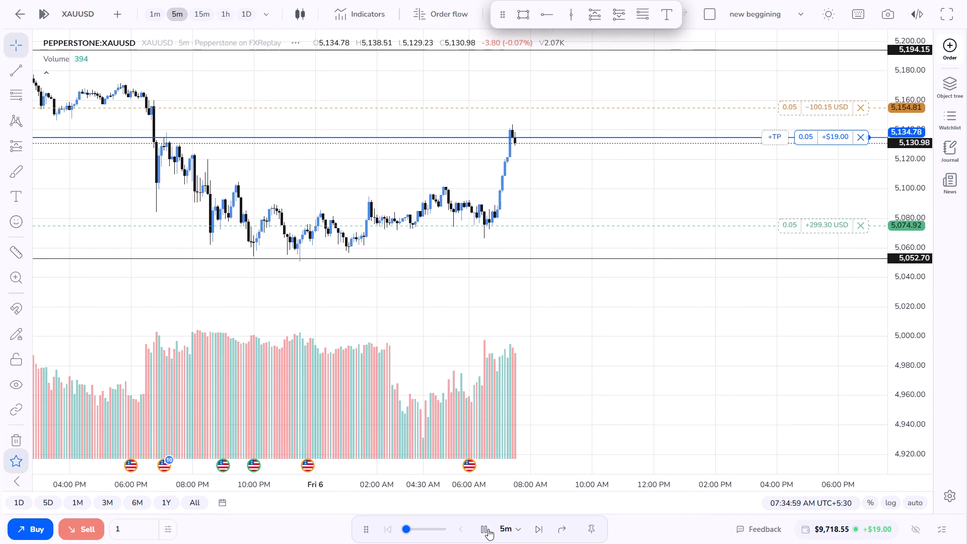
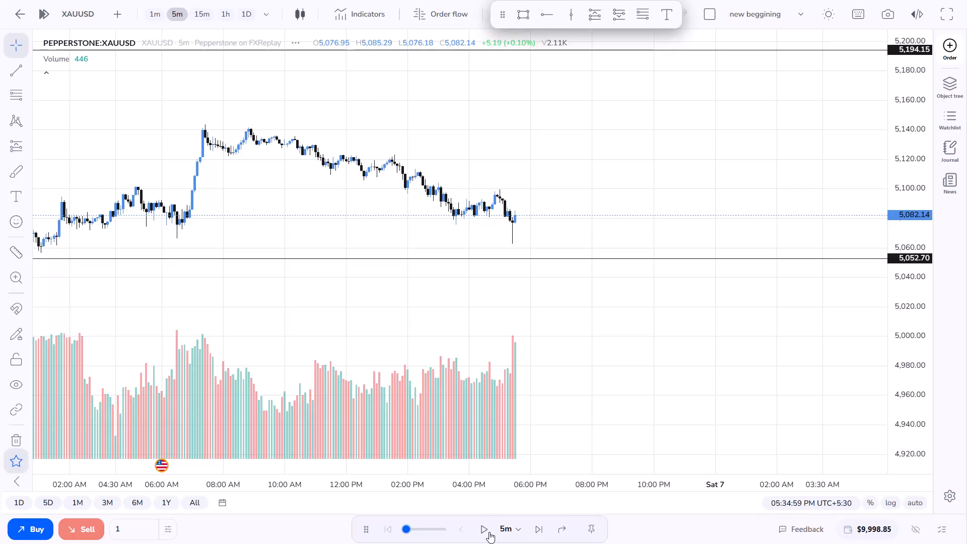
# Examine XAUUSD price action between the 5,194.15 and 5,052.70 levels on the 5m, 15m and 1h charts.
pyautogui.scroll(-5, 477, 191)
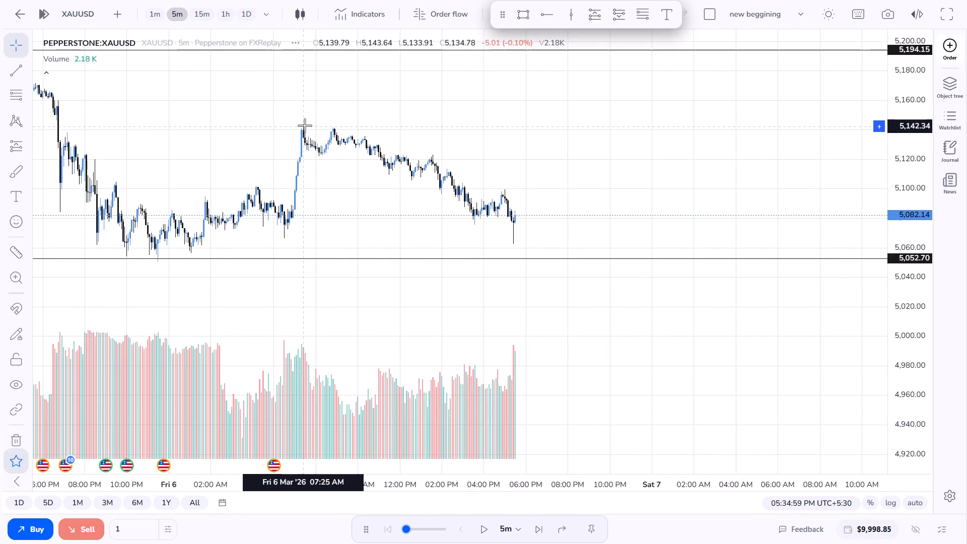
pyautogui.scroll(-1, 323, 134)
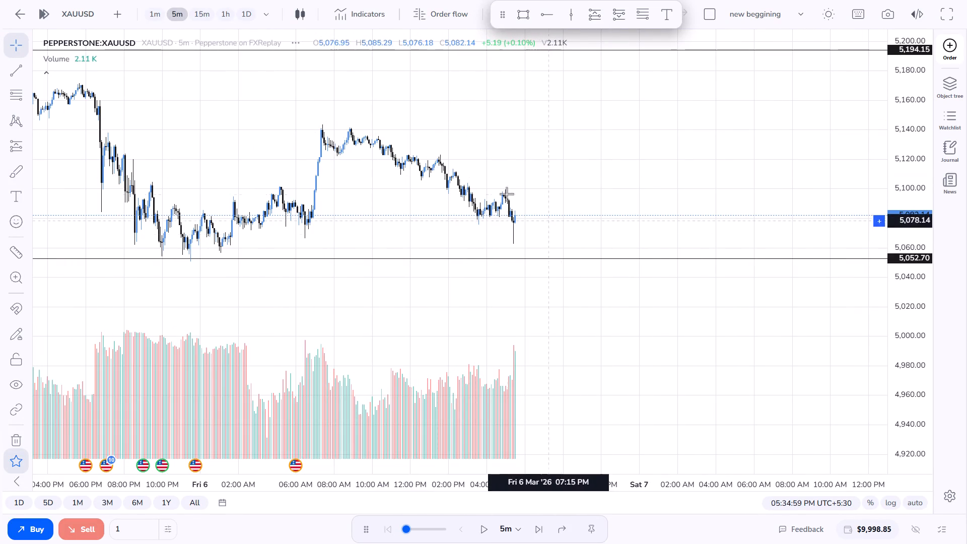
pyautogui.click(199, 10)
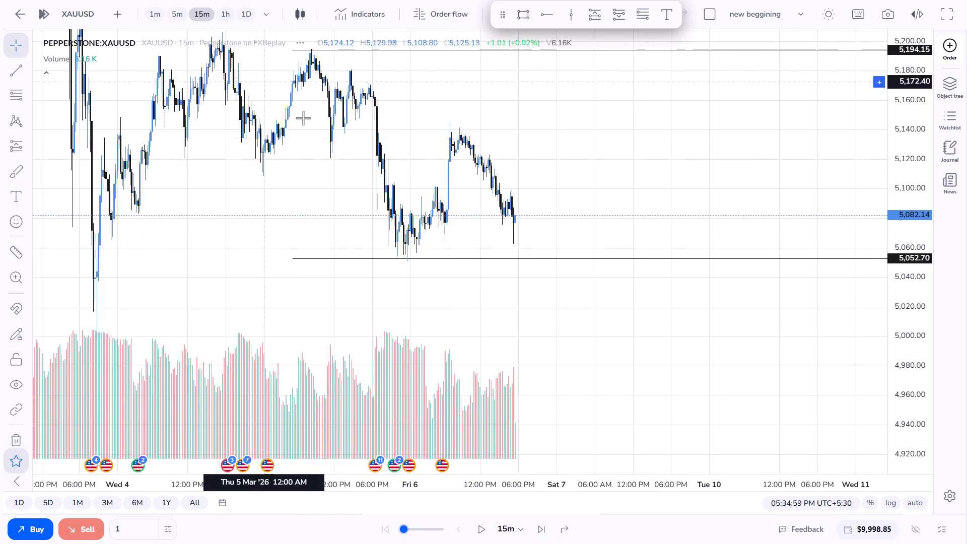
pyautogui.scroll(5, 381, 153)
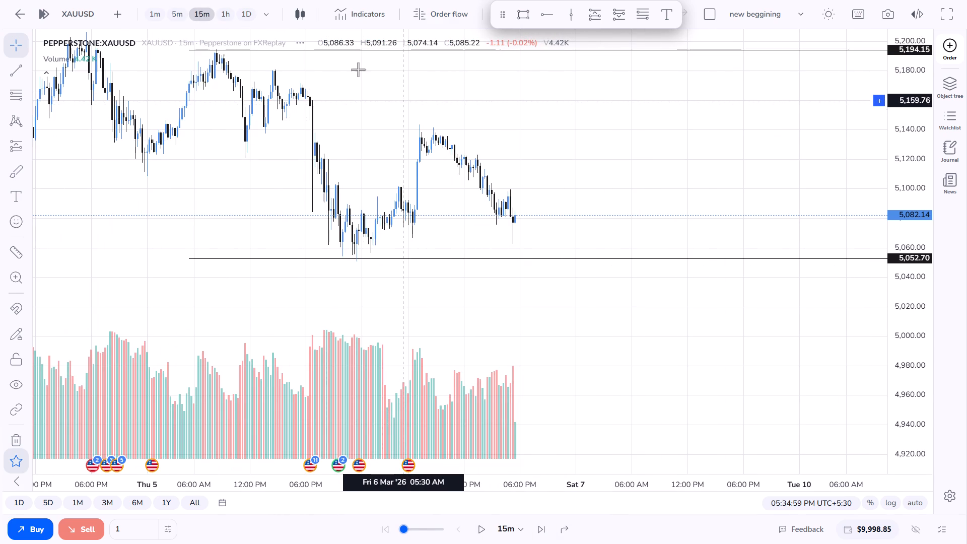
pyautogui.click(230, 6)
pyautogui.scroll(5, 406, 111)
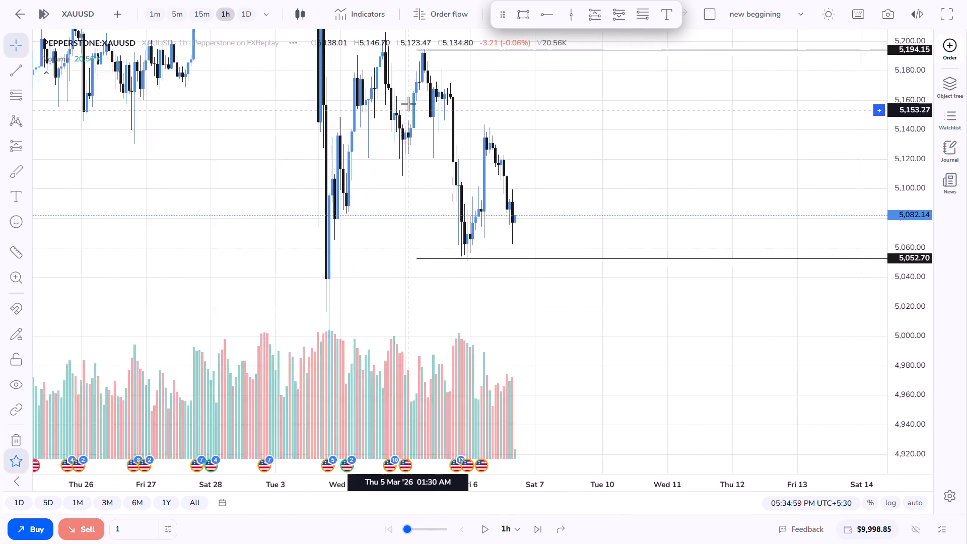
pyautogui.scroll(3, 408, 103)
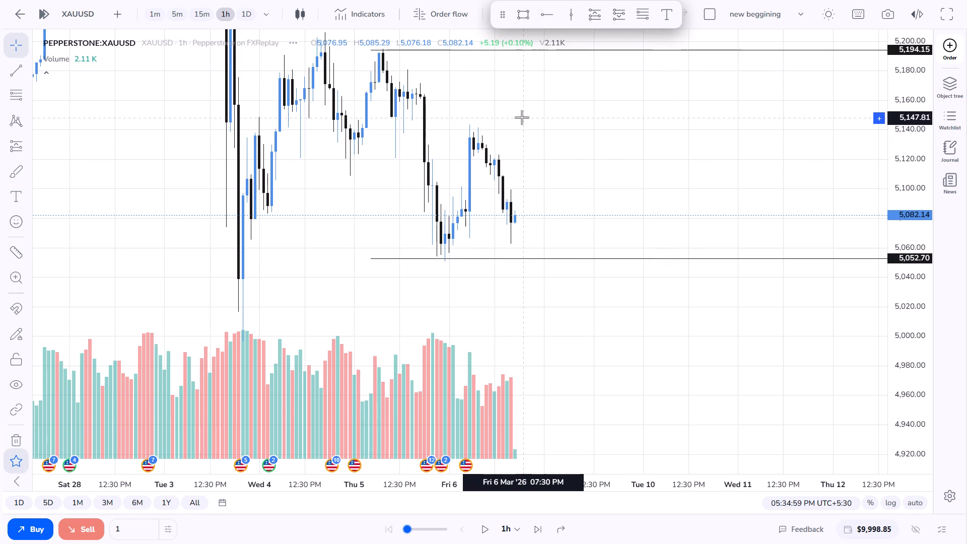
pyautogui.scroll(-2, 521, 117)
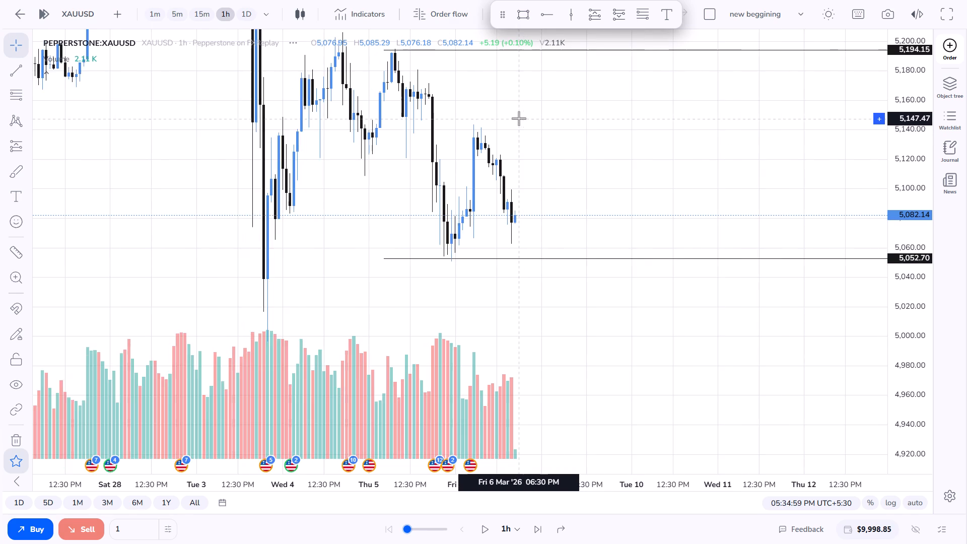
pyautogui.moveTo(476, 105); pyautogui.dragTo(495, 181)
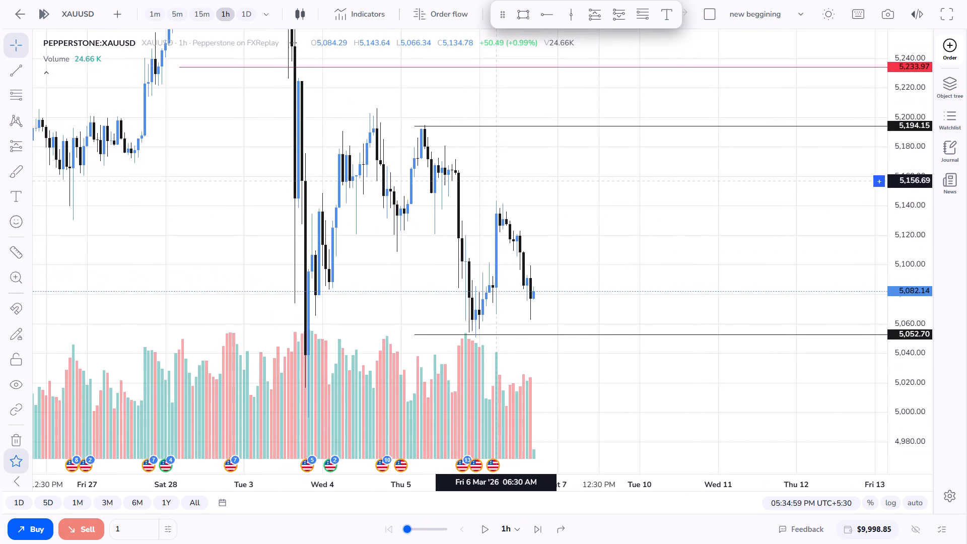
pyautogui.moveTo(495, 181); pyautogui.dragTo(494, 181)
pyautogui.moveTo(498, 190); pyautogui.dragTo(534, 235)
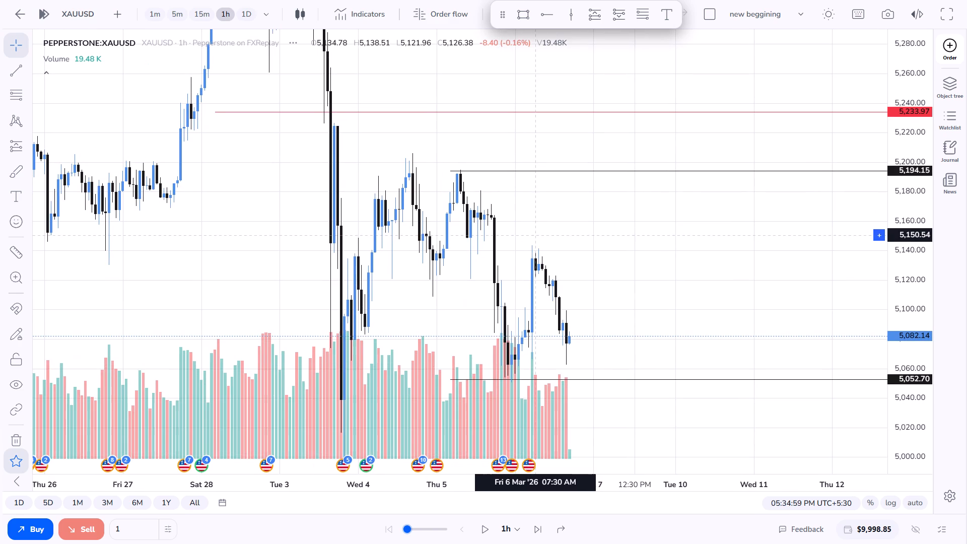
pyautogui.moveTo(534, 235); pyautogui.dragTo(526, 229)
pyautogui.moveTo(531, 225); pyautogui.dragTo(502, 189)
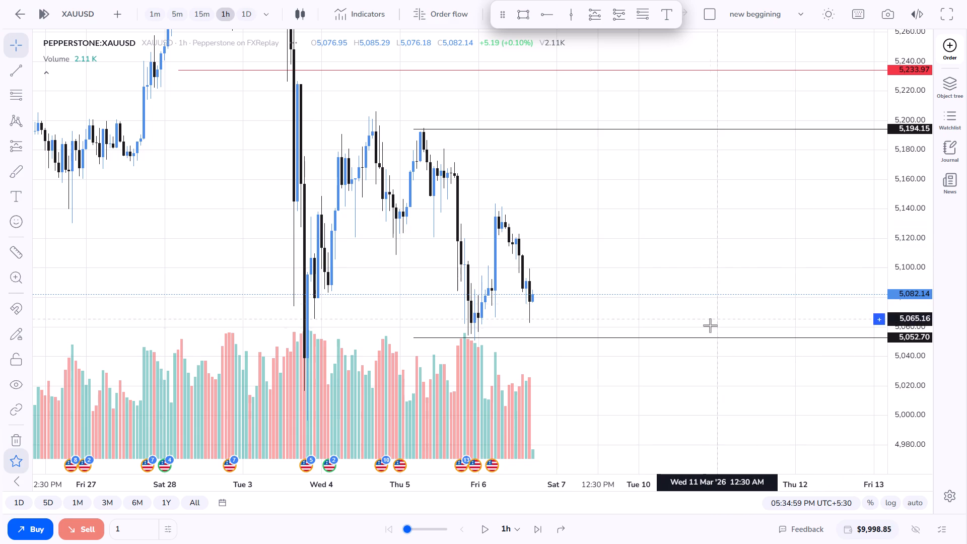
# Advance the XAUUSD replay on the 1h chart in short runs and pause it at 04:29:59 AM.
pyautogui.click(487, 531)
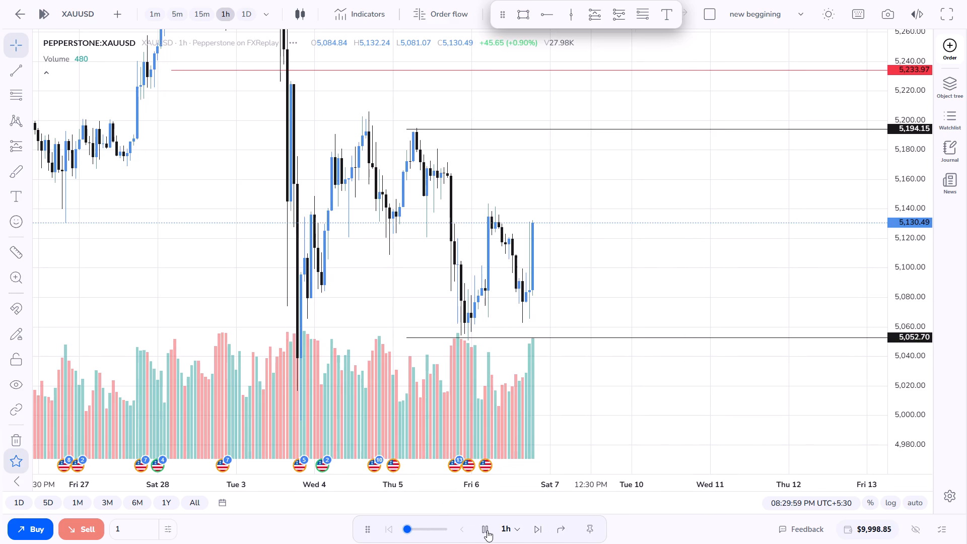
pyautogui.click(487, 530)
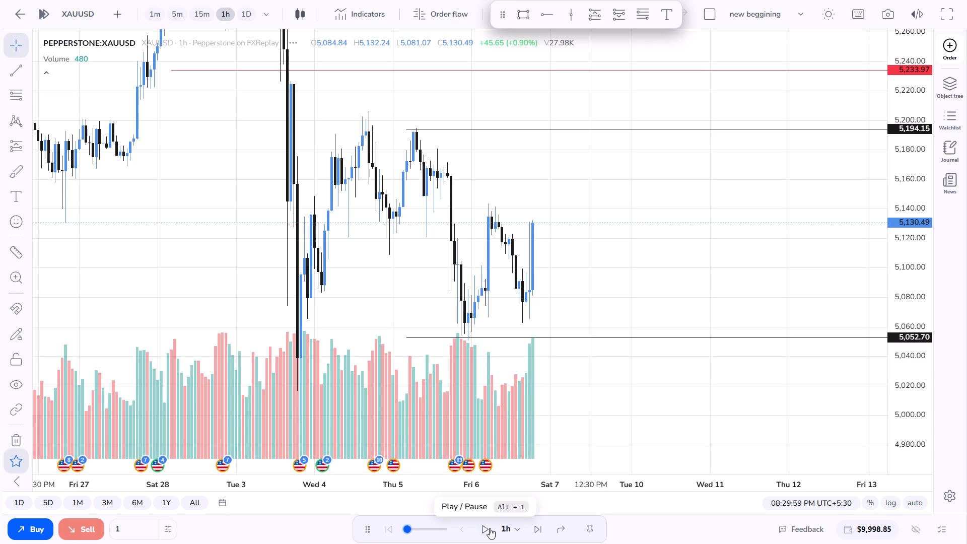
pyautogui.click(490, 528)
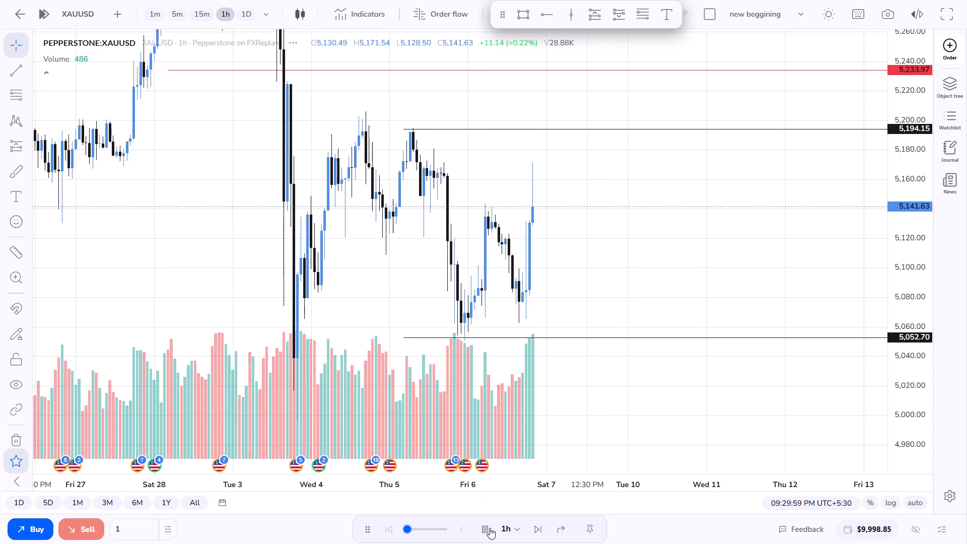
pyautogui.click(490, 528)
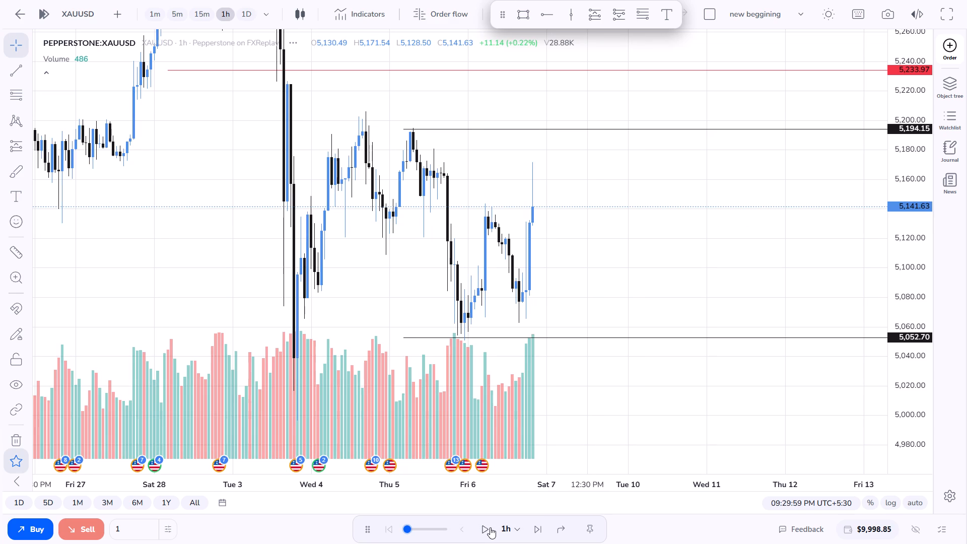
pyautogui.click(488, 528)
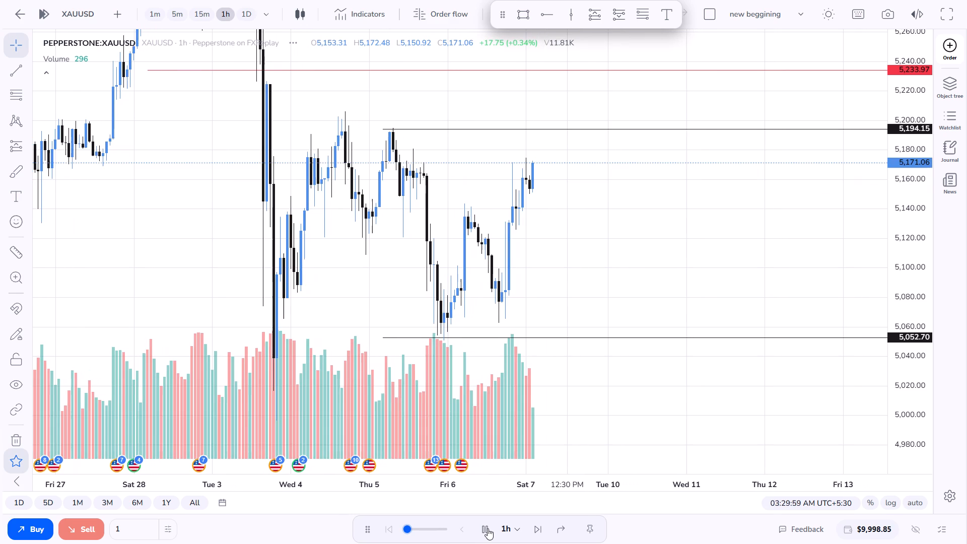
pyautogui.click(488, 528)
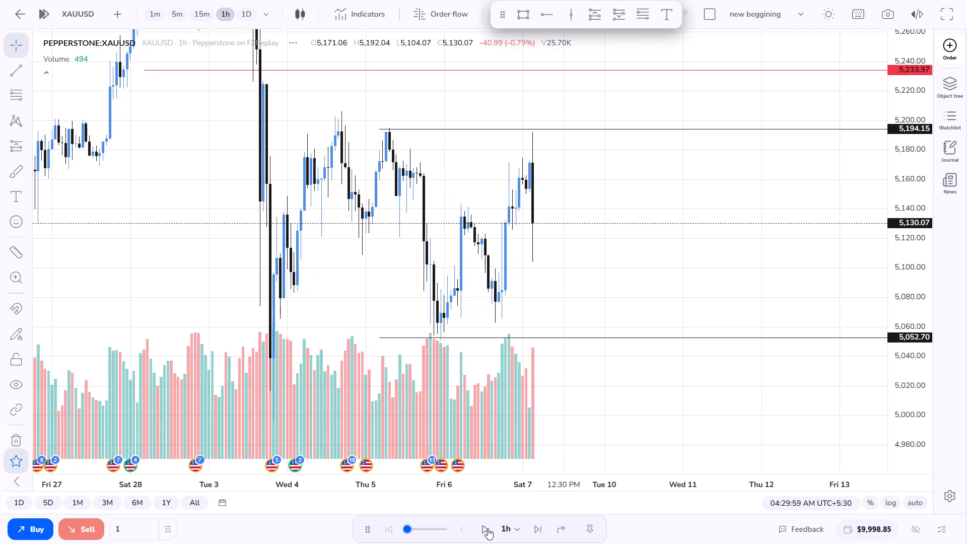
# Continue the 1h replay, pausing at intervals to check candles, and stop at 07:29:59 PM on Tue 10 Mar.
pyautogui.click(488, 528)
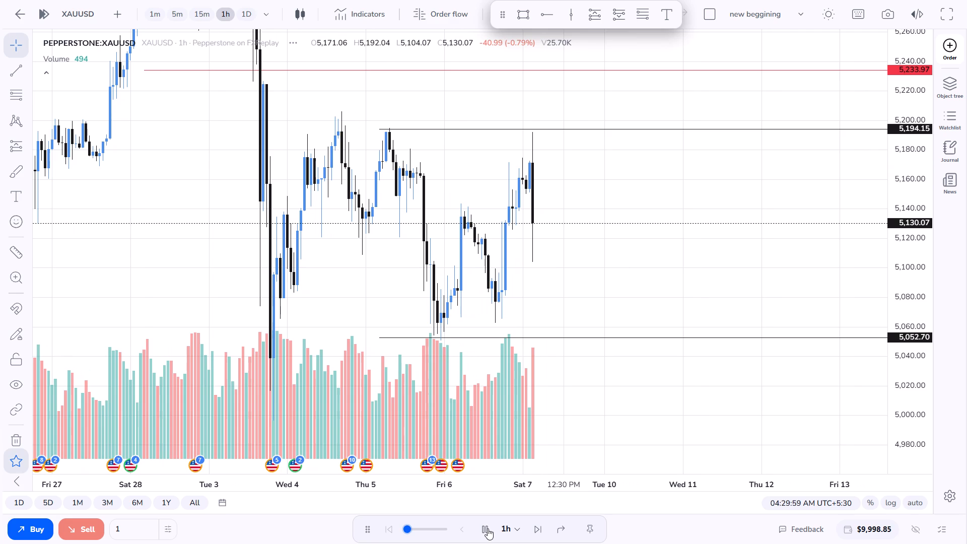
pyautogui.click(488, 528)
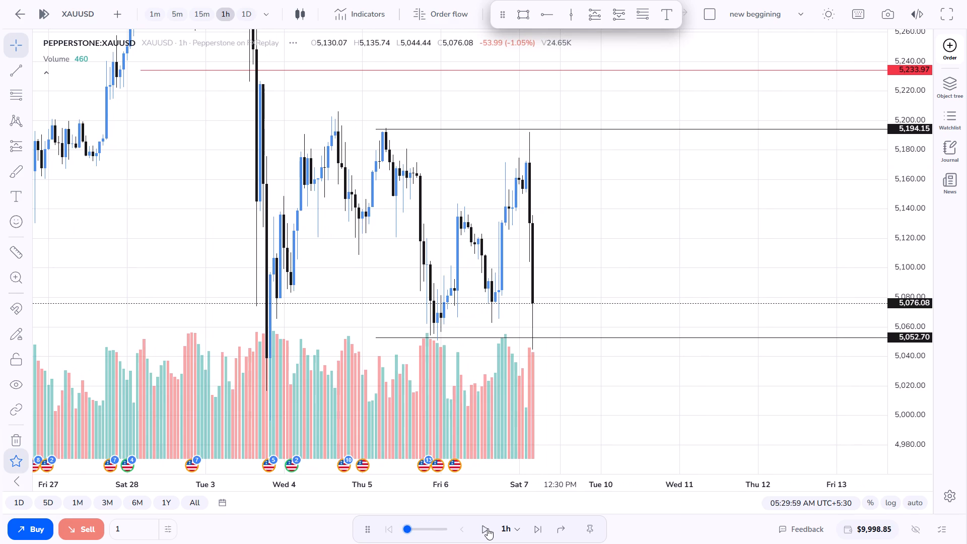
pyautogui.click(488, 528)
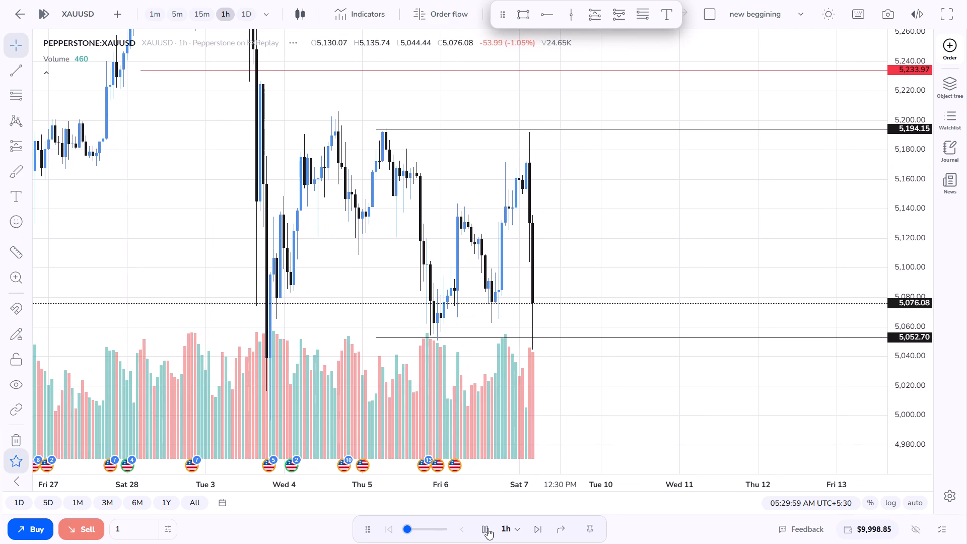
pyautogui.click(488, 528)
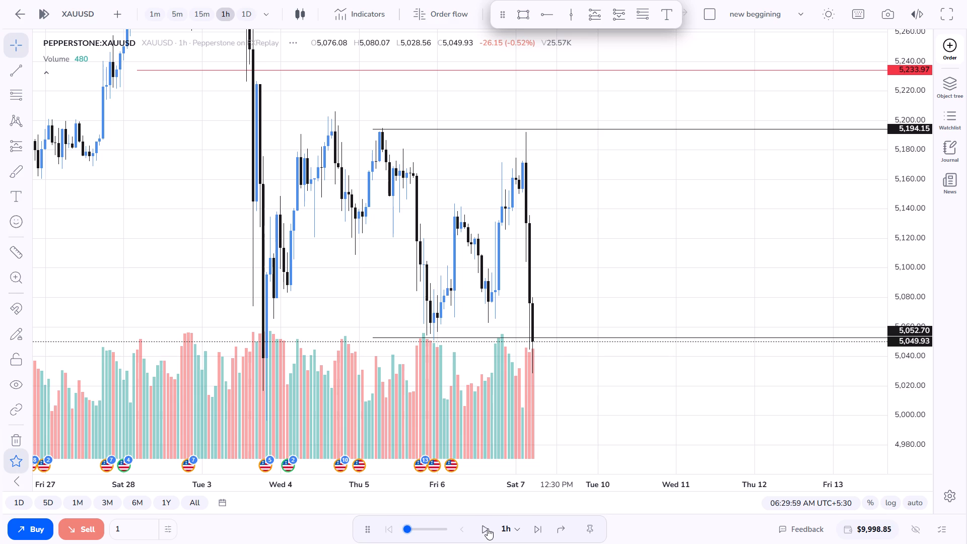
pyautogui.click(488, 528)
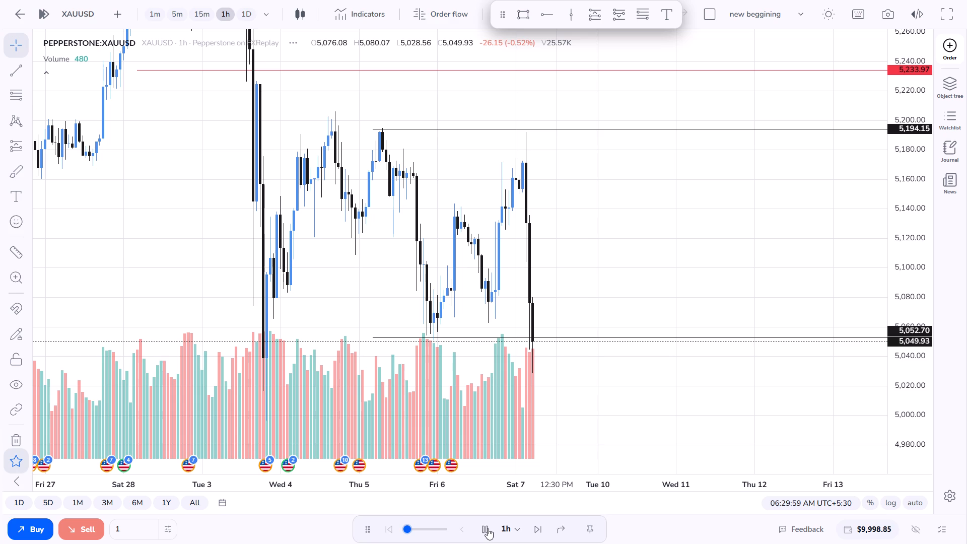
pyautogui.click(488, 528)
pyautogui.click(488, 528)
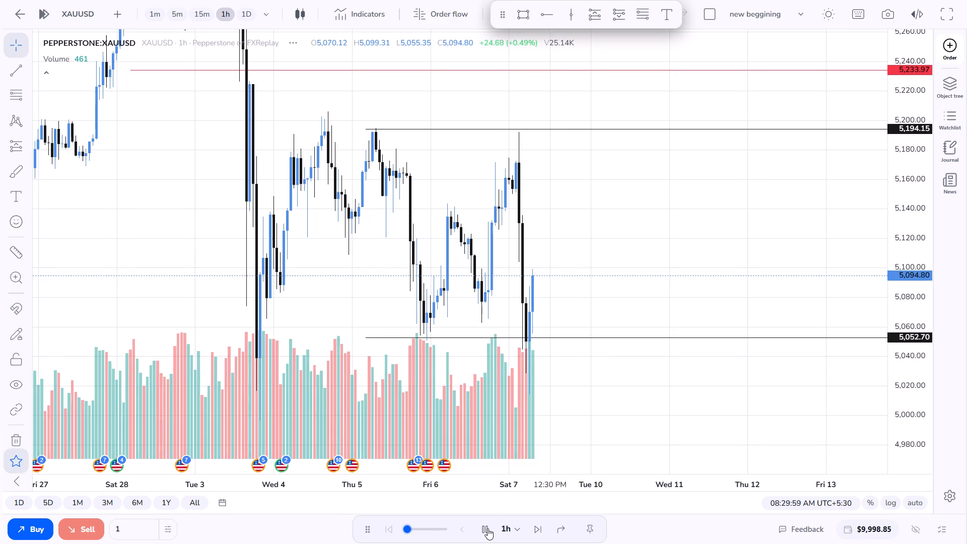
pyautogui.click(488, 528)
pyautogui.click(488, 528)
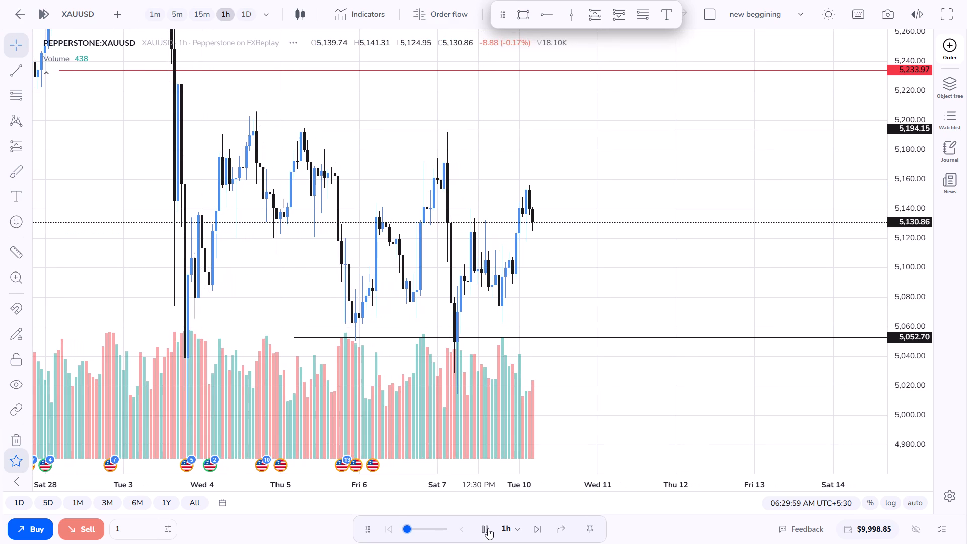
pyautogui.click(488, 526)
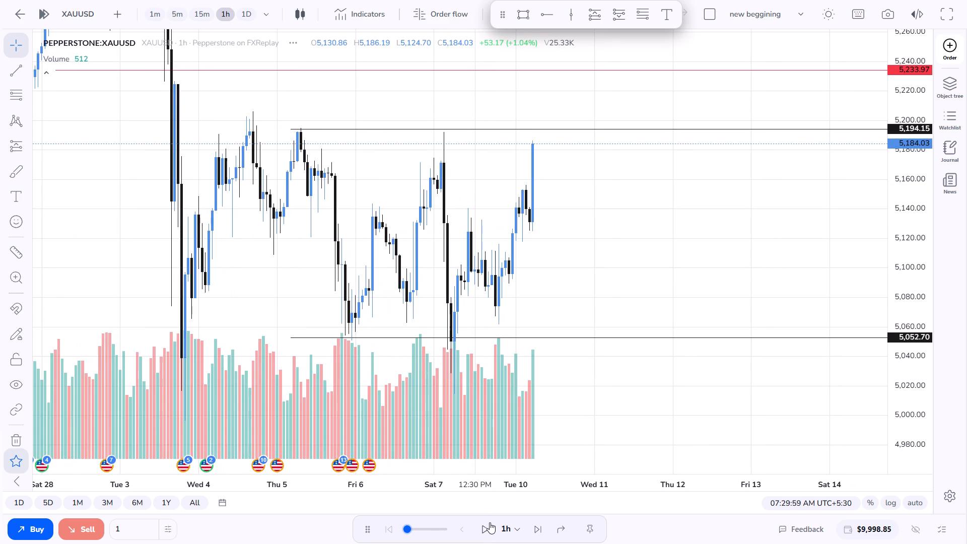
pyautogui.click(487, 526)
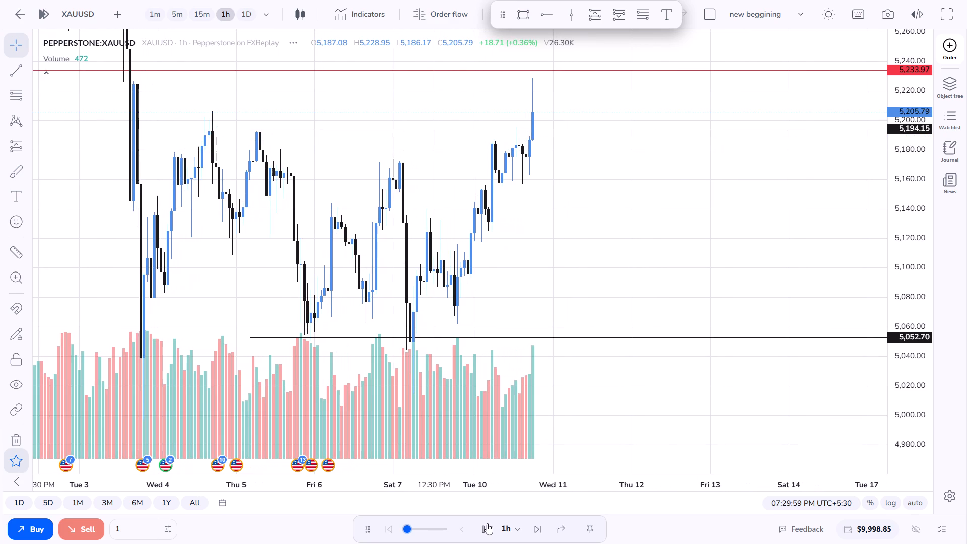
pyautogui.click(487, 523)
# Examine the move above the 5,194.15 level on the 1h, 15m and 5m charts.
pyautogui.scroll(5, 504, 72)
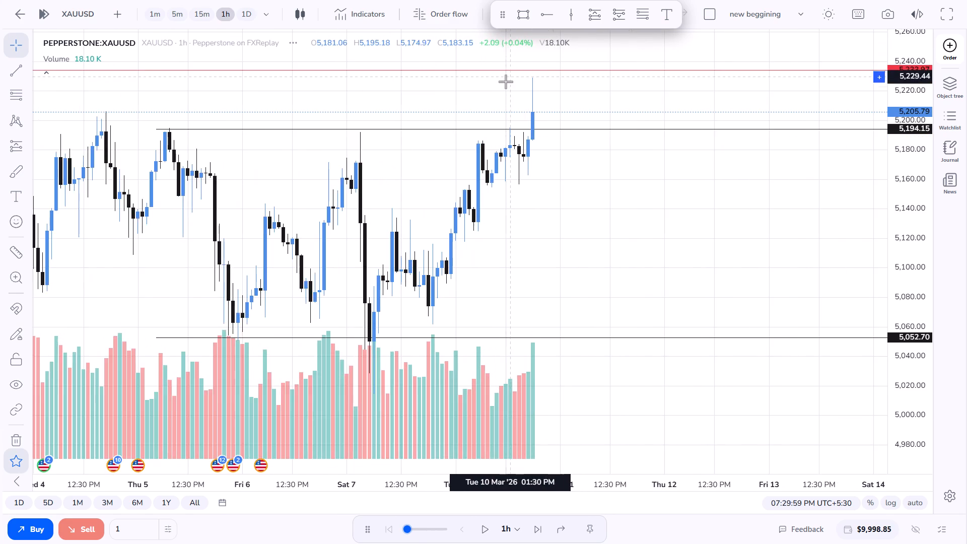
pyautogui.scroll(2, 506, 82)
pyautogui.scroll(-6, 490, 84)
pyautogui.click(204, 13)
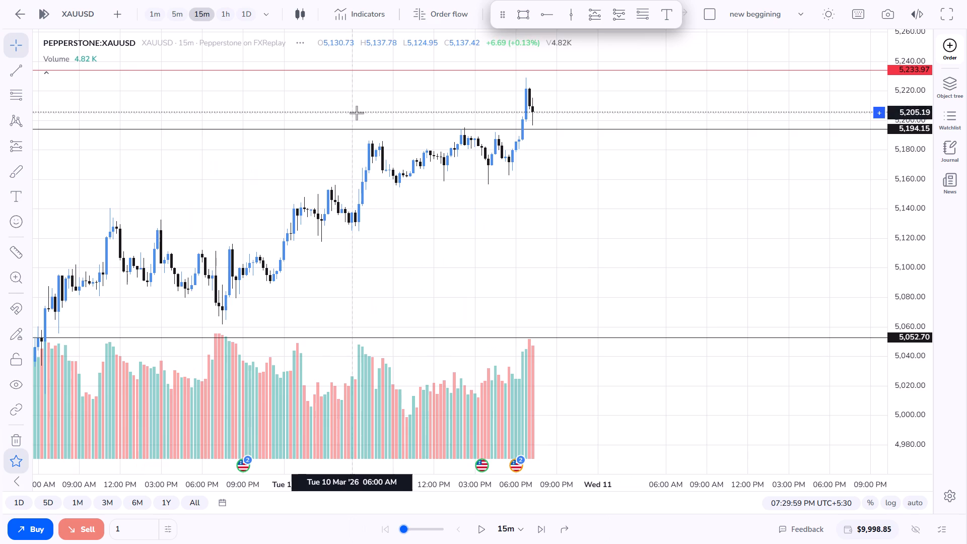
pyautogui.scroll(4, 358, 113)
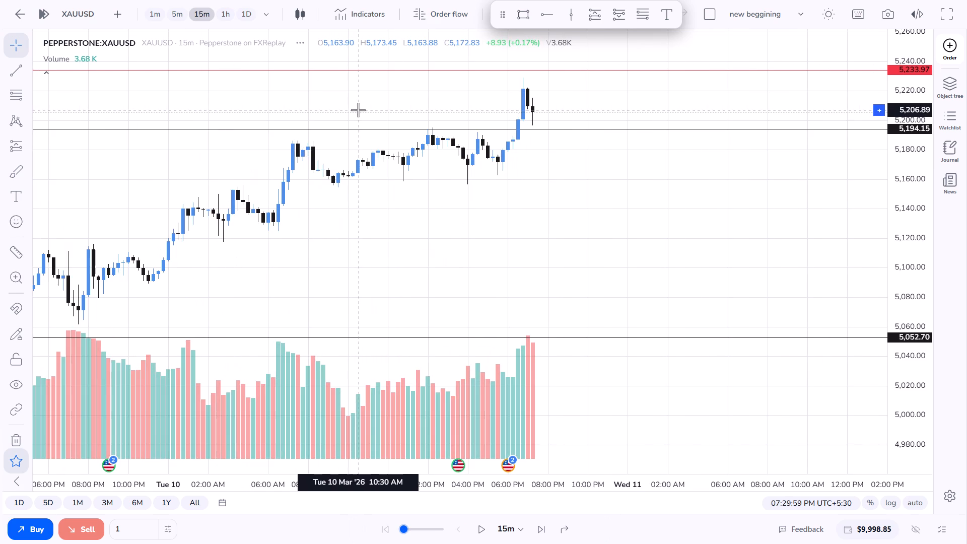
pyautogui.scroll(-12, 358, 110)
pyautogui.scroll(4, 589, 129)
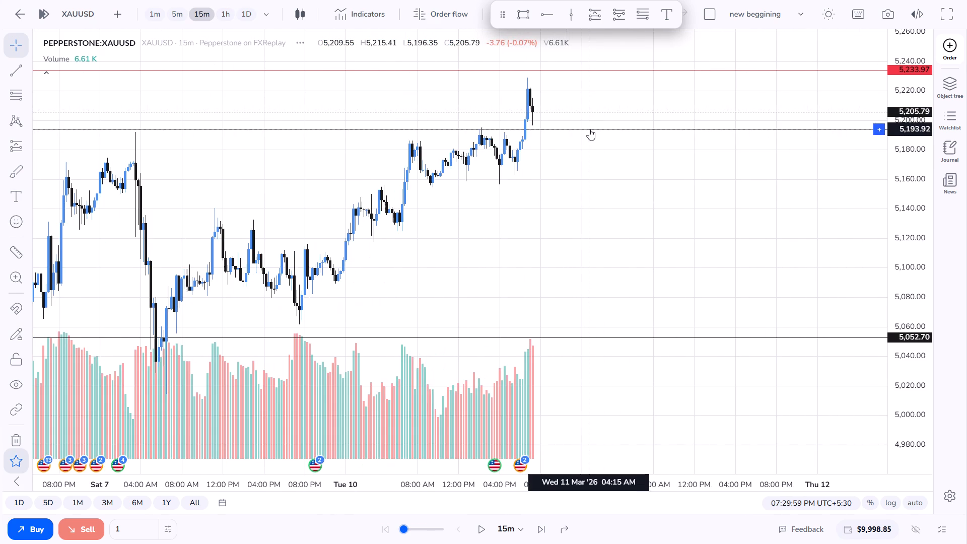
pyautogui.click(176, 9)
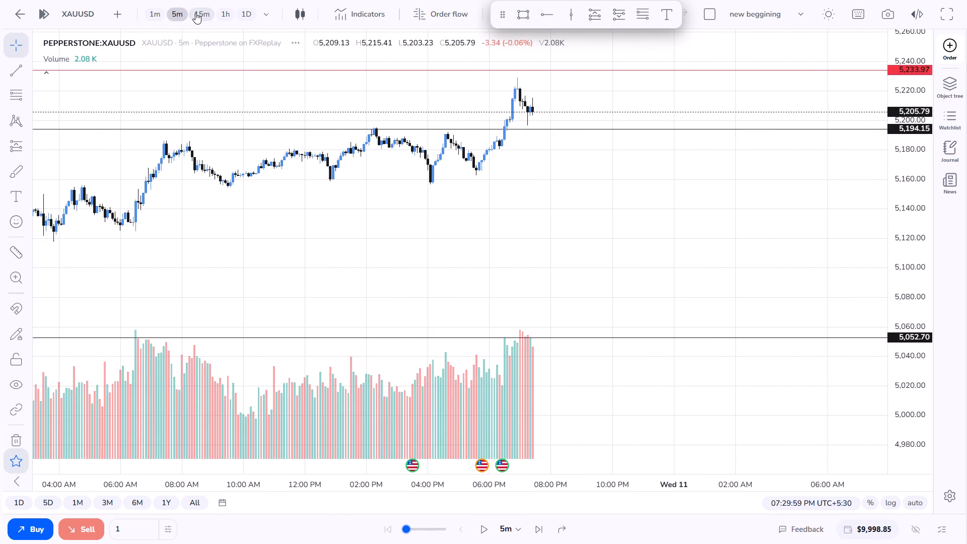
# Return to the 15m chart and examine price action between the 5,194.15 and 5,233.97 levels.
pyautogui.click(196, 13)
pyautogui.scroll(6, 504, 126)
pyautogui.scroll(-3, 646, 131)
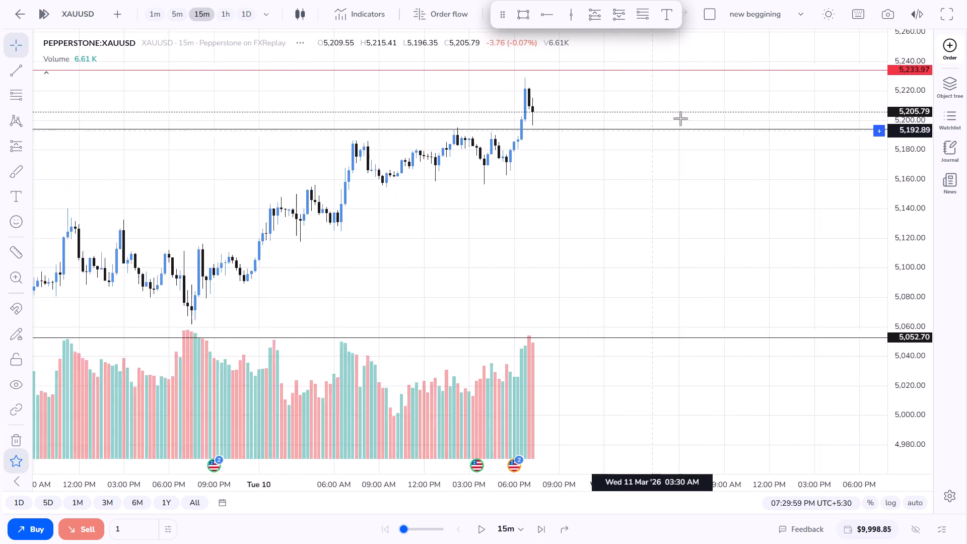
pyautogui.scroll(-6, 922, 143)
pyautogui.scroll(13, 916, 144)
pyautogui.scroll(5, 735, 143)
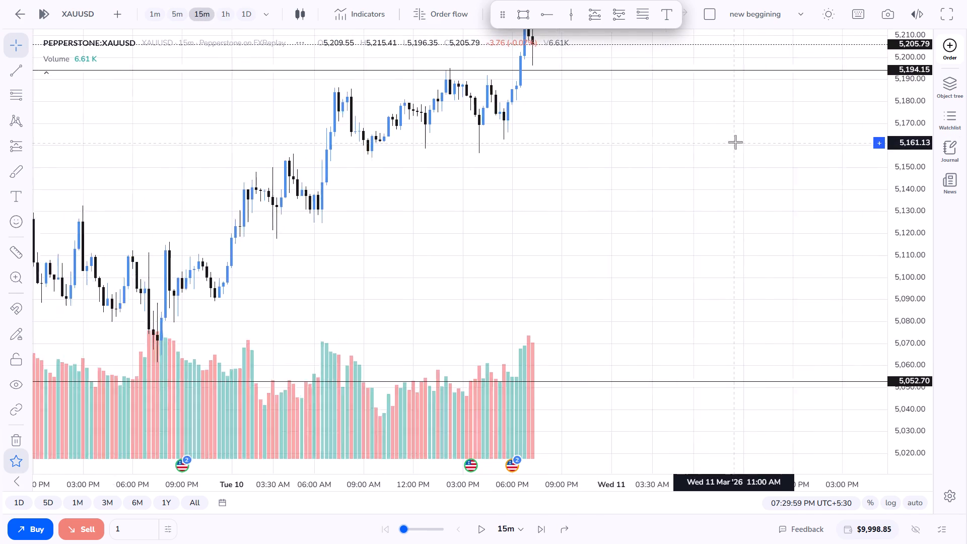
pyautogui.moveTo(639, 128); pyautogui.dragTo(619, 233)
pyautogui.scroll(3, 606, 221)
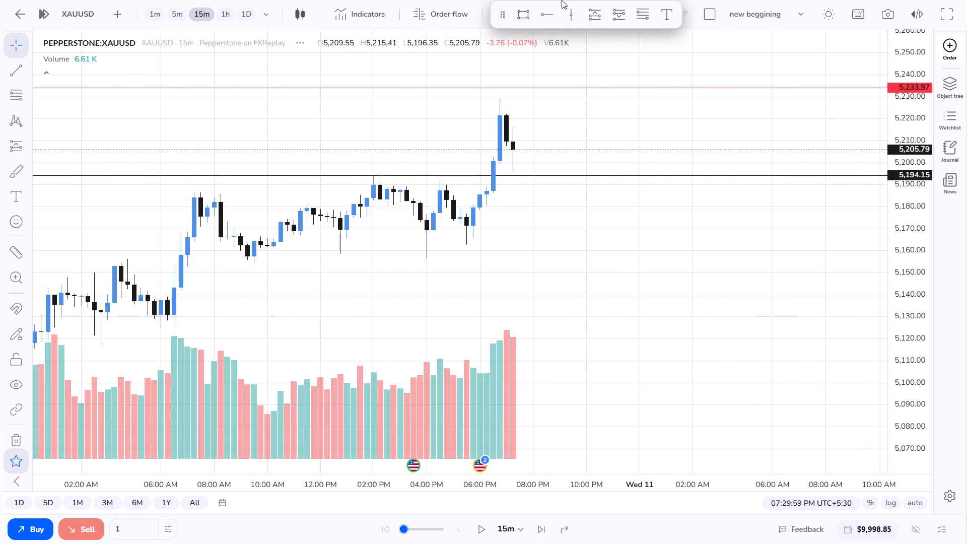
pyautogui.scroll(-4, 645, 38)
pyautogui.scroll(-6, 622, 108)
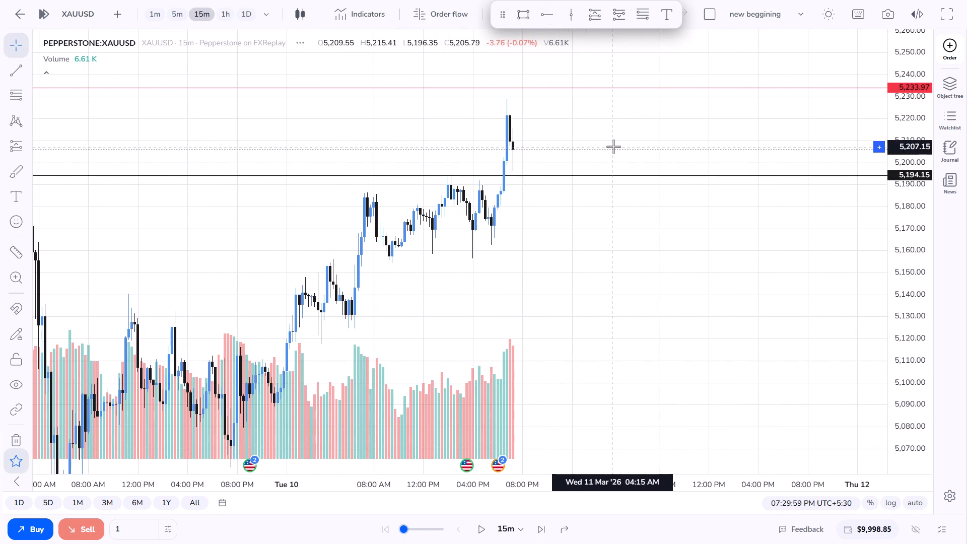
# Set up a market sell order on XAUUSD with its stop loss at 5,230.96.
pyautogui.click(953, 41)
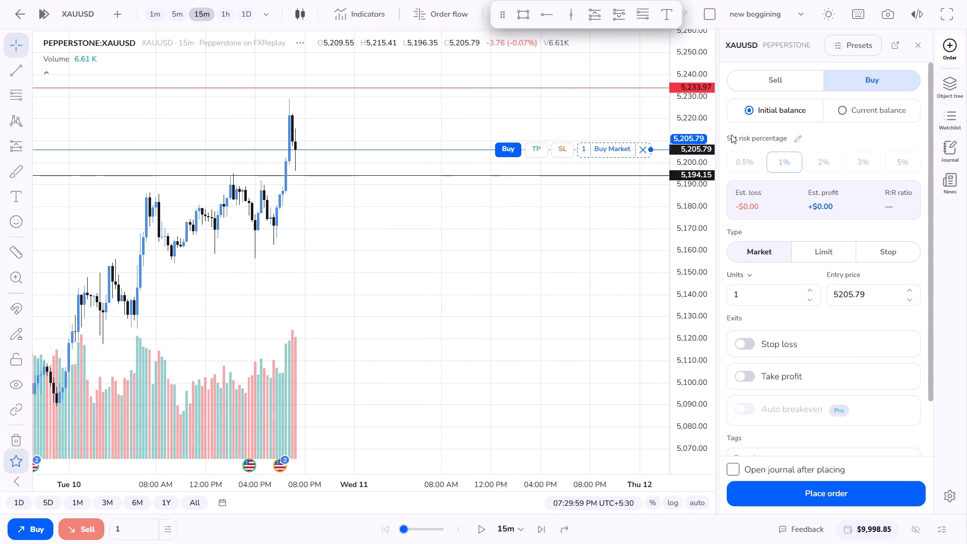
pyautogui.click(756, 82)
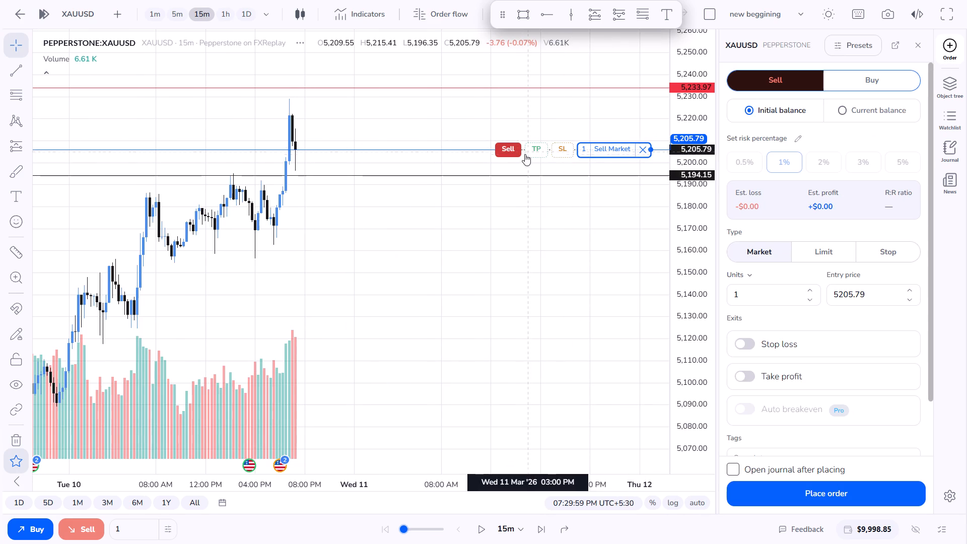
pyautogui.moveTo(557, 147); pyautogui.dragTo(553, 135)
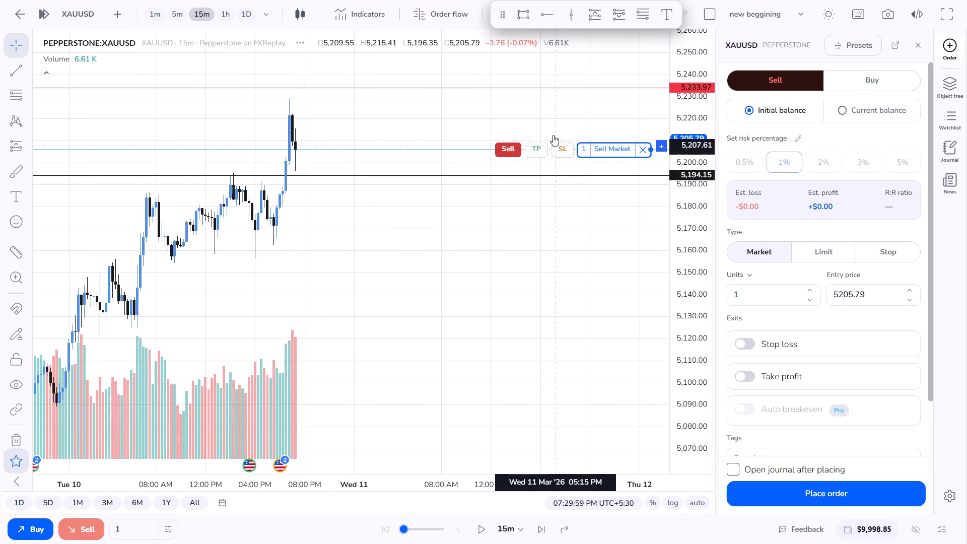
pyautogui.moveTo(553, 135); pyautogui.dragTo(541, 97)
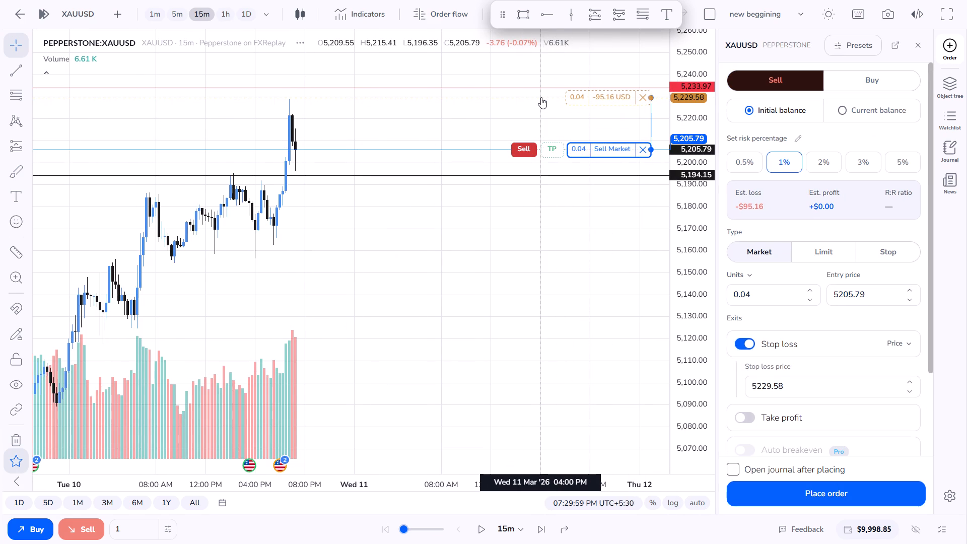
pyautogui.moveTo(541, 97); pyautogui.dragTo(538, 94)
# Add a take profit to the sell order at 5,124.73.
pyautogui.moveTo(551, 150); pyautogui.dragTo(558, 203)
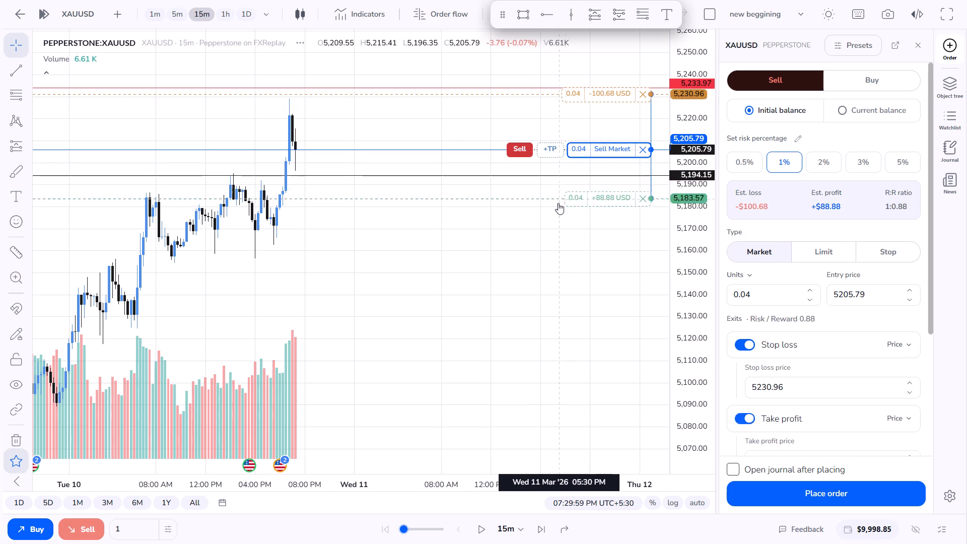
pyautogui.moveTo(558, 203); pyautogui.dragTo(562, 275)
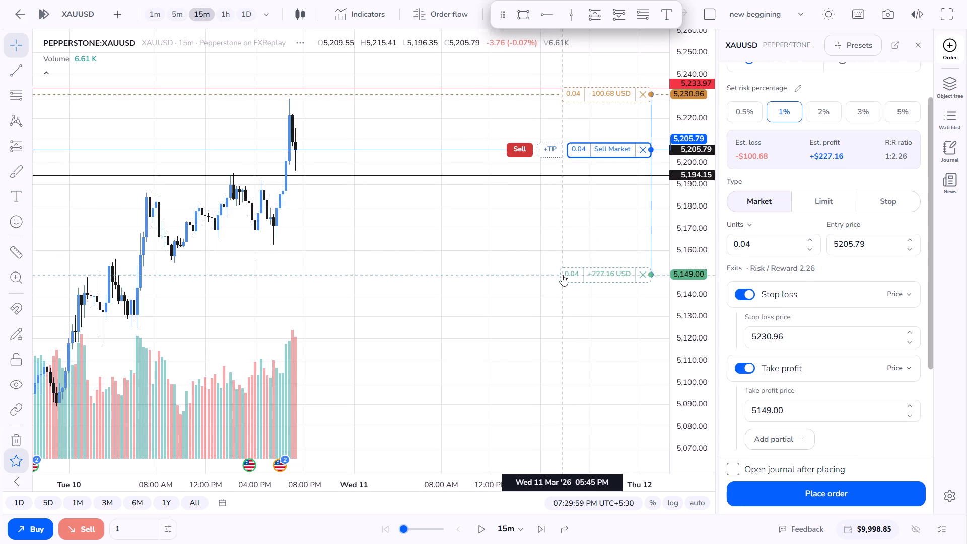
pyautogui.moveTo(562, 275); pyautogui.dragTo(572, 325)
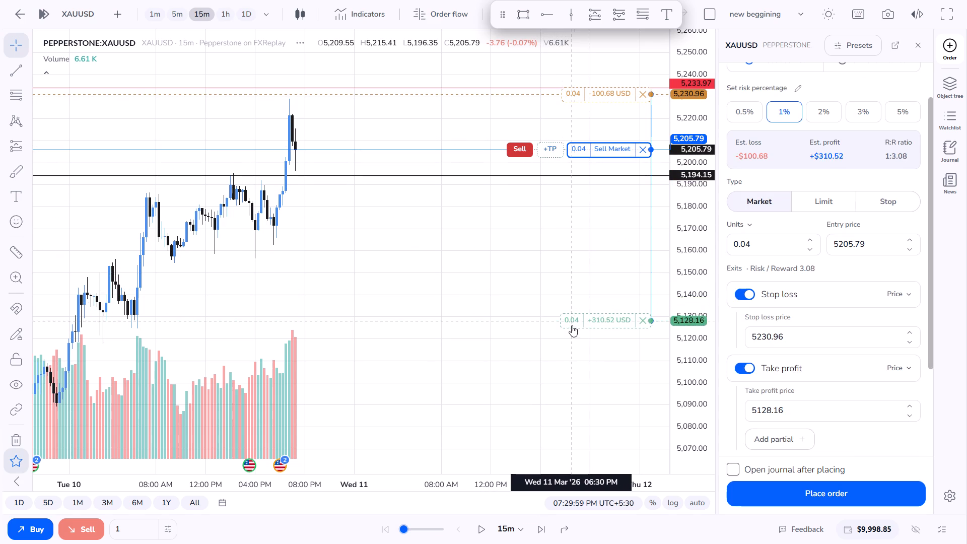
pyautogui.moveTo(572, 325); pyautogui.dragTo(571, 328)
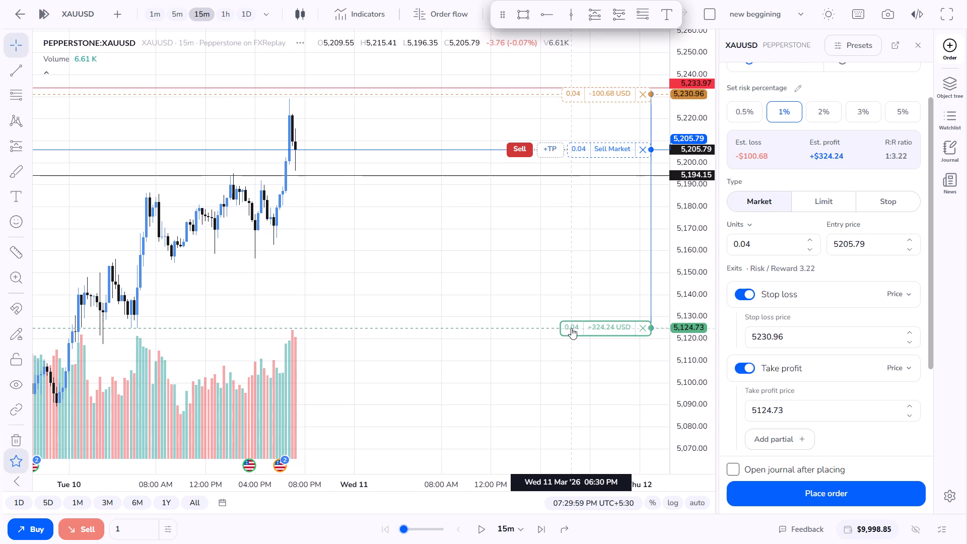
# Move the sell order's take profit to 5,154.72 using the 5m chart.
pyautogui.click(607, 244)
pyautogui.moveTo(606, 239); pyautogui.dragTo(604, 214)
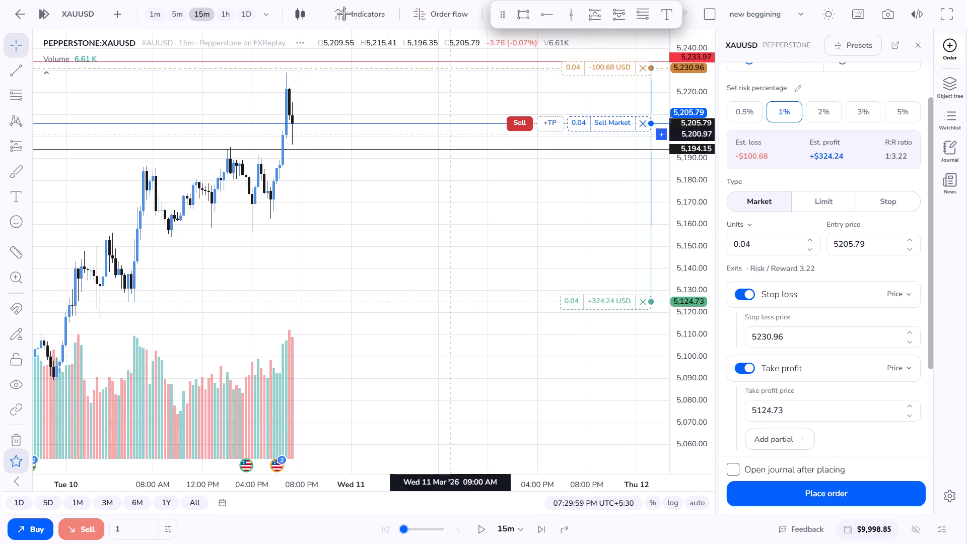
pyautogui.click(182, 17)
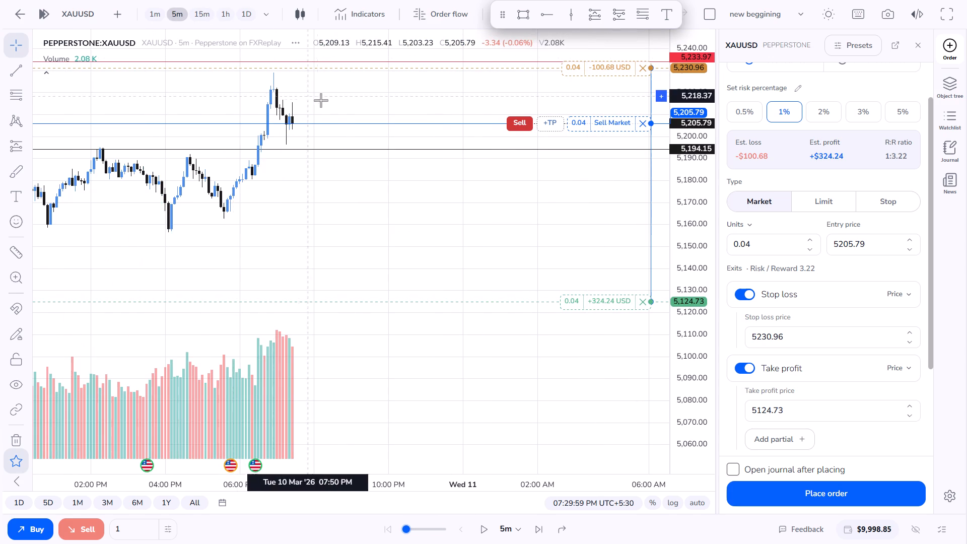
pyautogui.scroll(-4, 330, 103)
pyautogui.moveTo(346, 202); pyautogui.dragTo(415, 222)
pyautogui.scroll(-4, 441, 222)
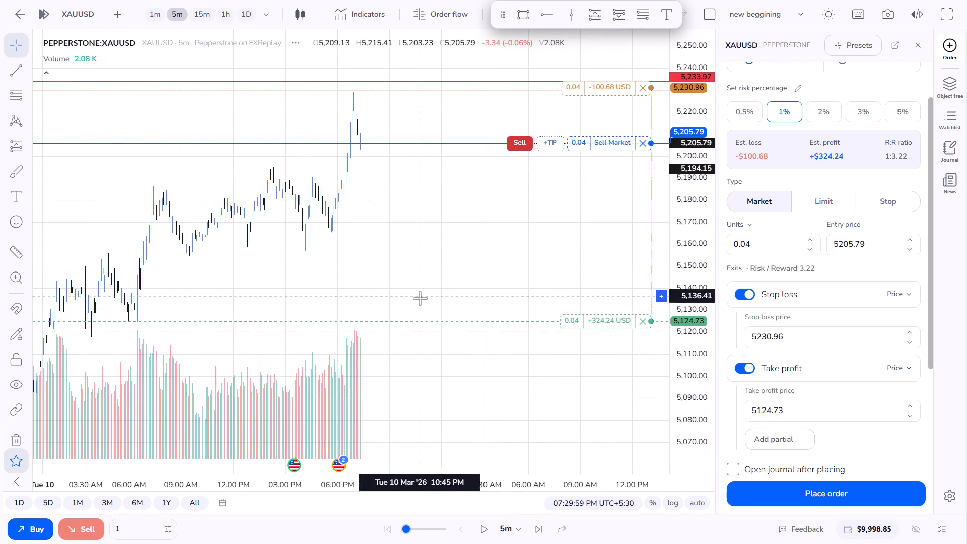
pyautogui.moveTo(575, 321); pyautogui.dragTo(577, 254)
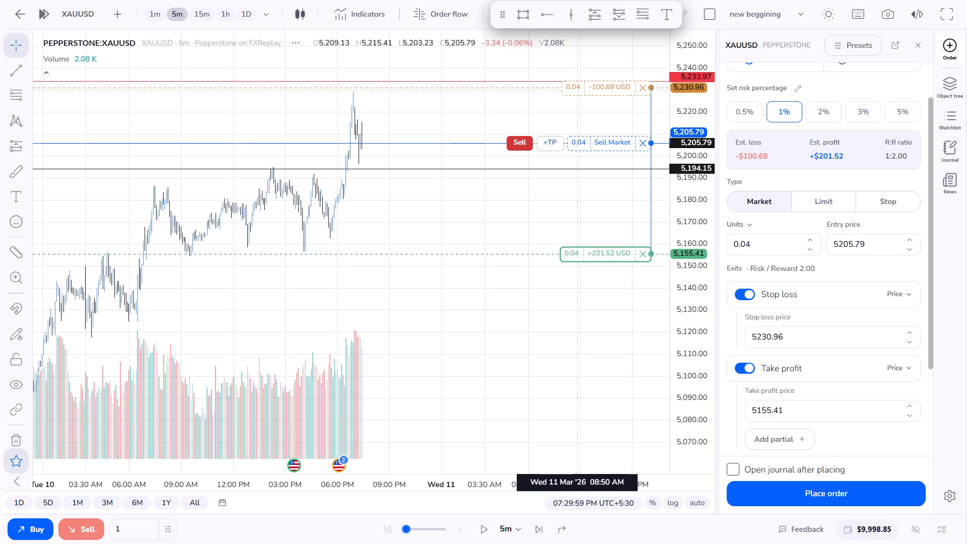
pyautogui.moveTo(577, 254); pyautogui.dragTo(577, 255)
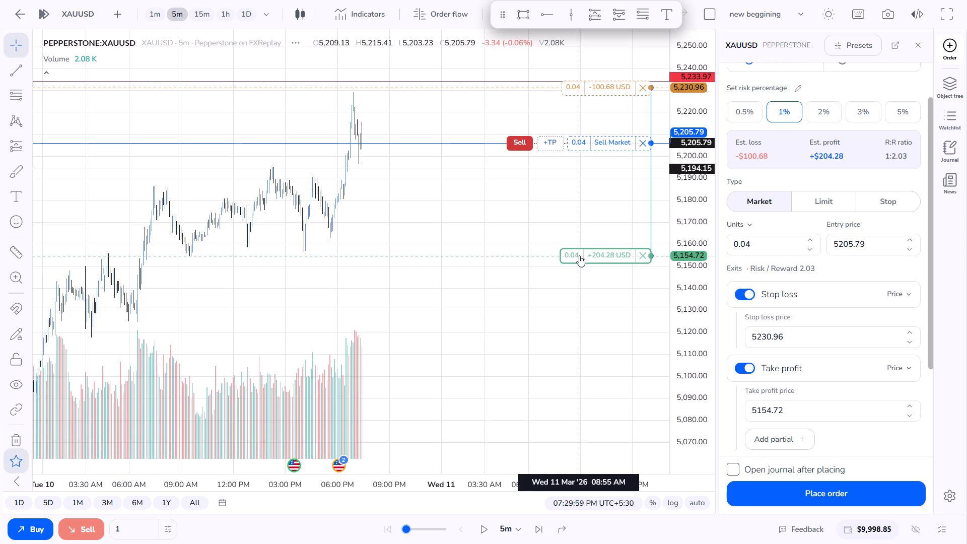
# Place the XAUUSD market sell order.
pyautogui.click(811, 491)
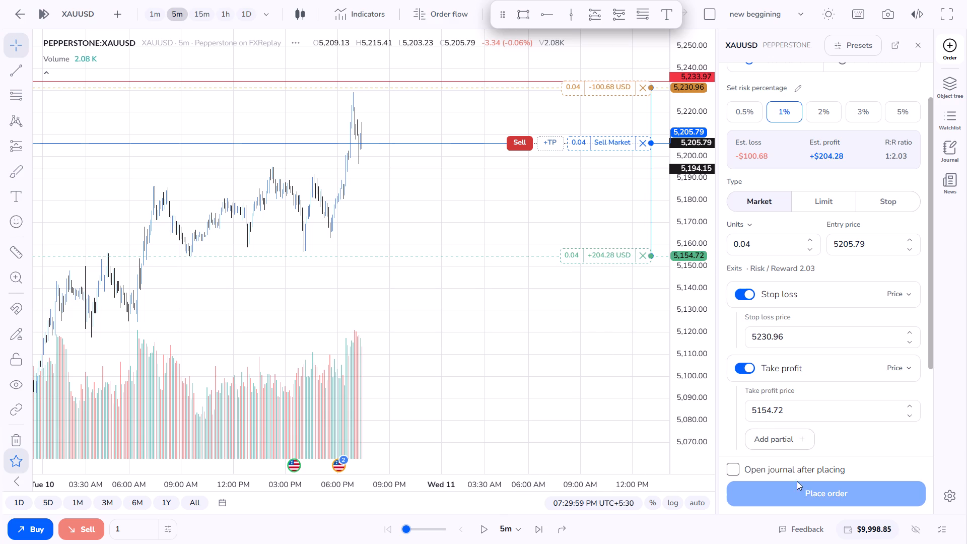
# Run the replay on the 15m chart, pausing once at 12:29:59 AM, and stop at 04:44:59 AM on Wed 11 Mar.
pyautogui.scroll(4, 544, 191)
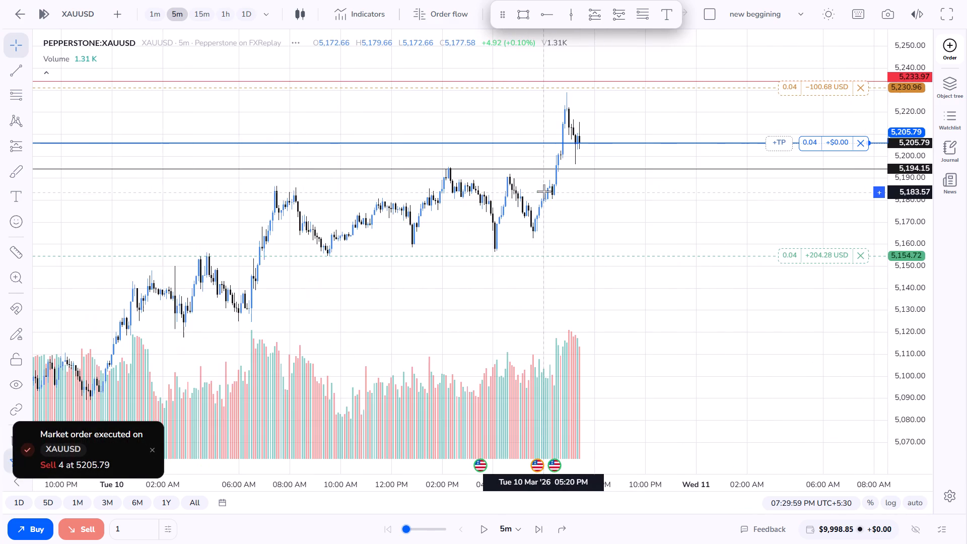
pyautogui.scroll(1, 549, 184)
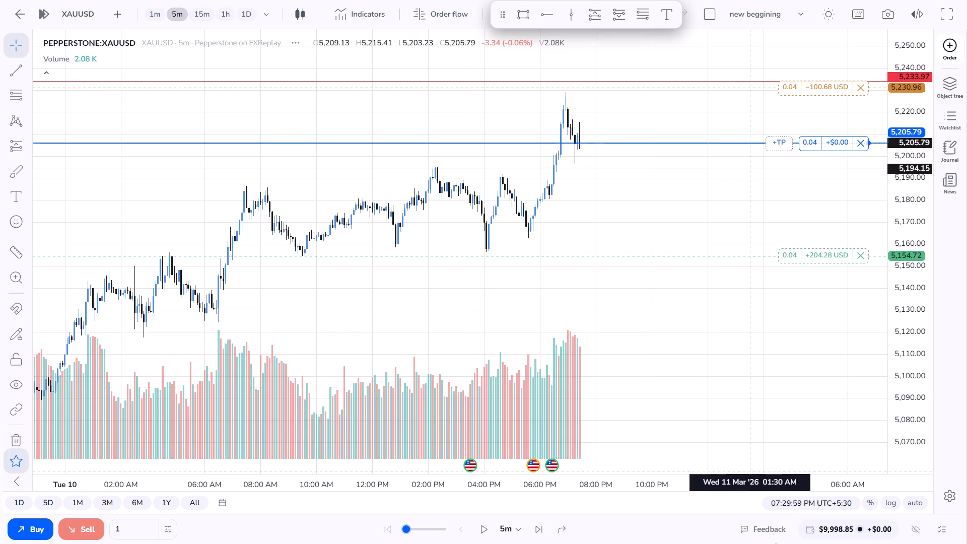
pyautogui.scroll(5, 618, 280)
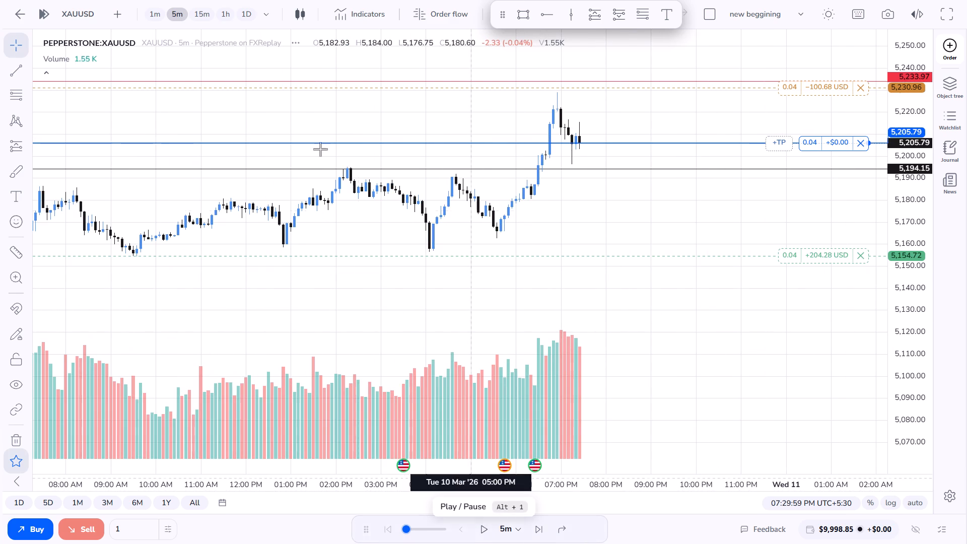
pyautogui.click(201, 19)
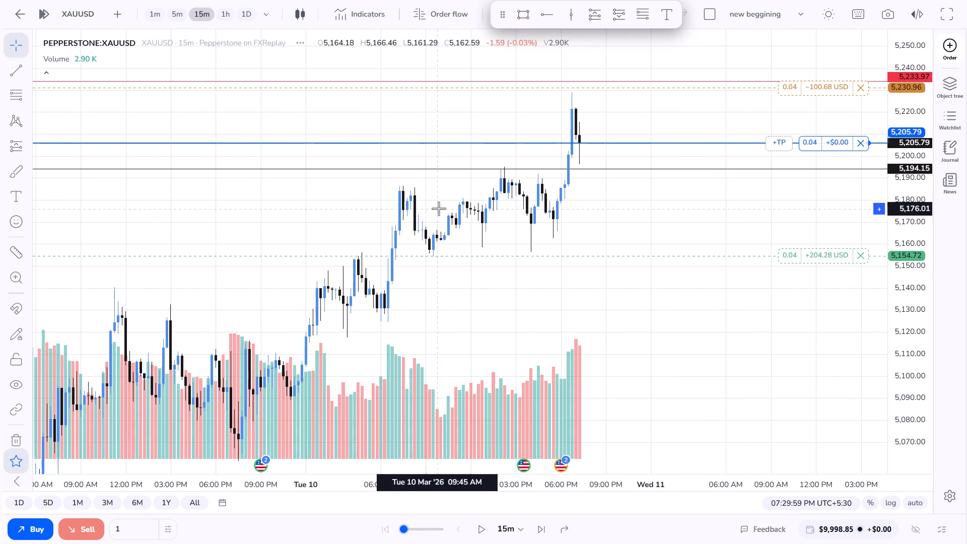
pyautogui.scroll(1, 439, 209)
pyautogui.click(481, 527)
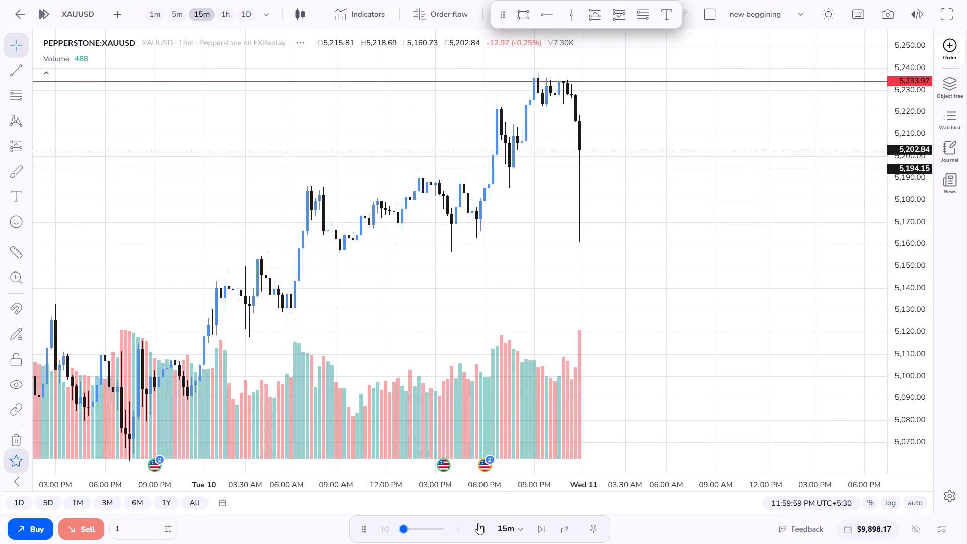
pyautogui.click(481, 526)
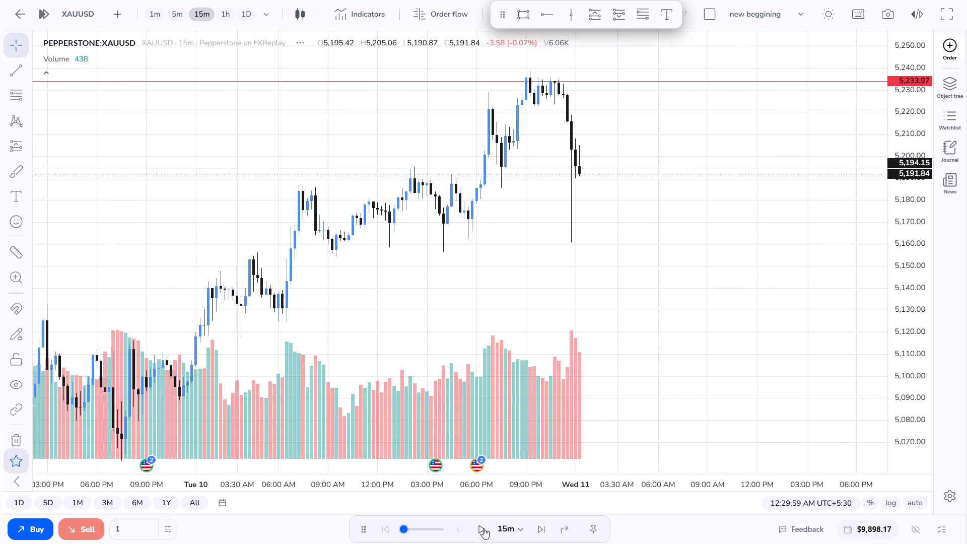
pyautogui.click(483, 528)
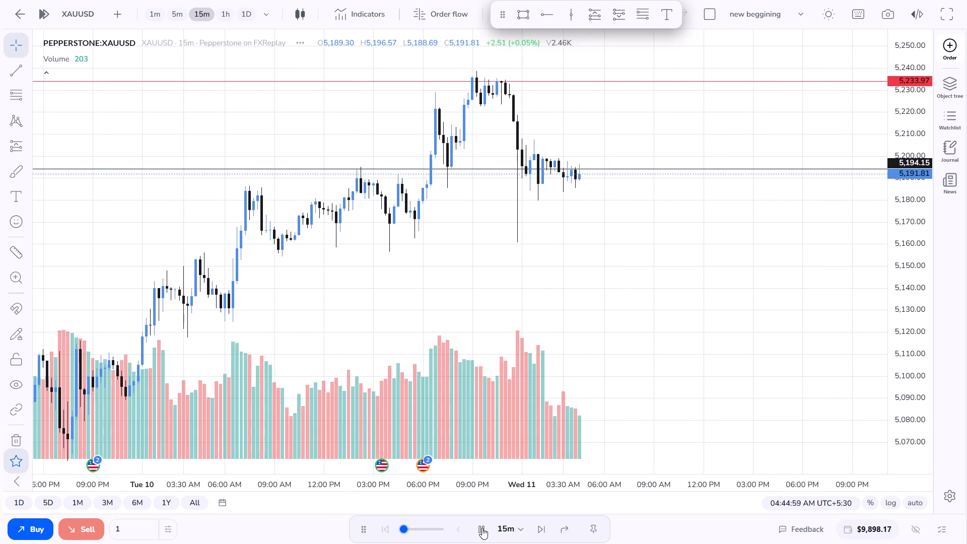
pyautogui.click(482, 528)
# Exit full-screen mode and close the browser window.
pyautogui.press('Escape')
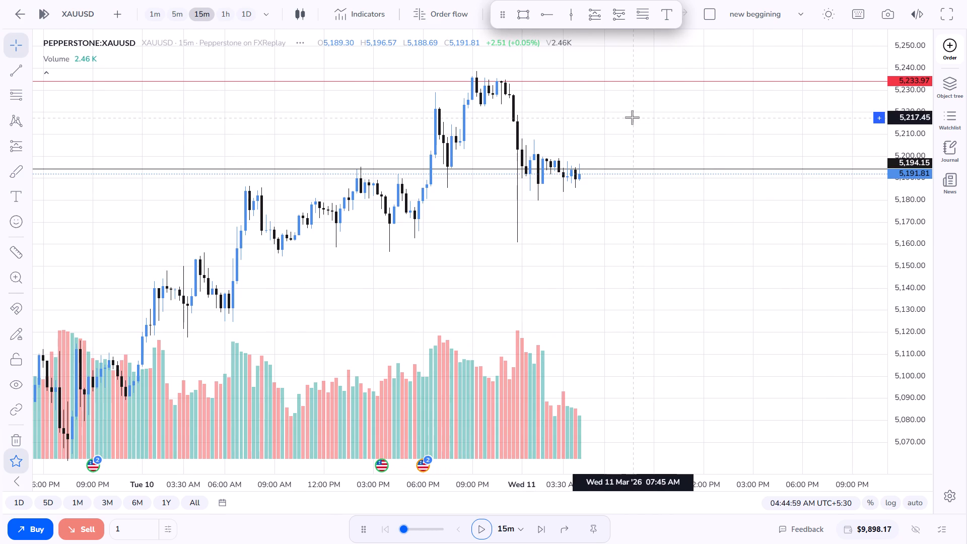
pyautogui.press('F10')
pyautogui.press('F11')
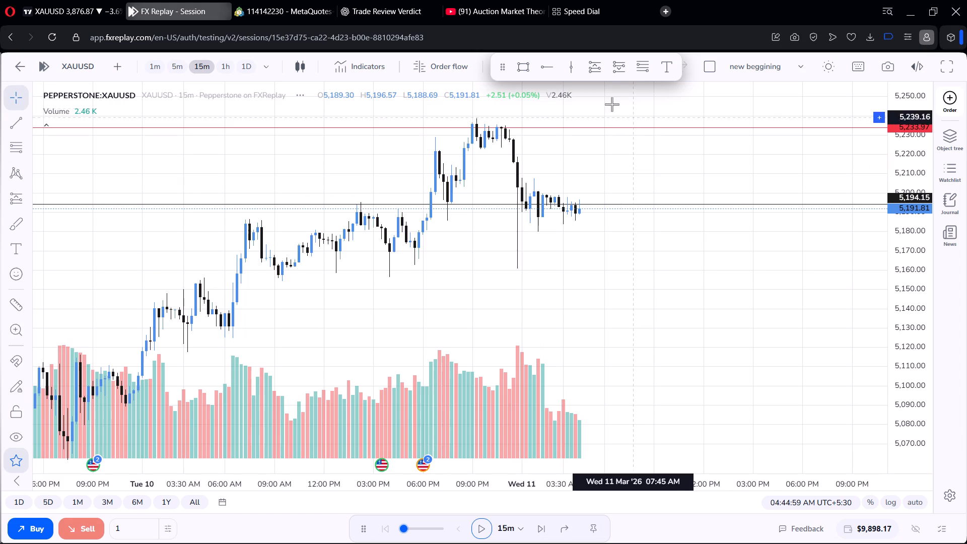
pyautogui.click(966, 0)
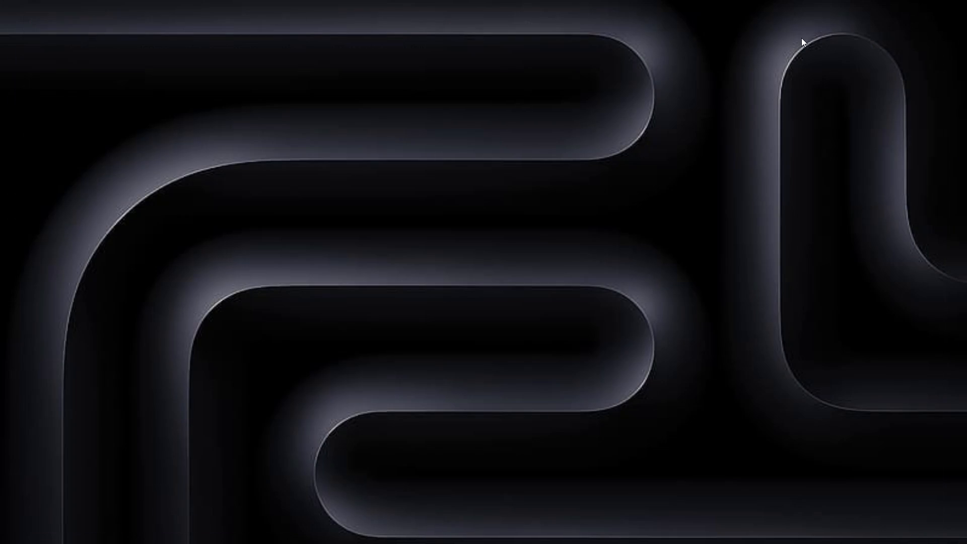
# Shut down Windows from the desktop.
pyautogui.hotkey('alt', 'F3')
pyautogui.hotkey('alt', 'F4')
pyautogui.hotkey('alt', 'F4')
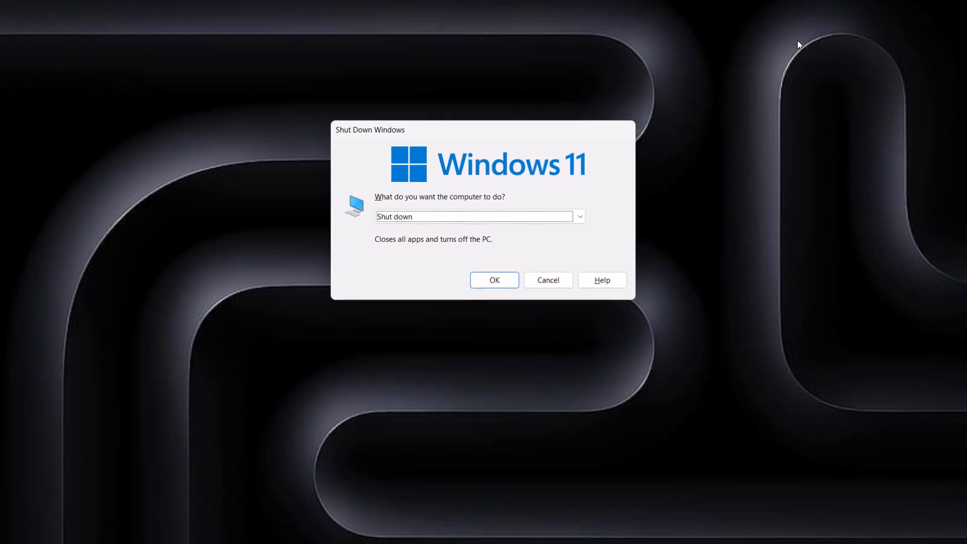
pyautogui.press('Return')
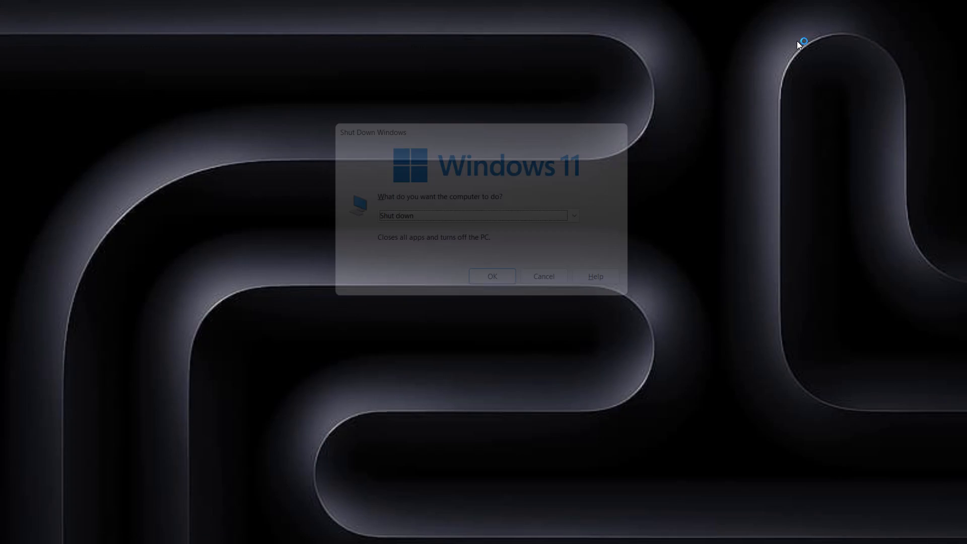